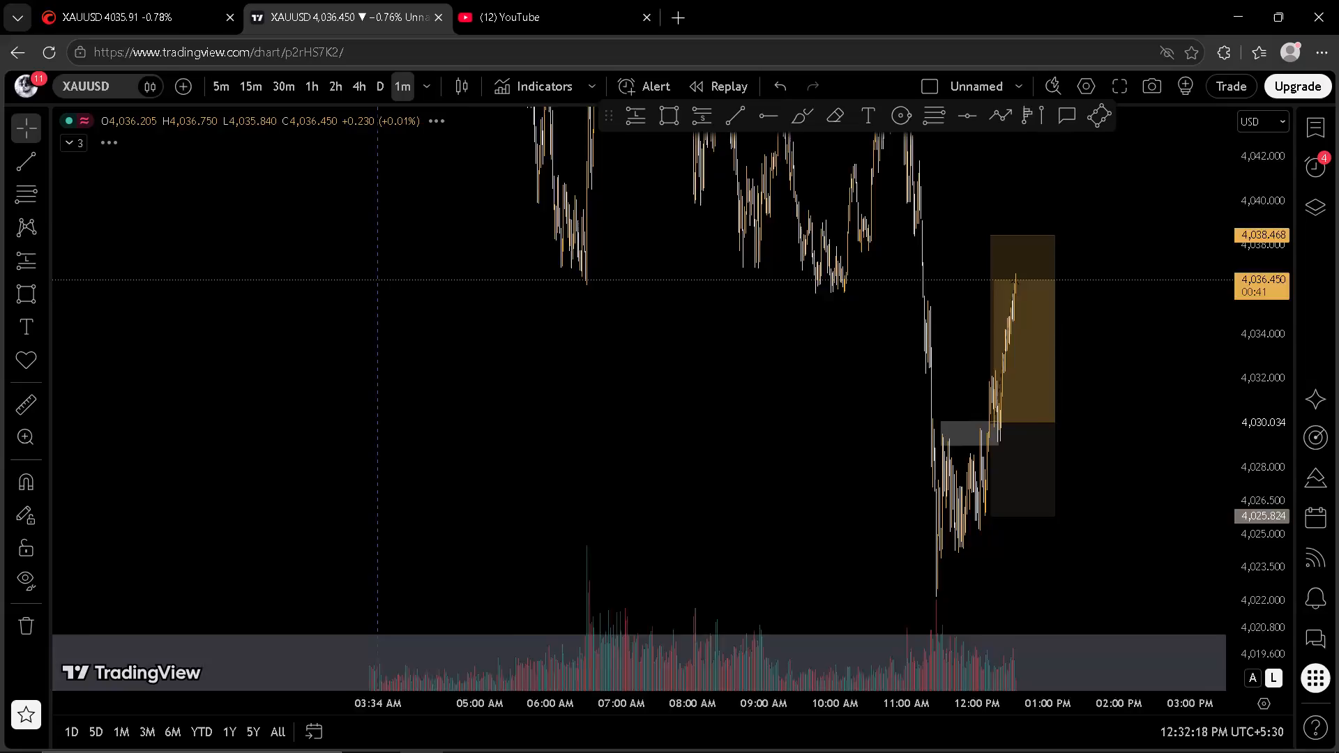
# Examine XAUUSD price action around the long-position box and the FVG zone on the 1-minute and 5-minute charts.
pyautogui.scroll(-2, 1262, 345)
pyautogui.moveTo(1172, 335); pyautogui.dragTo(1090, 333)
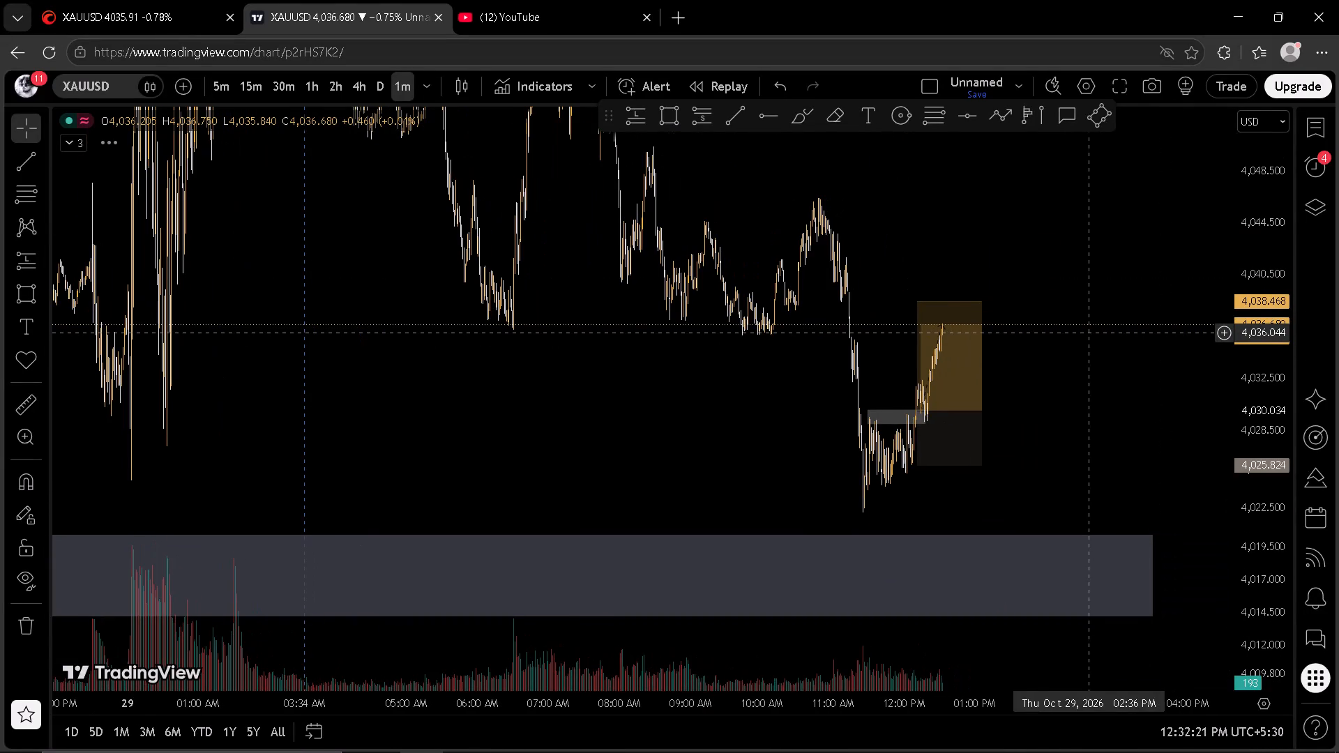
pyautogui.click(231, 88)
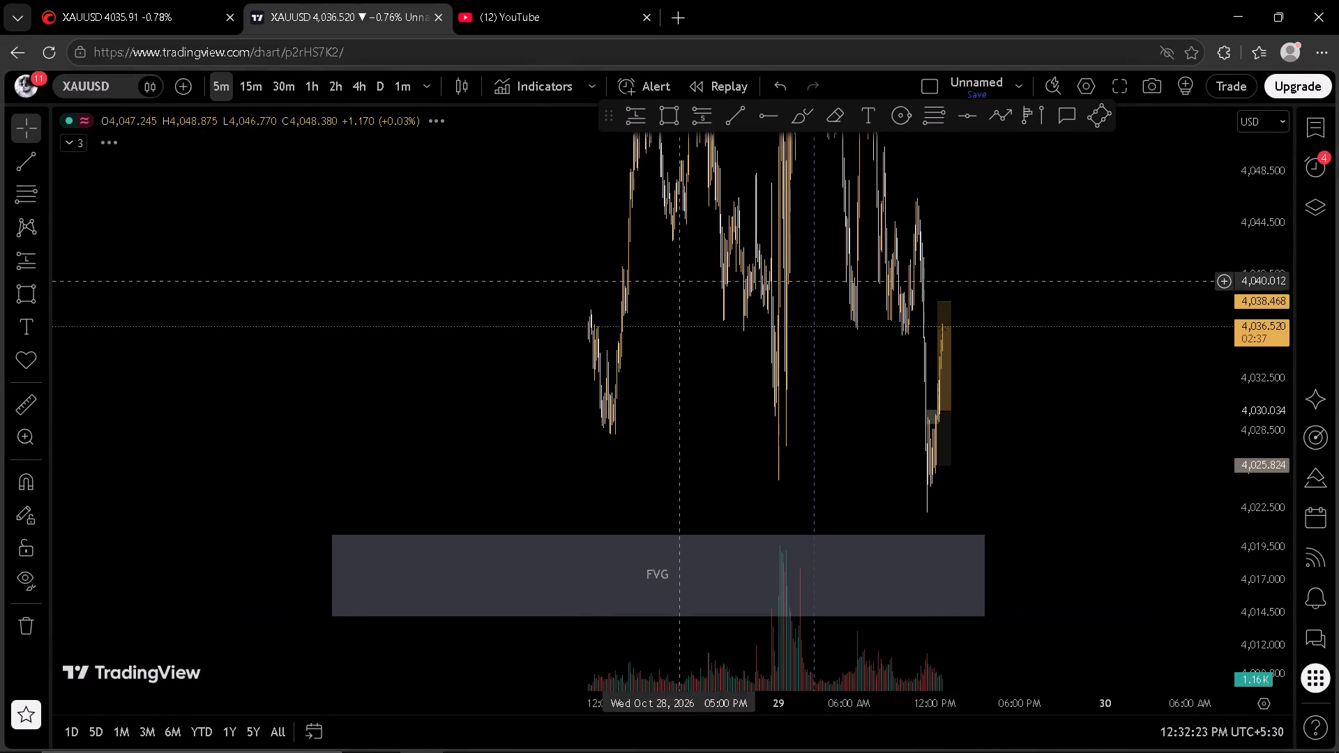
pyautogui.scroll(11, 930, 437)
pyautogui.moveTo(844, 400); pyautogui.dragTo(1219, 321)
pyautogui.scroll(6, 1099, 327)
pyautogui.scroll(2, 1293, 371)
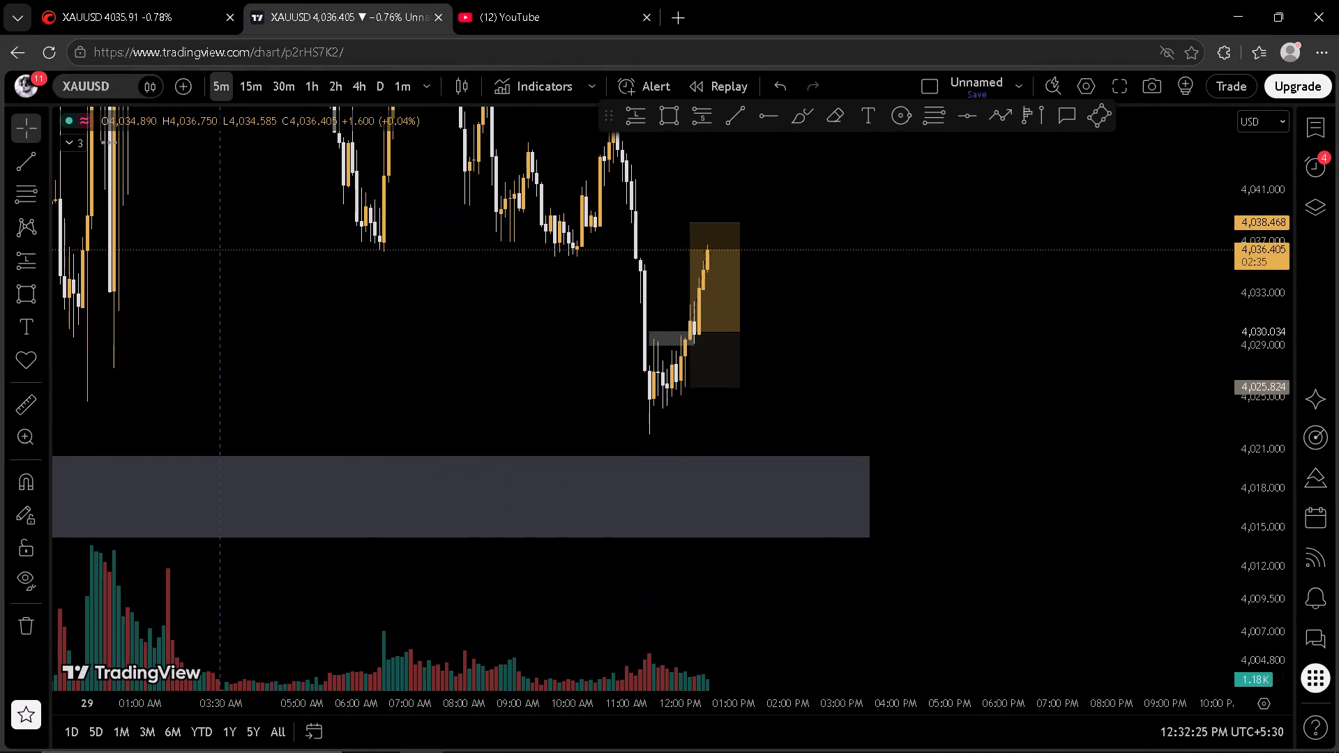
pyautogui.scroll(2, 1269, 347)
pyautogui.moveTo(1068, 305); pyautogui.dragTo(1142, 419)
pyautogui.scroll(-2, 1149, 398)
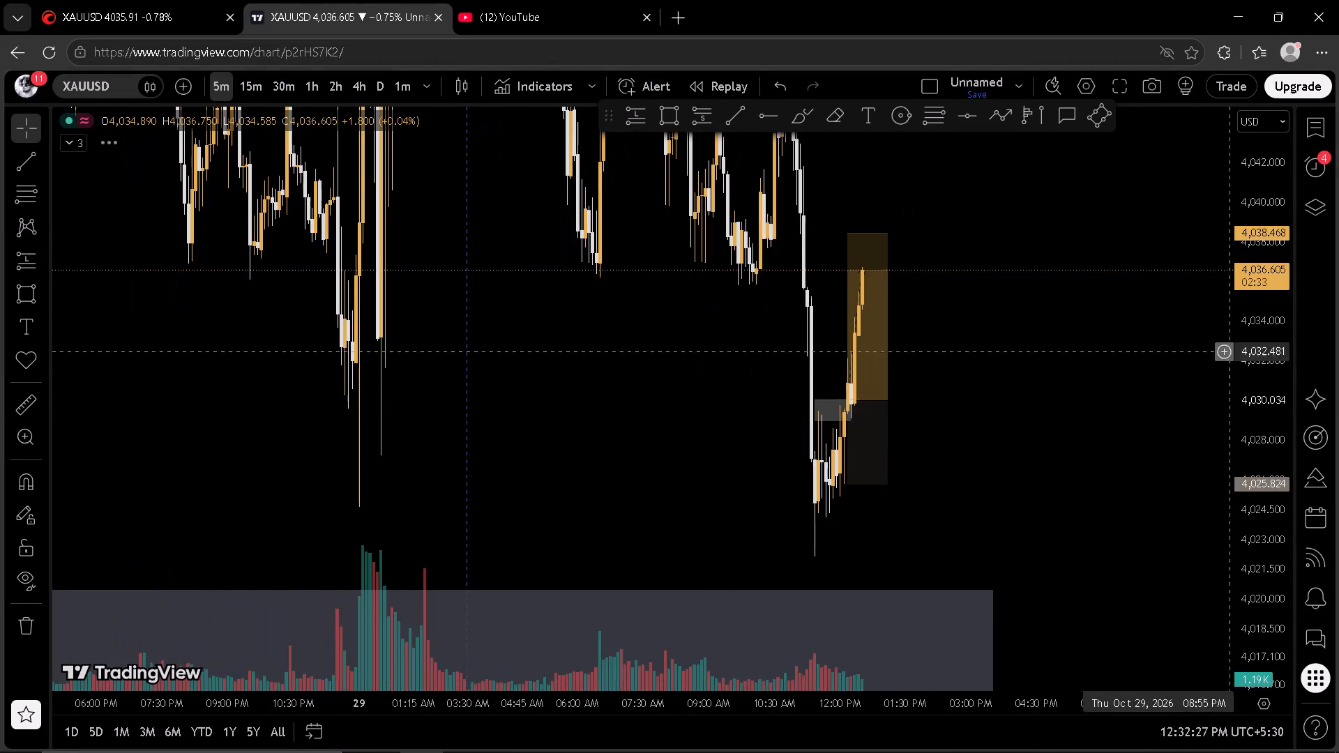
pyautogui.scroll(-2, 1285, 318)
pyautogui.scroll(-2, 1158, 319)
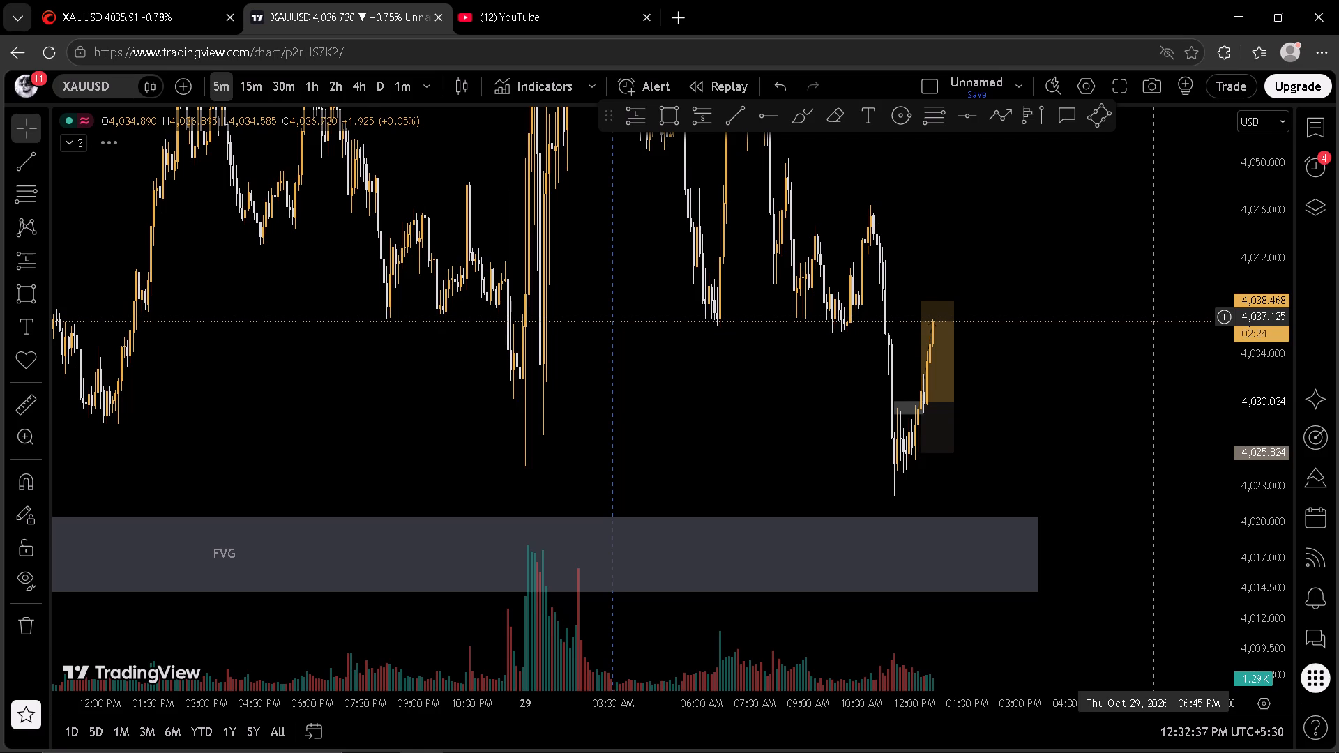
pyautogui.scroll(3, 1114, 338)
# Switch the chart to US100 on the 1-minute timeframe and examine price around the shaded zone and the short horizontal line.
pyautogui.click(1097, 365)
pyautogui.press('space')
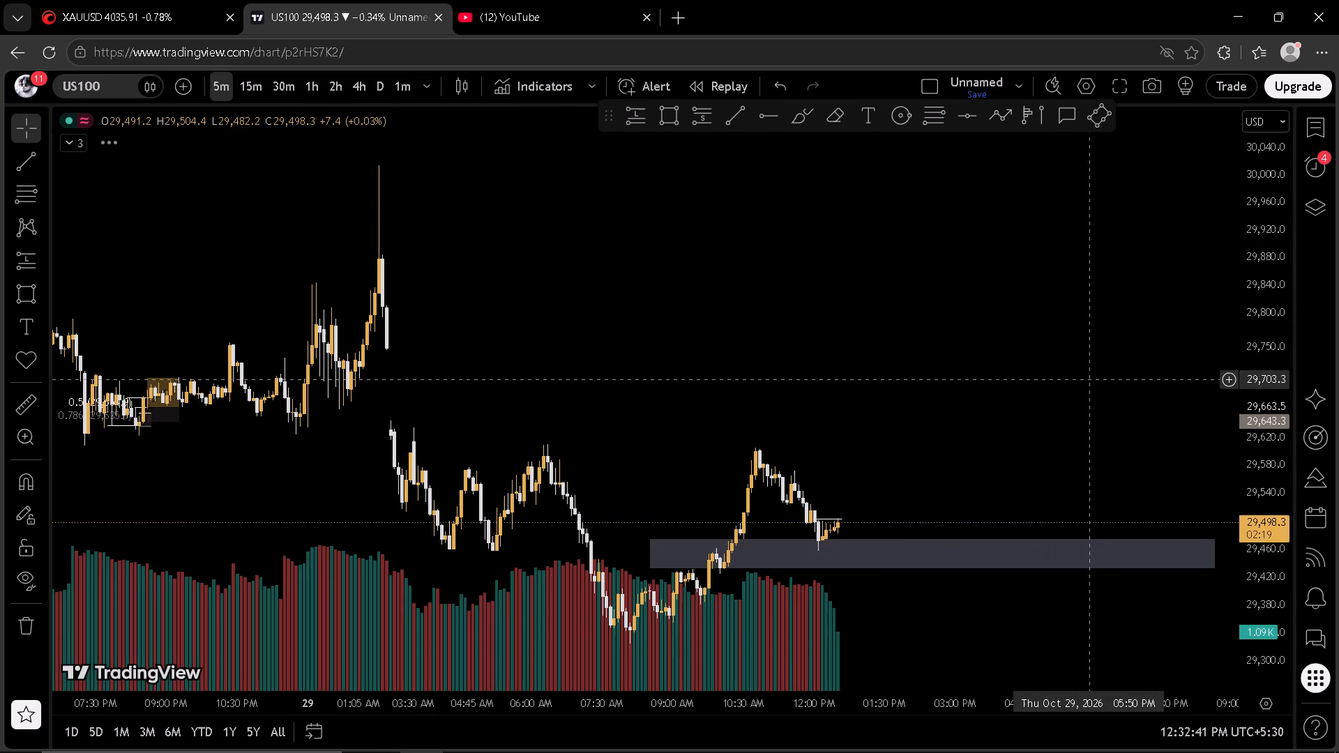
pyautogui.press('1')
pyautogui.press('Return')
pyautogui.moveTo(1113, 431); pyautogui.dragTo(1111, 417)
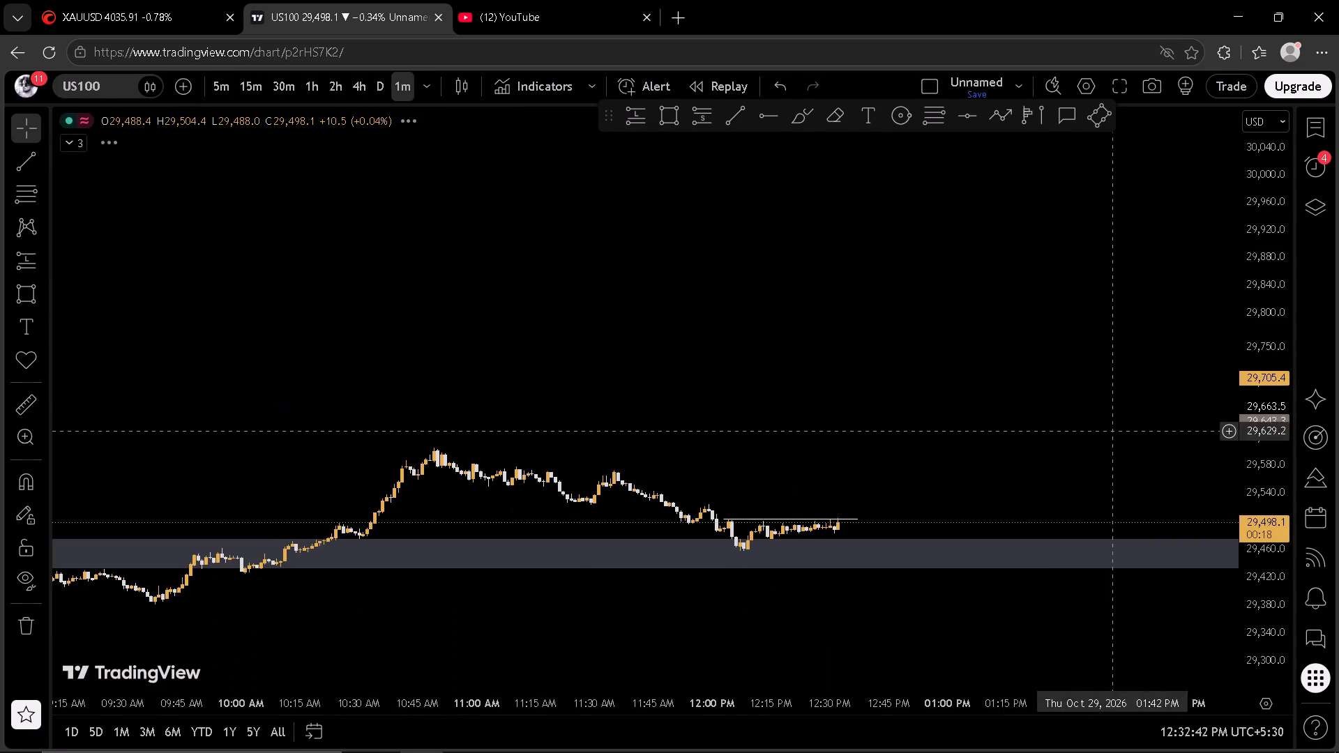
pyautogui.moveTo(1111, 417); pyautogui.dragTo(1091, 227)
pyautogui.scroll(14, 1297, 365)
pyautogui.moveTo(1110, 197); pyautogui.dragTo(1110, 195)
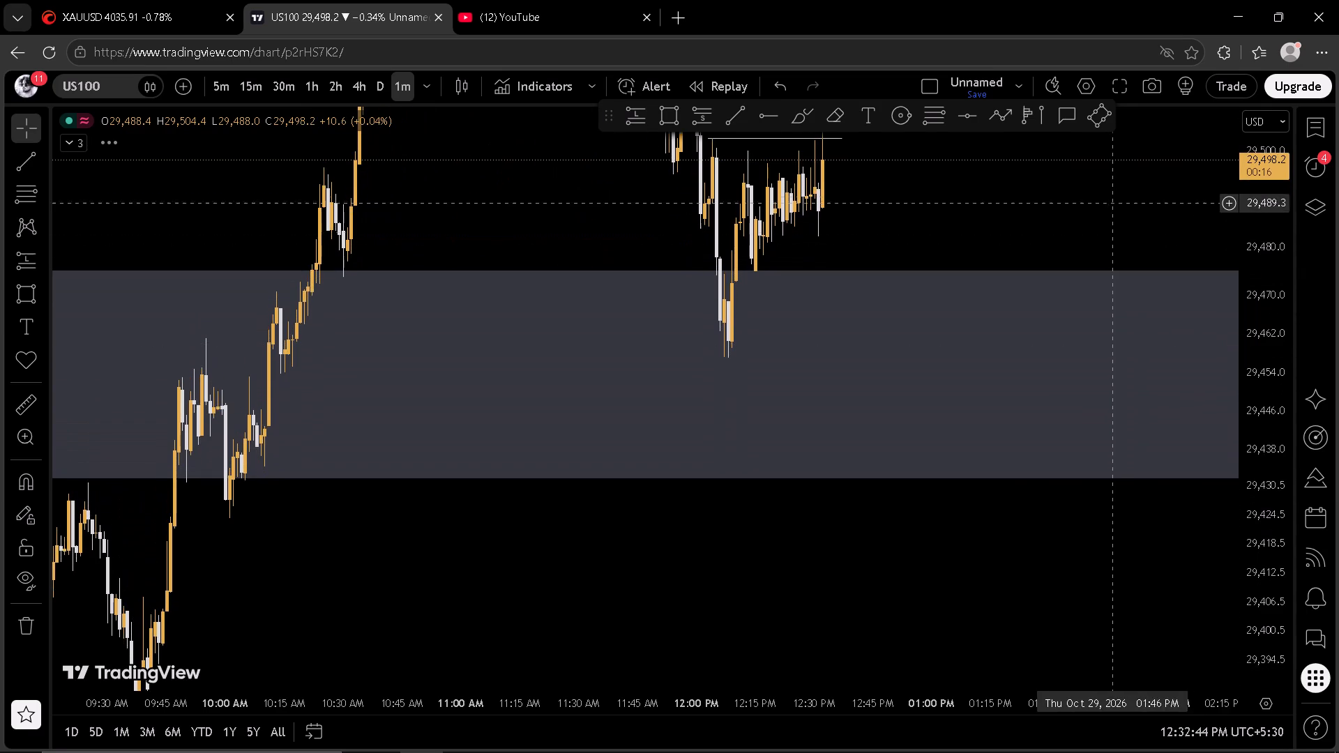
pyautogui.moveTo(1110, 195); pyautogui.dragTo(1043, 443)
pyautogui.scroll(-6, 1043, 443)
pyautogui.scroll(-2, 1306, 312)
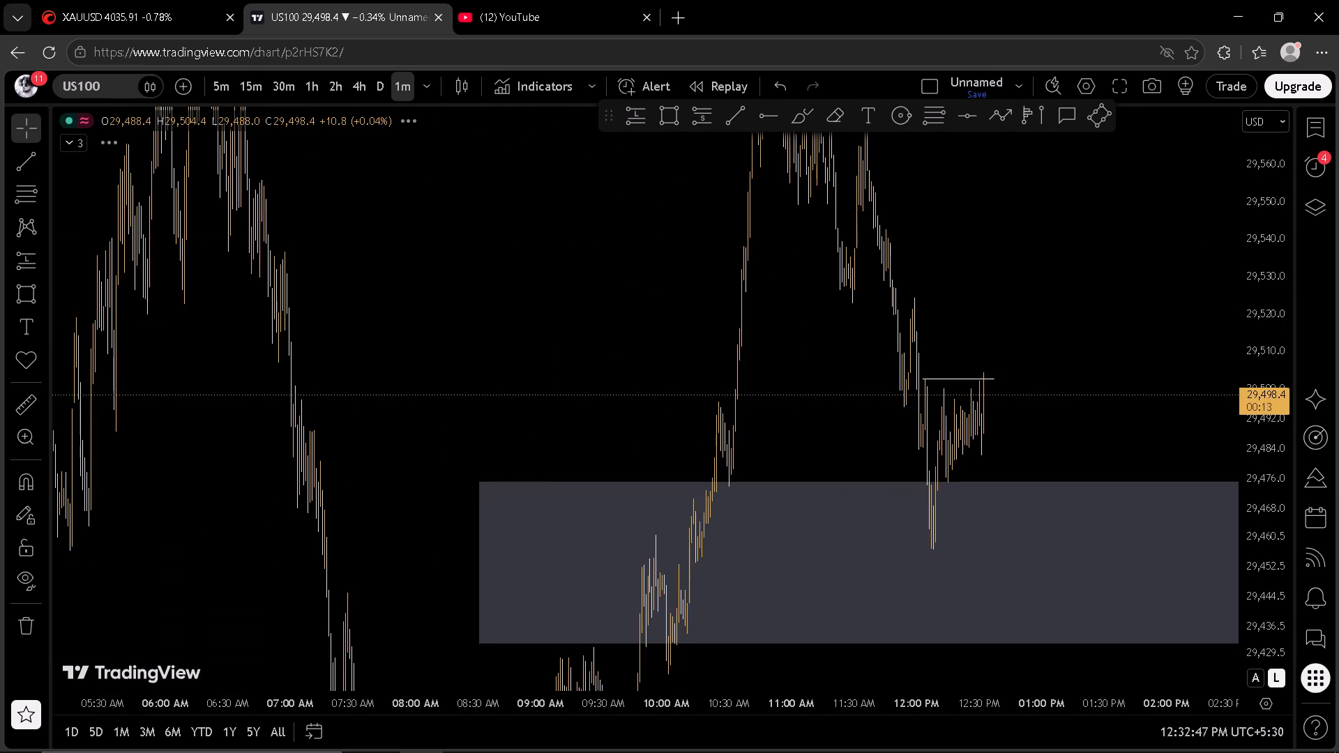
pyautogui.scroll(4, 1106, 363)
pyautogui.moveTo(1061, 377); pyautogui.dragTo(1047, 357)
pyautogui.scroll(2, 1040, 360)
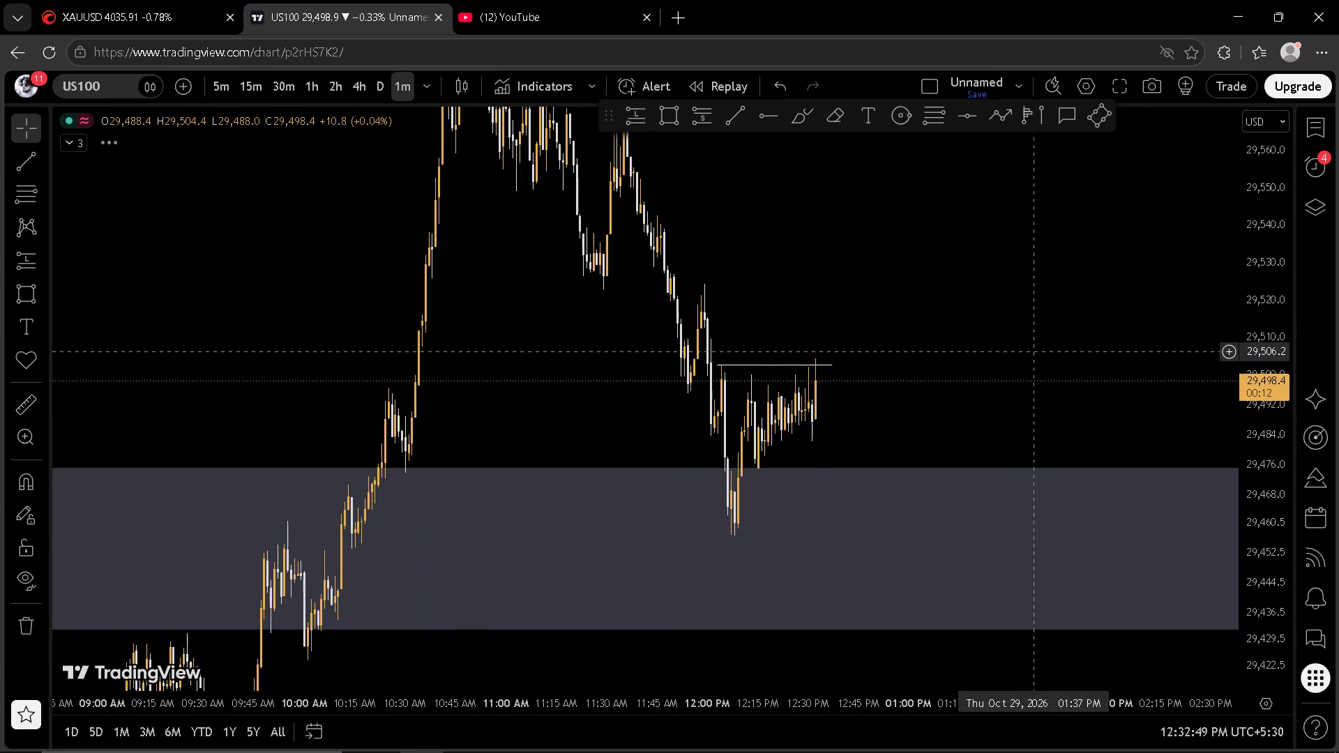
pyautogui.scroll(-4, 1039, 358)
pyautogui.scroll(-3, 1266, 328)
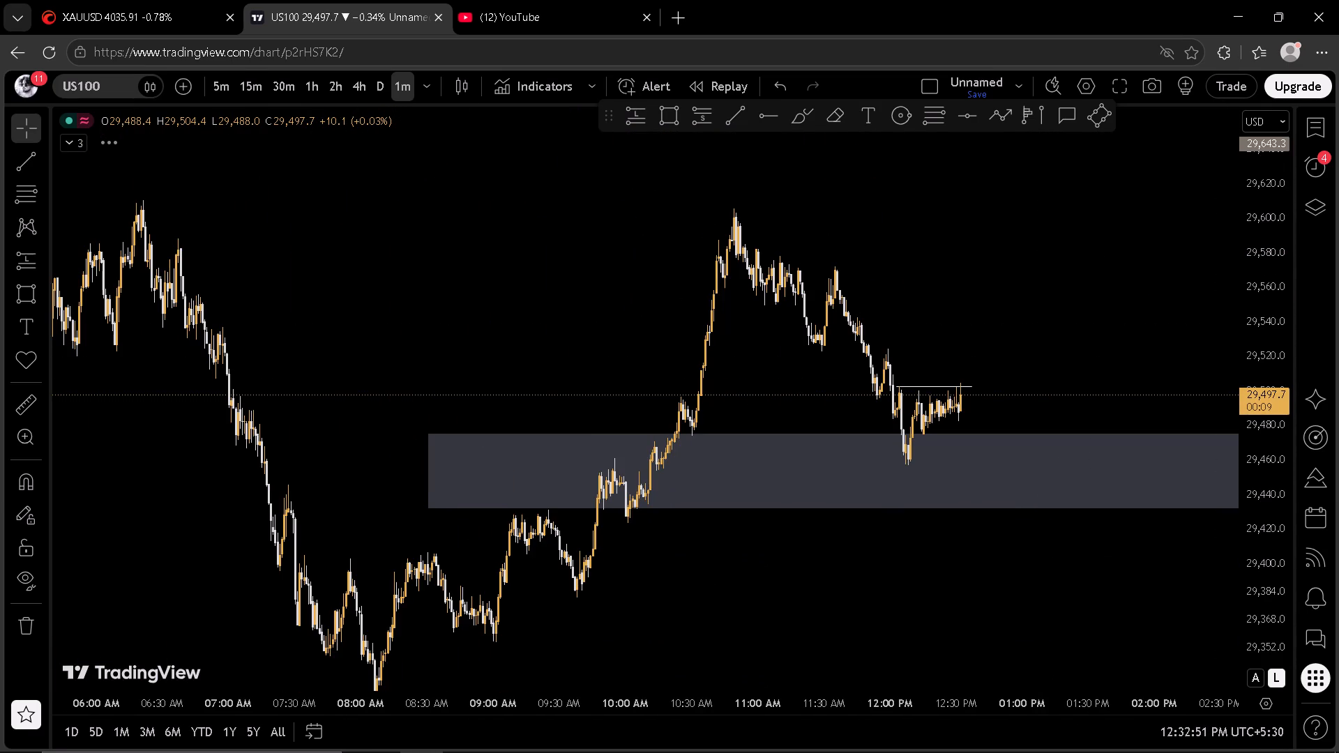
pyautogui.scroll(6, 1265, 328)
pyautogui.moveTo(1137, 302); pyautogui.dragTo(1087, 351)
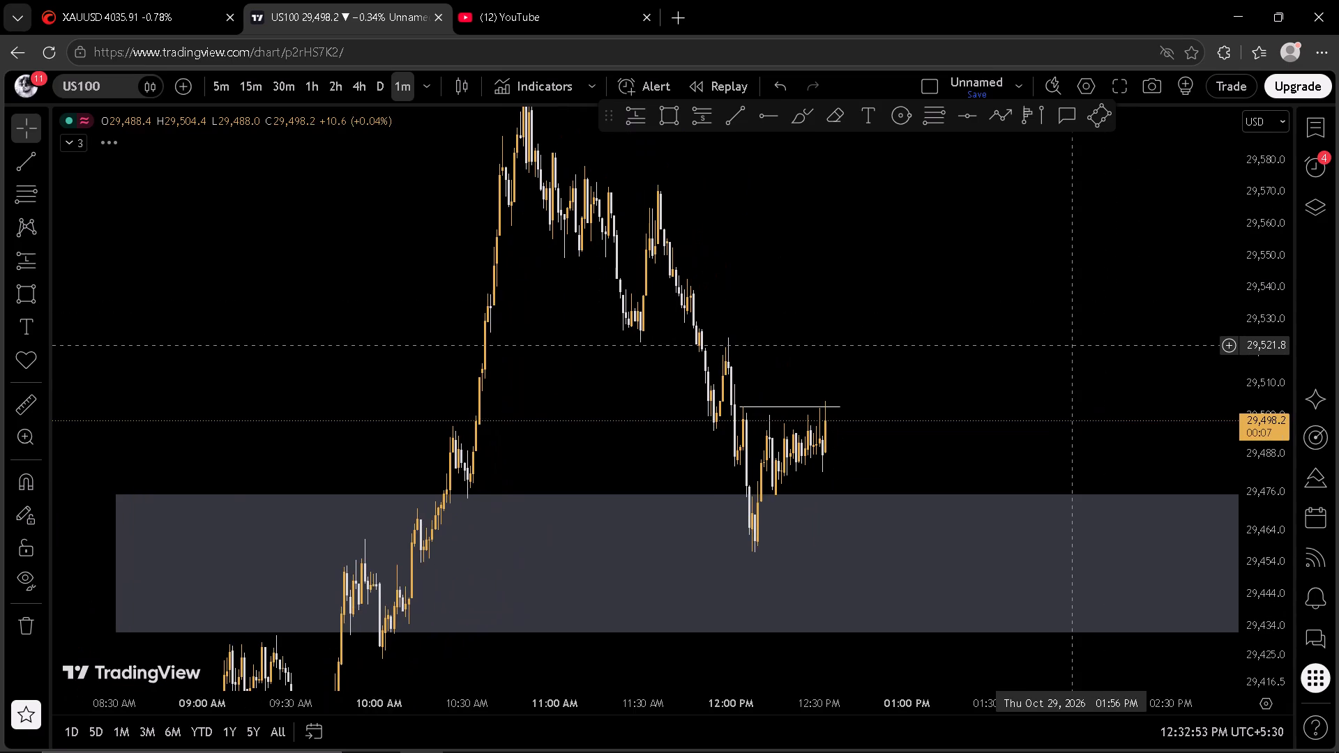
# Check XAUUSD again, and recheck US100 price at the short horizontal line on the 5-minute and 1-minute charts.
pyautogui.click(1071, 345)
pyautogui.press('space')
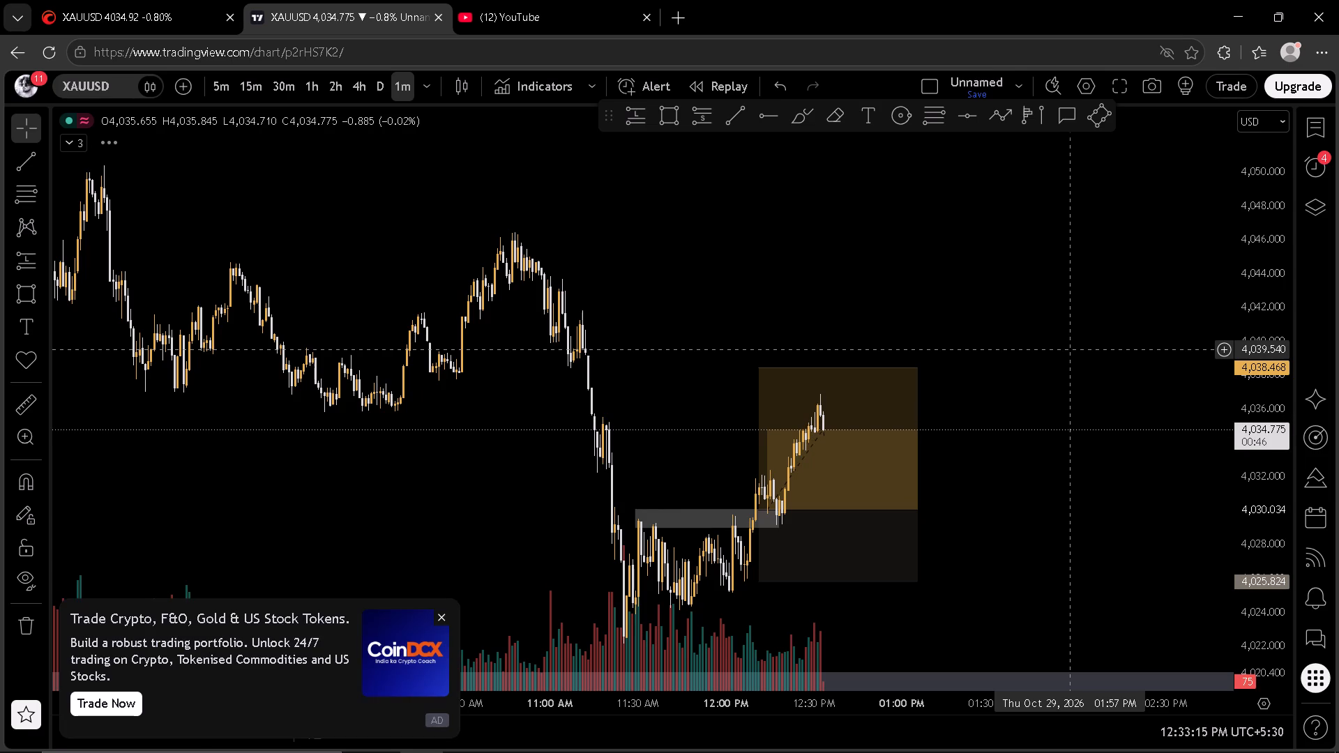
pyautogui.press('space')
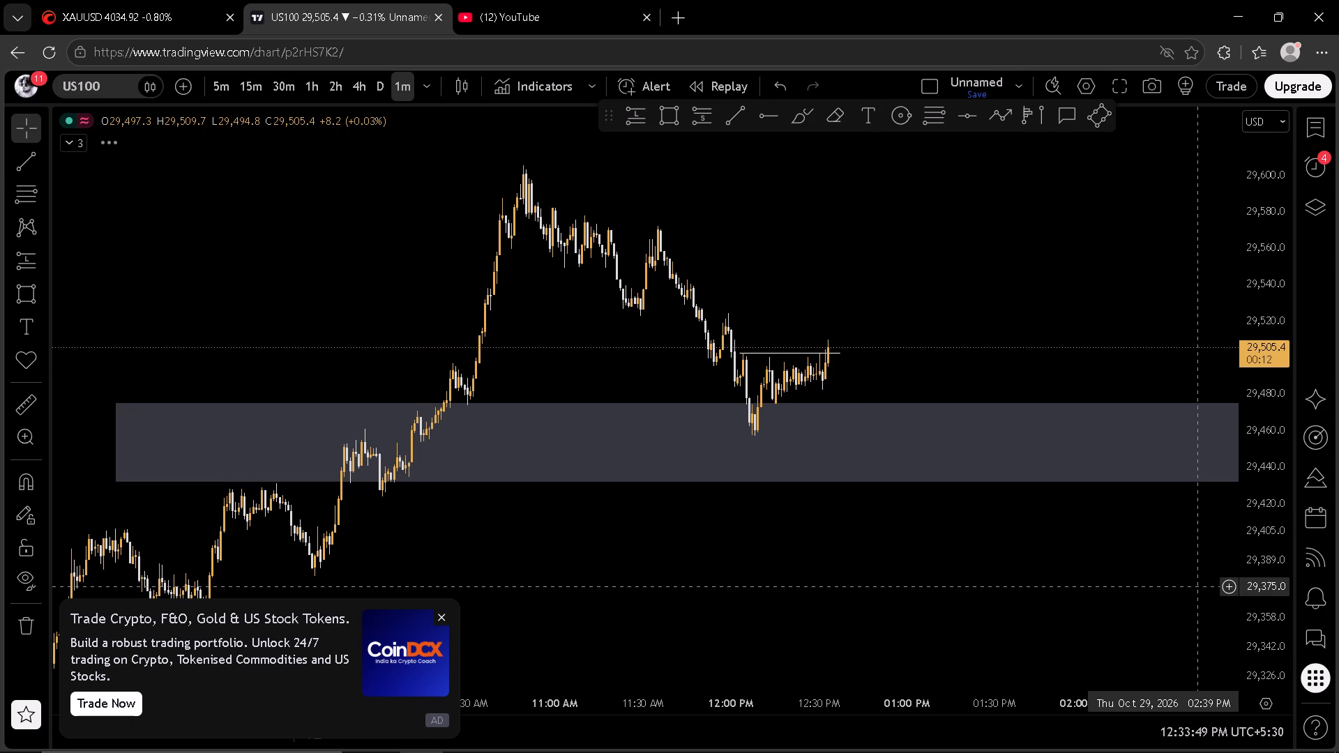
pyautogui.click(48, 0)
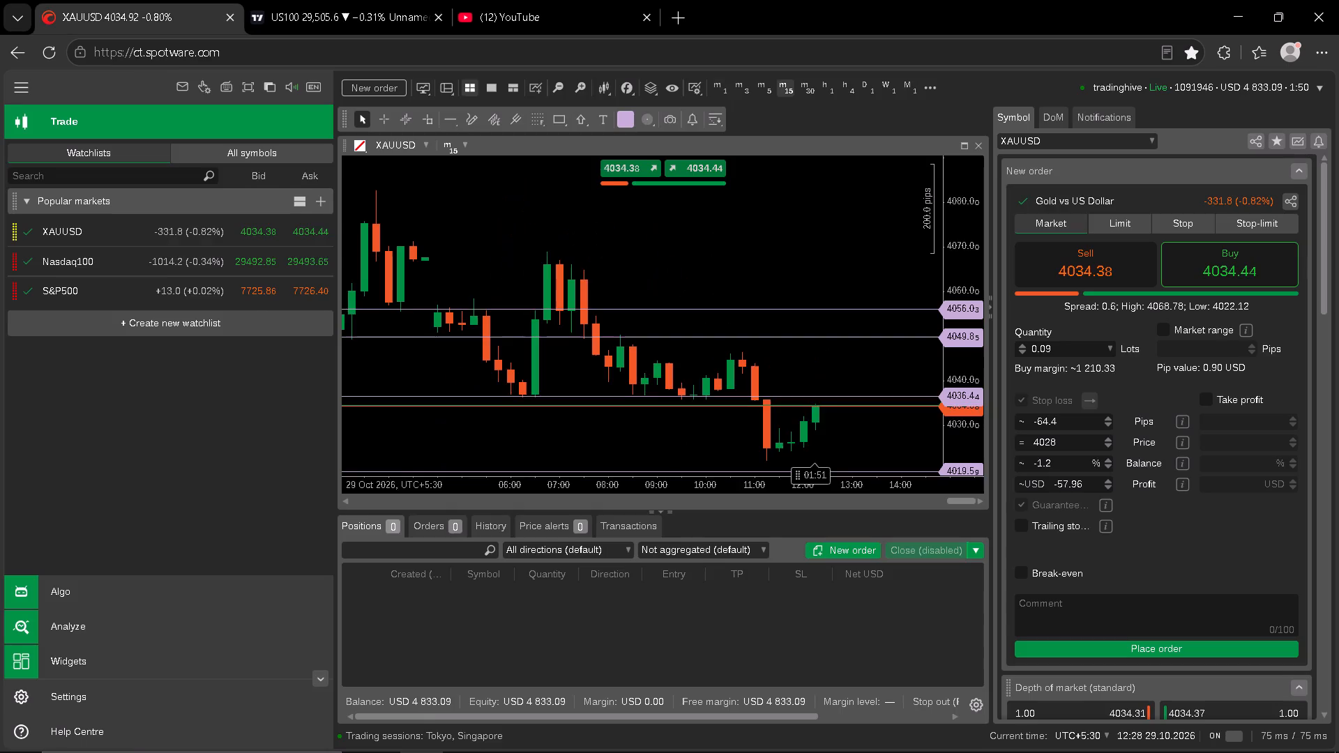
pyautogui.click(321, 0)
pyautogui.scroll(3, 1292, 395)
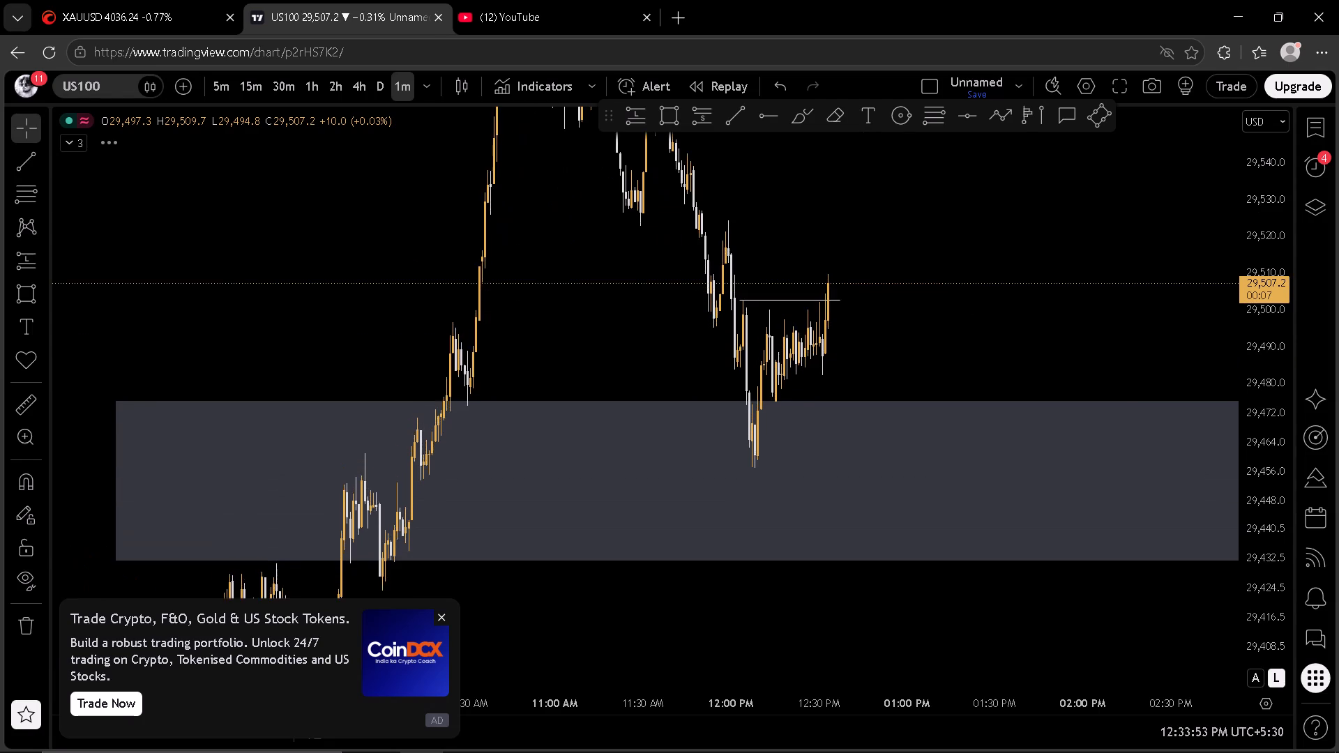
pyautogui.scroll(3, 1122, 335)
pyautogui.moveTo(1092, 312); pyautogui.dragTo(1057, 335)
pyautogui.click(220, 89)
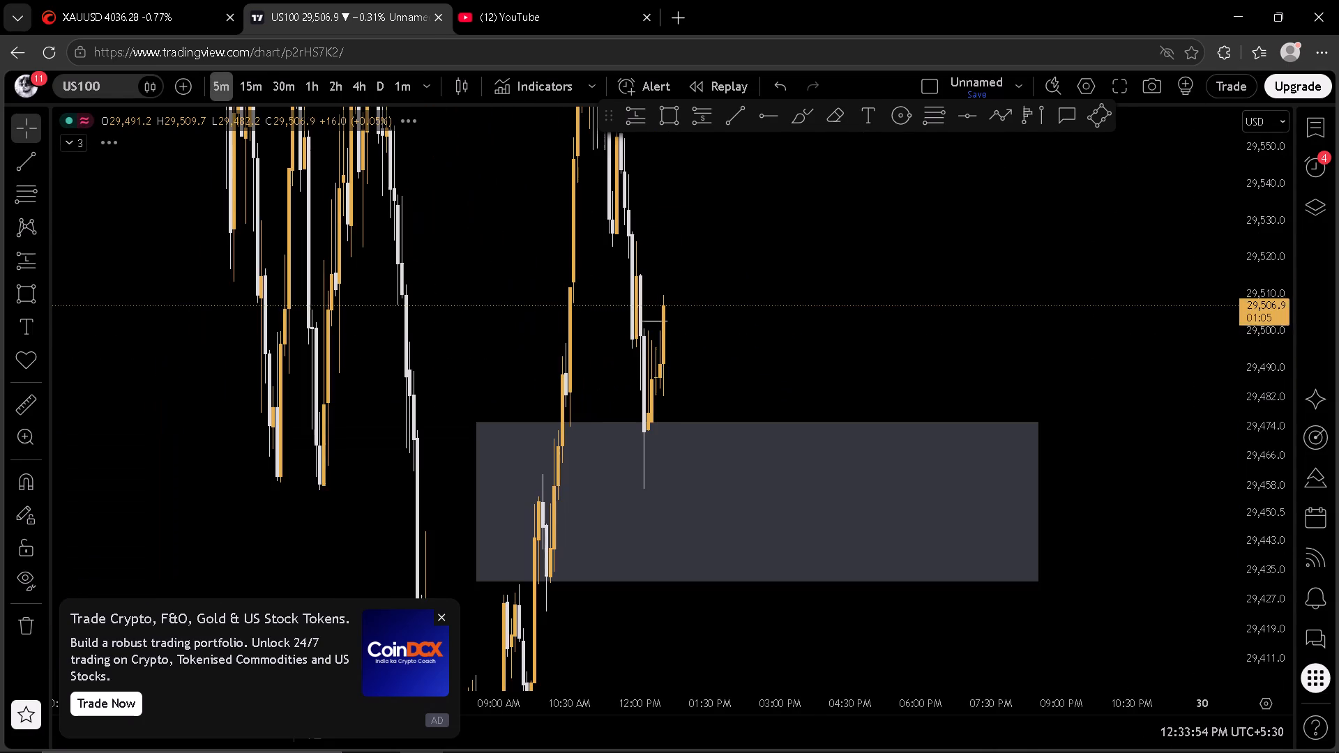
pyautogui.click(393, 83)
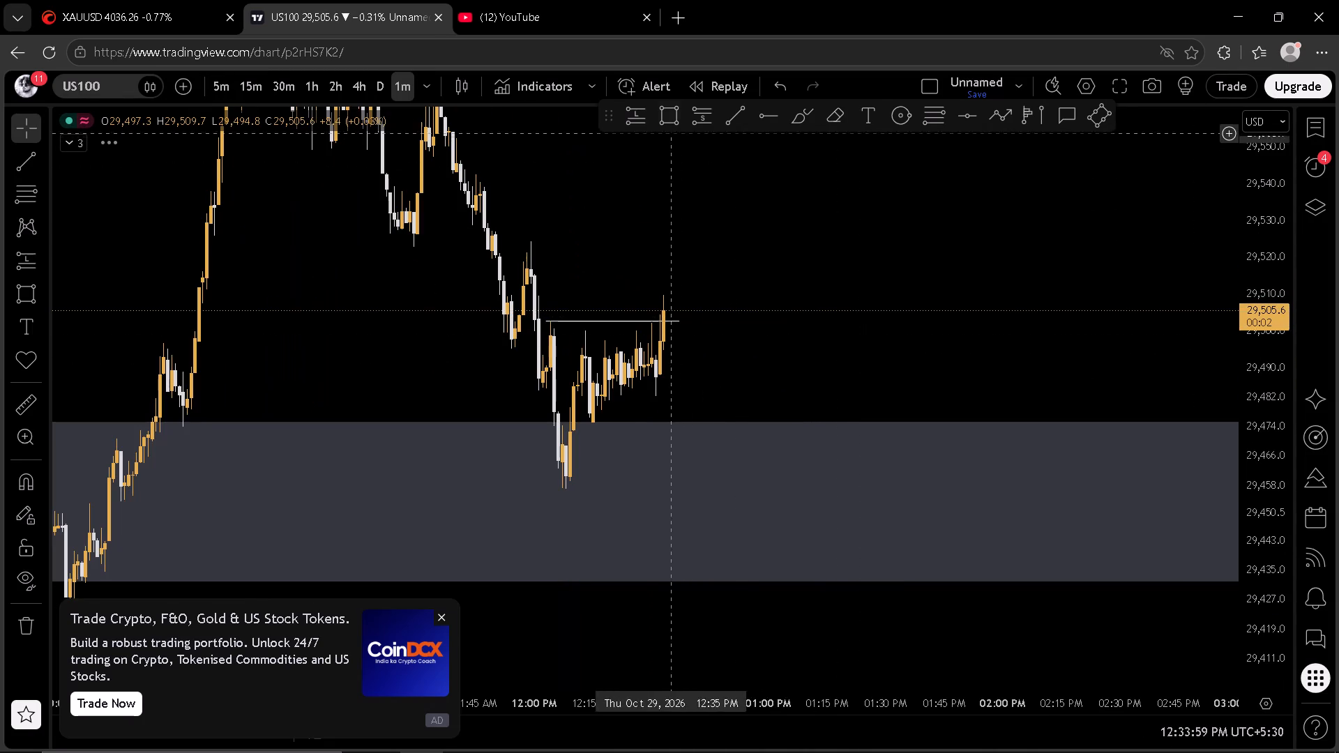
# Draw a long position beside the latest US100 candle with entry about 29,506, stop about 29,481.8 and target about 29,542.3.
pyautogui.click(640, 122)
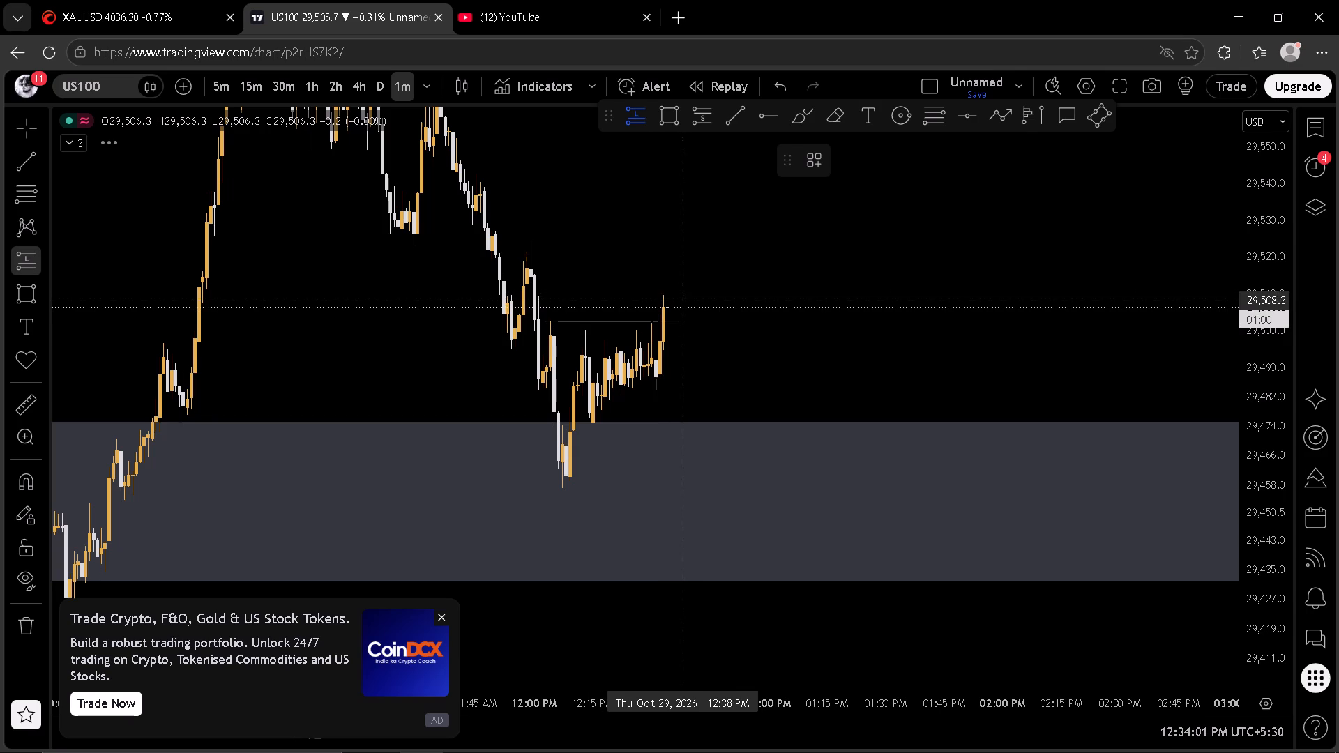
pyautogui.click(675, 309)
pyautogui.moveTo(674, 436); pyautogui.dragTo(679, 397)
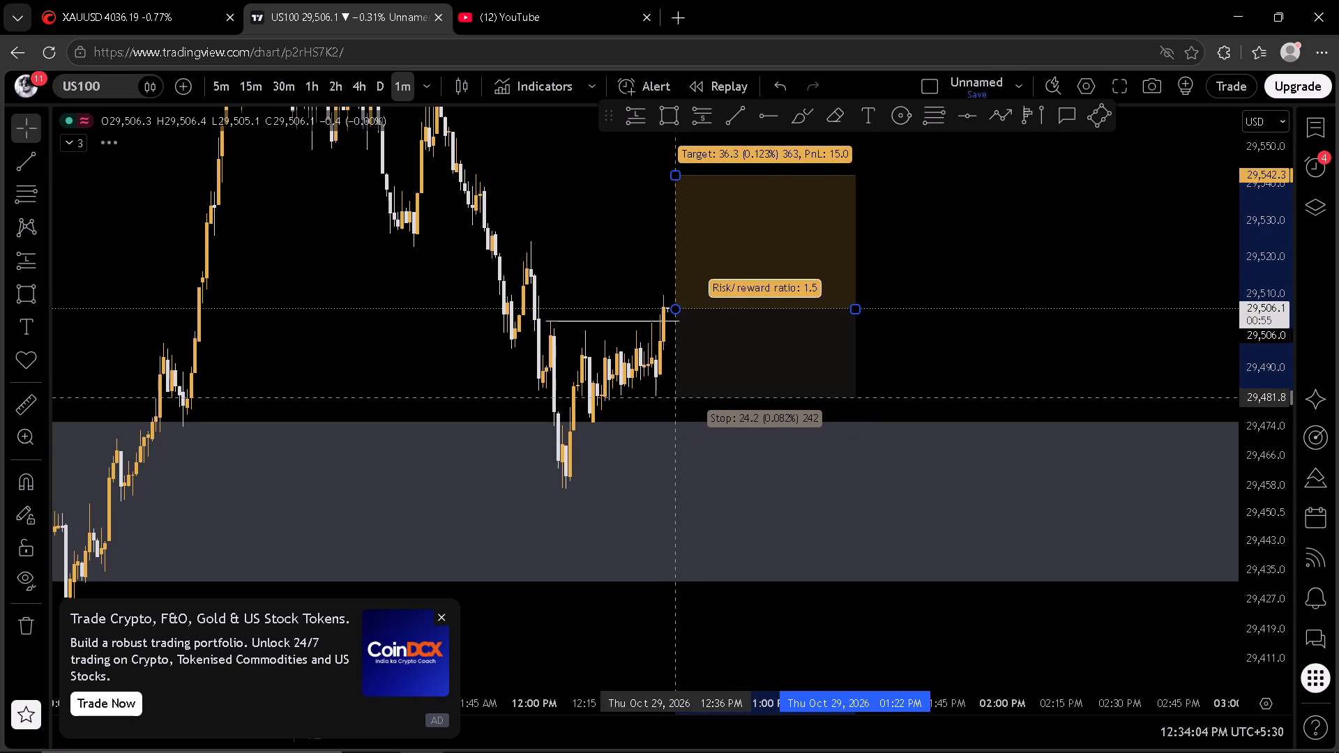
pyautogui.click(1059, 363)
pyautogui.moveTo(1073, 356); pyautogui.dragTo(1022, 397)
pyautogui.scroll(-3, 962, 388)
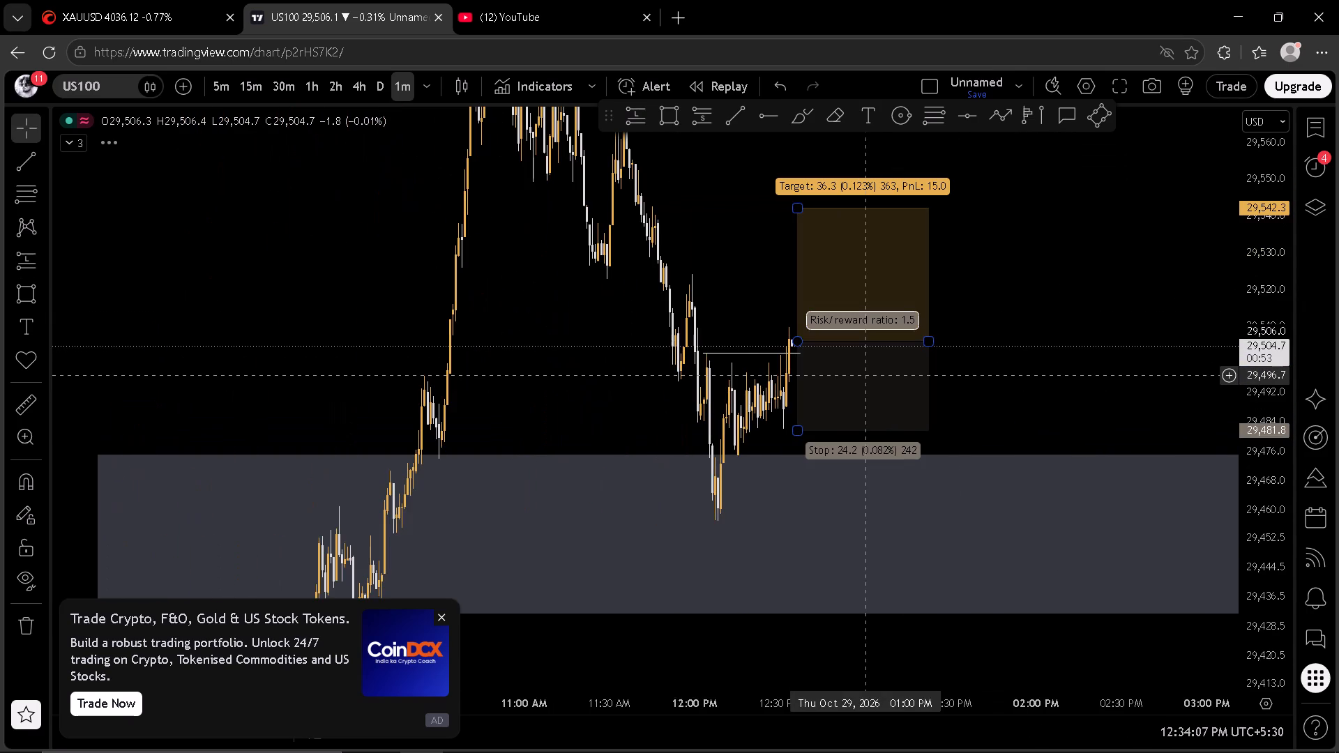
pyautogui.click(1077, 390)
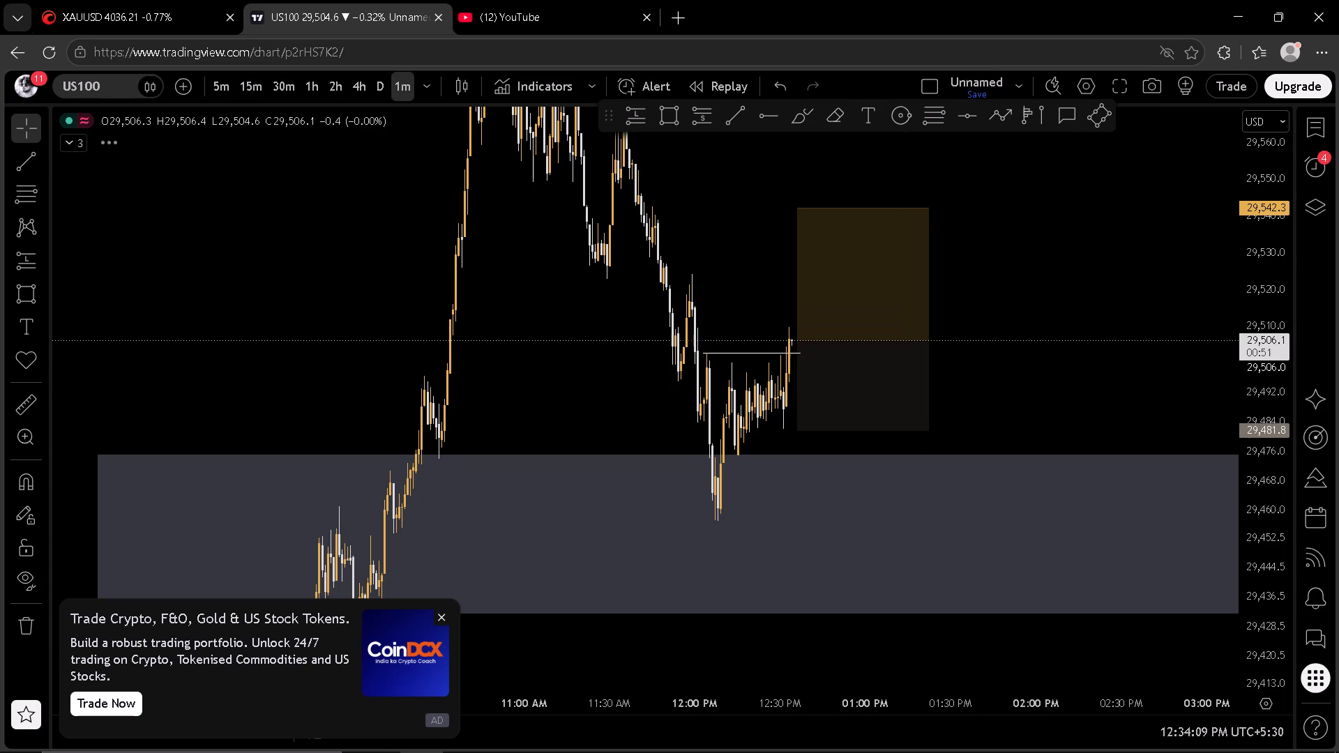
# Switch to the cTrader platform, select Nasdaq100 and set the market order's stop-loss price to 29481.
pyautogui.click(172, 0)
pyautogui.click(86, 256)
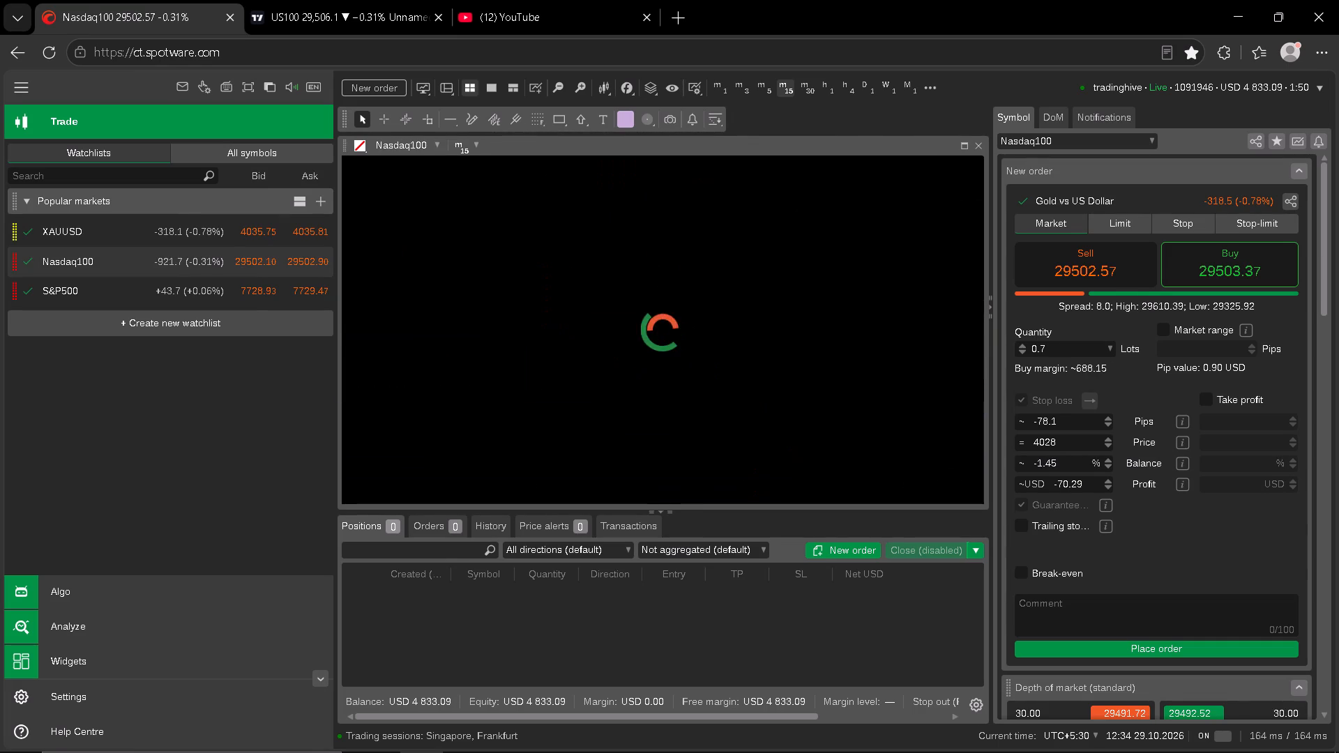
pyautogui.click(1074, 434)
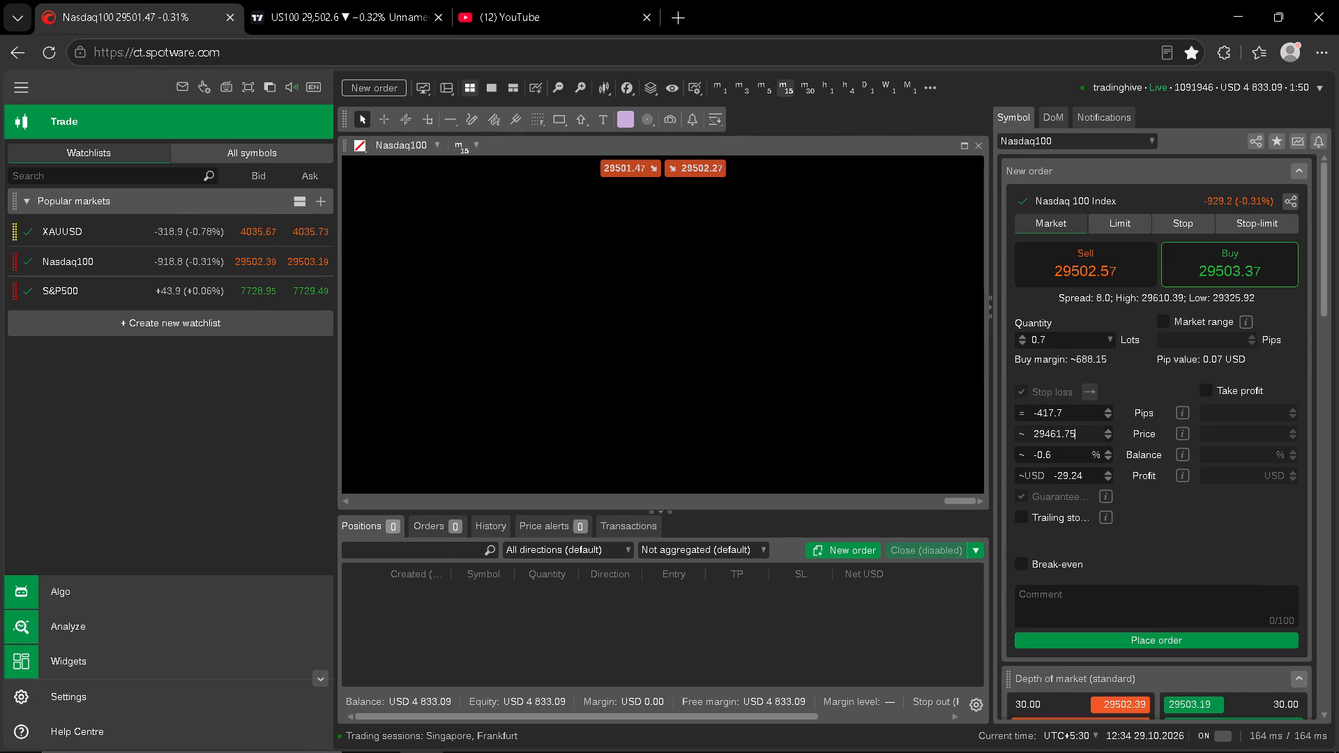
pyautogui.press('BackSpace')
pyautogui.press('BackSpace')
pyautogui.press('BackSpace')
pyautogui.press('BackSpace')
pyautogui.press('BackSpace')
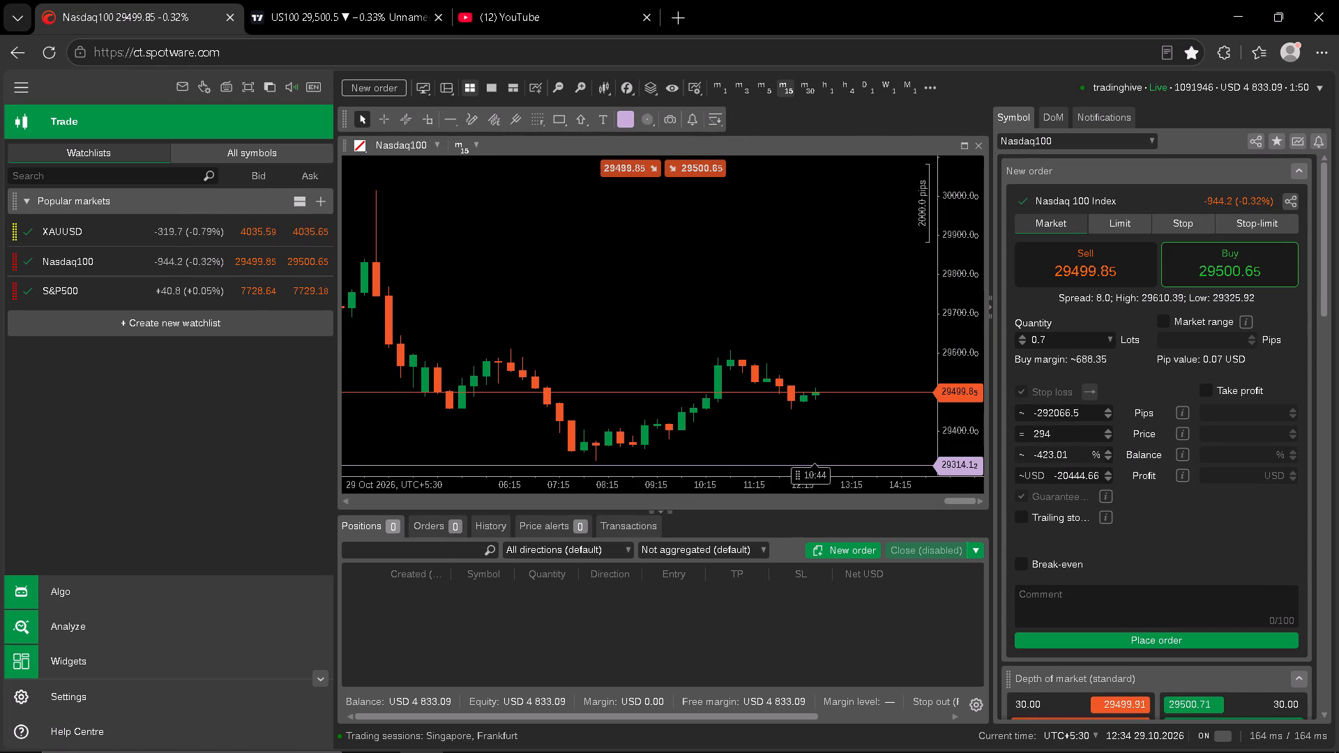
pyautogui.press('8')
pyautogui.press('1')
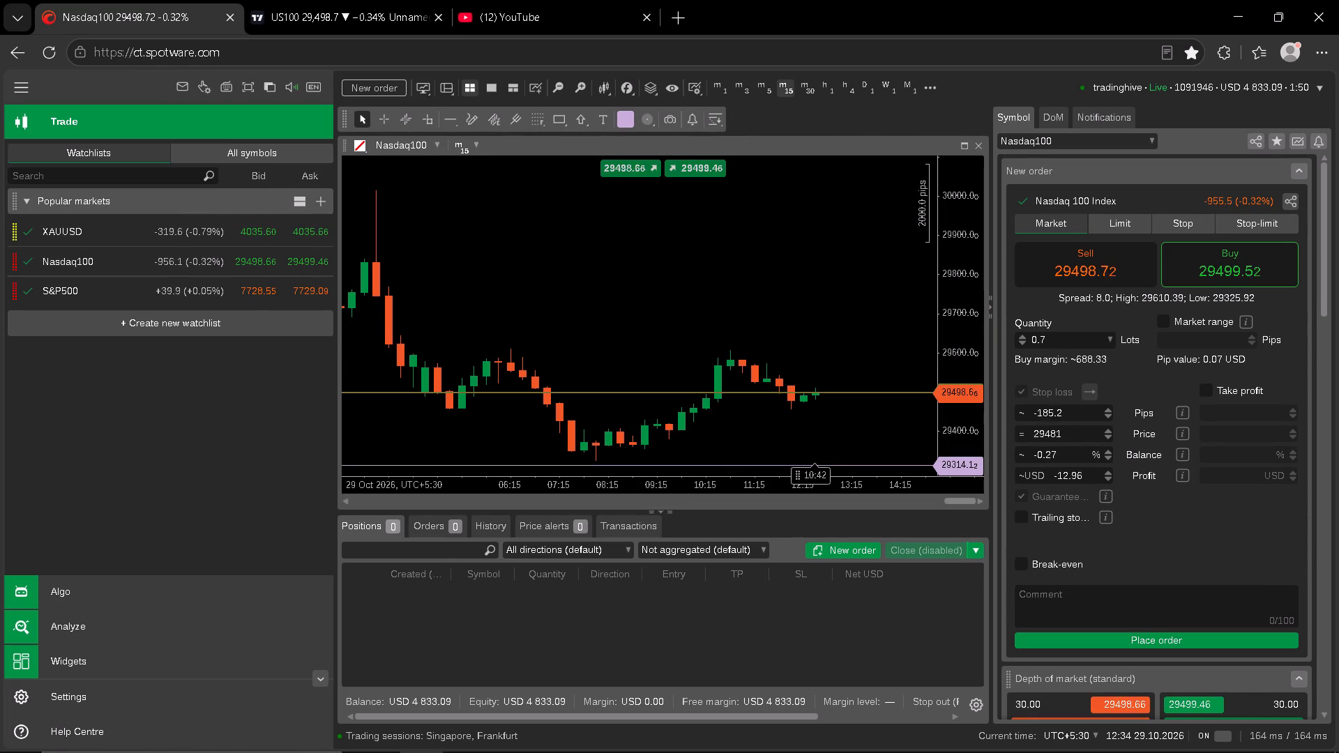
pyautogui.click(1218, 531)
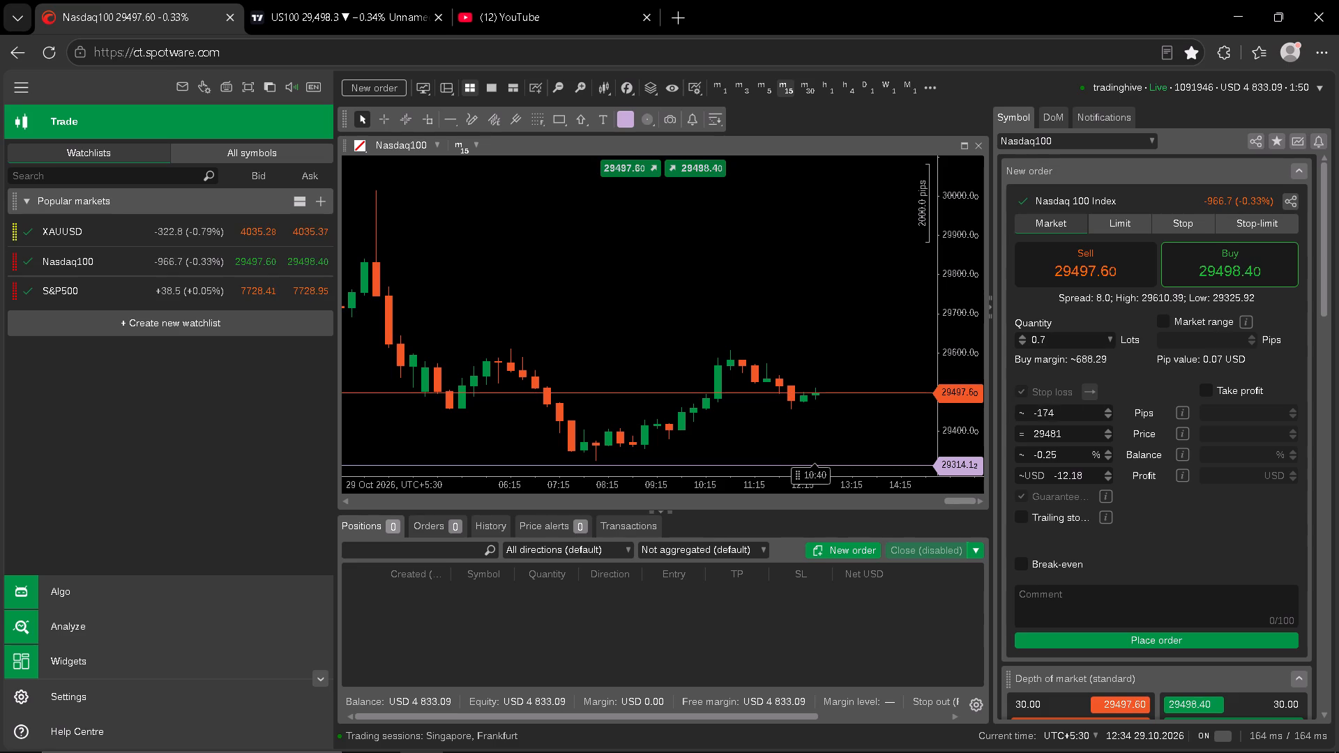
# Set the Nasdaq100 order quantity to 2 lots.
pyautogui.moveTo(1055, 343); pyautogui.dragTo(969, 344)
pyautogui.press('BackSpace')
pyautogui.press('2')
pyautogui.click(1230, 516)
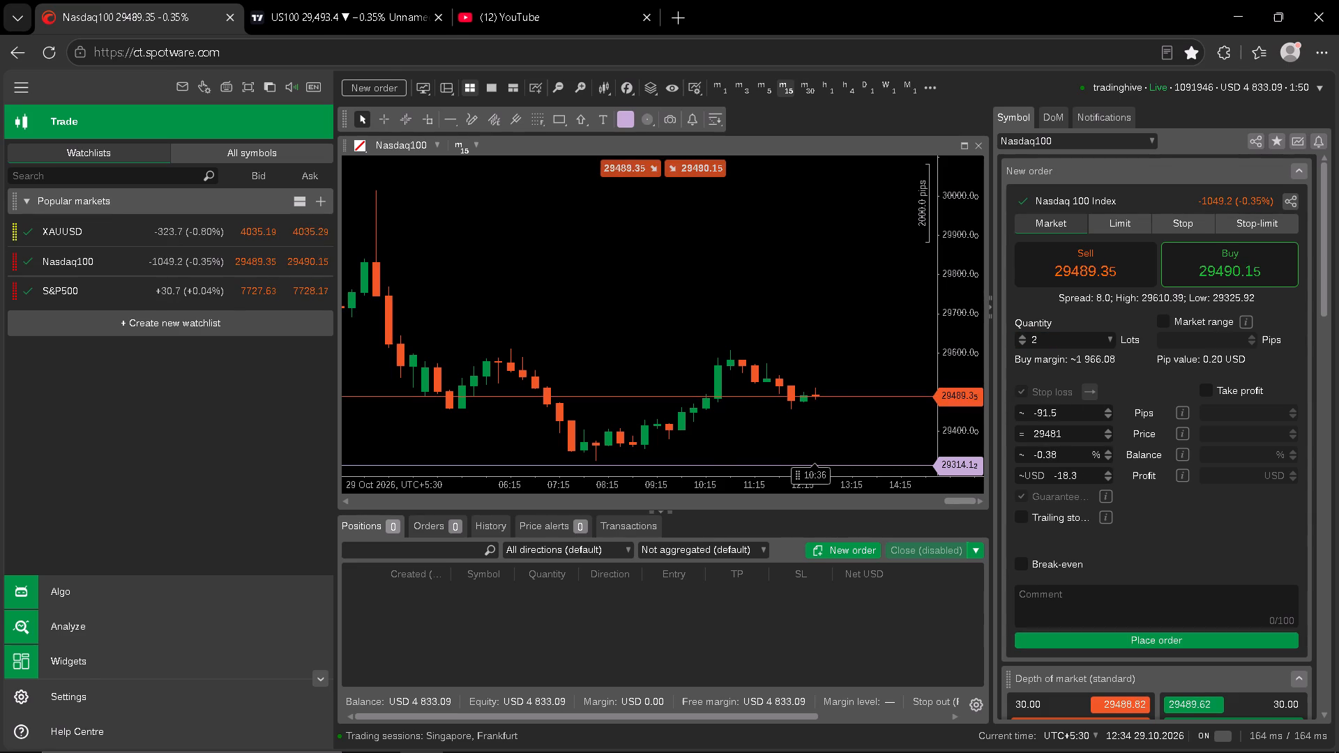
# Return to TradingView and examine US100 price against the drawn long position on the 1-minute and 5-minute charts.
pyautogui.click(326, 0)
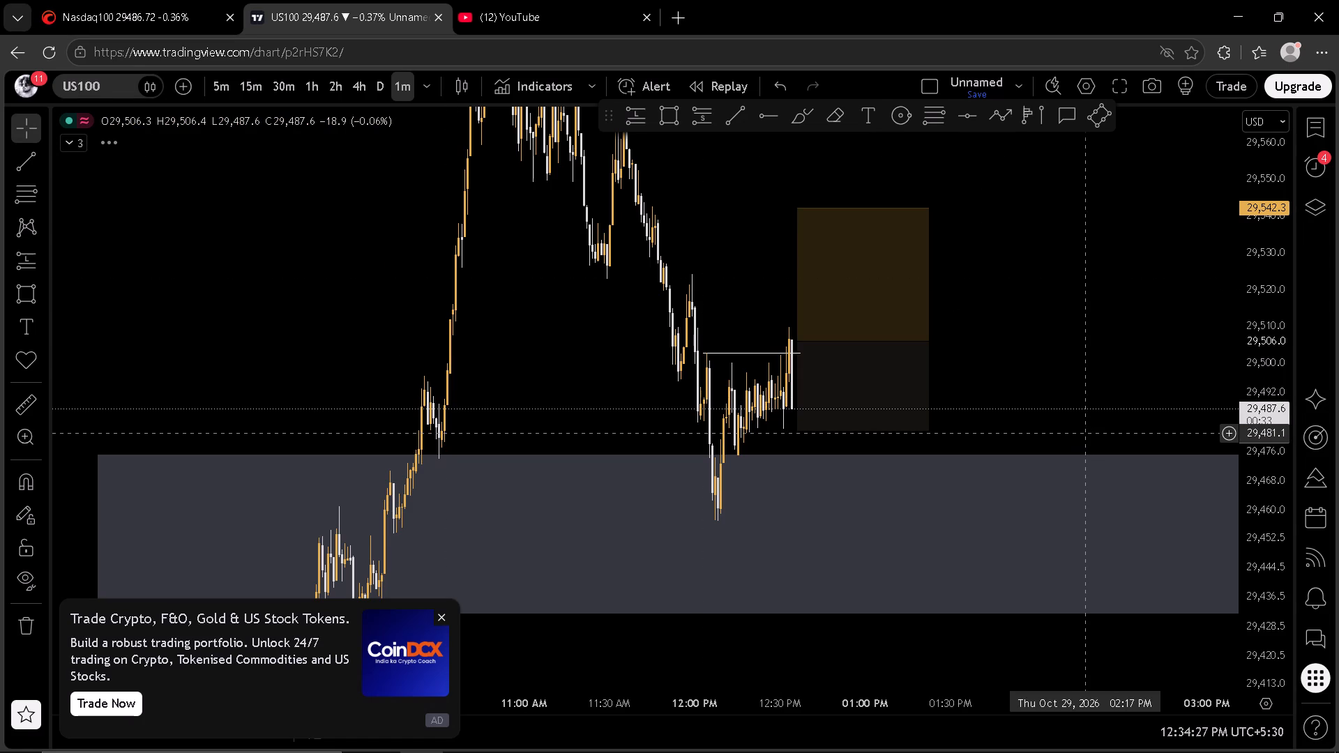
pyautogui.click(1084, 433)
pyautogui.press('space')
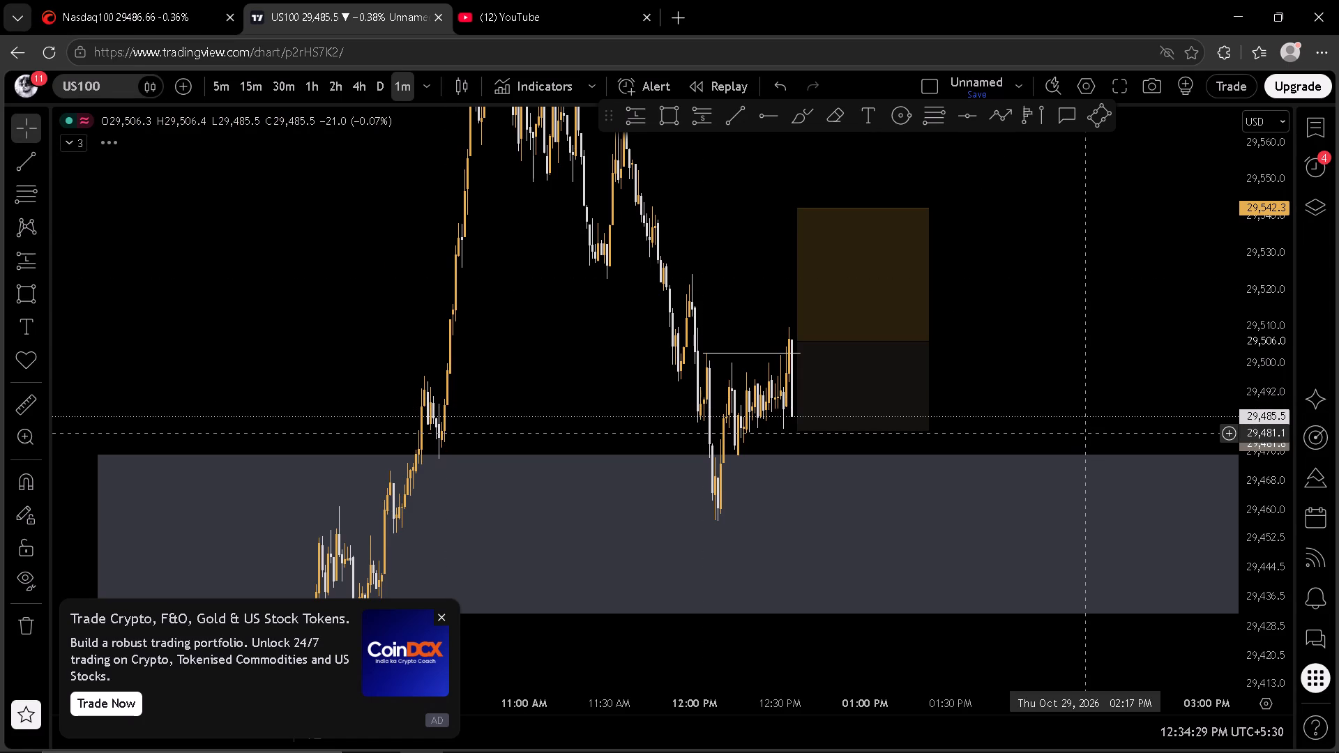
pyautogui.press('space')
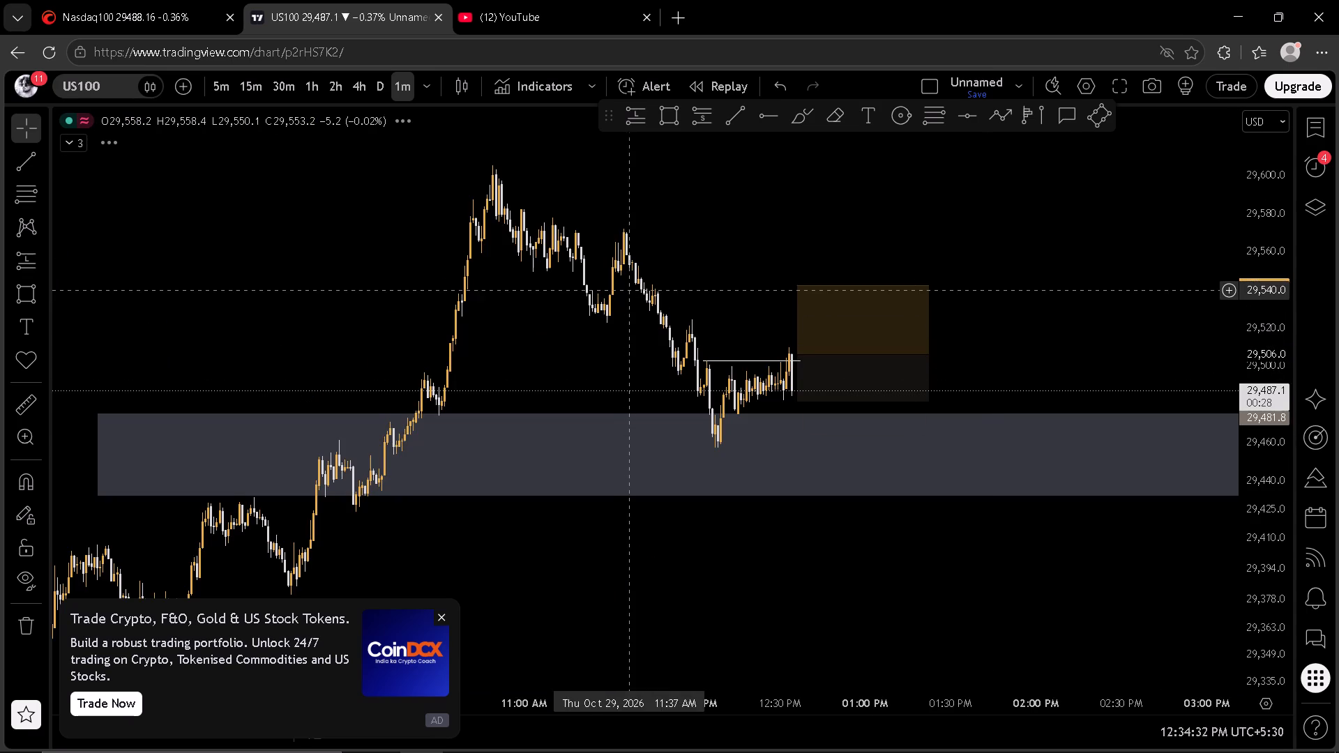
pyautogui.click(213, 93)
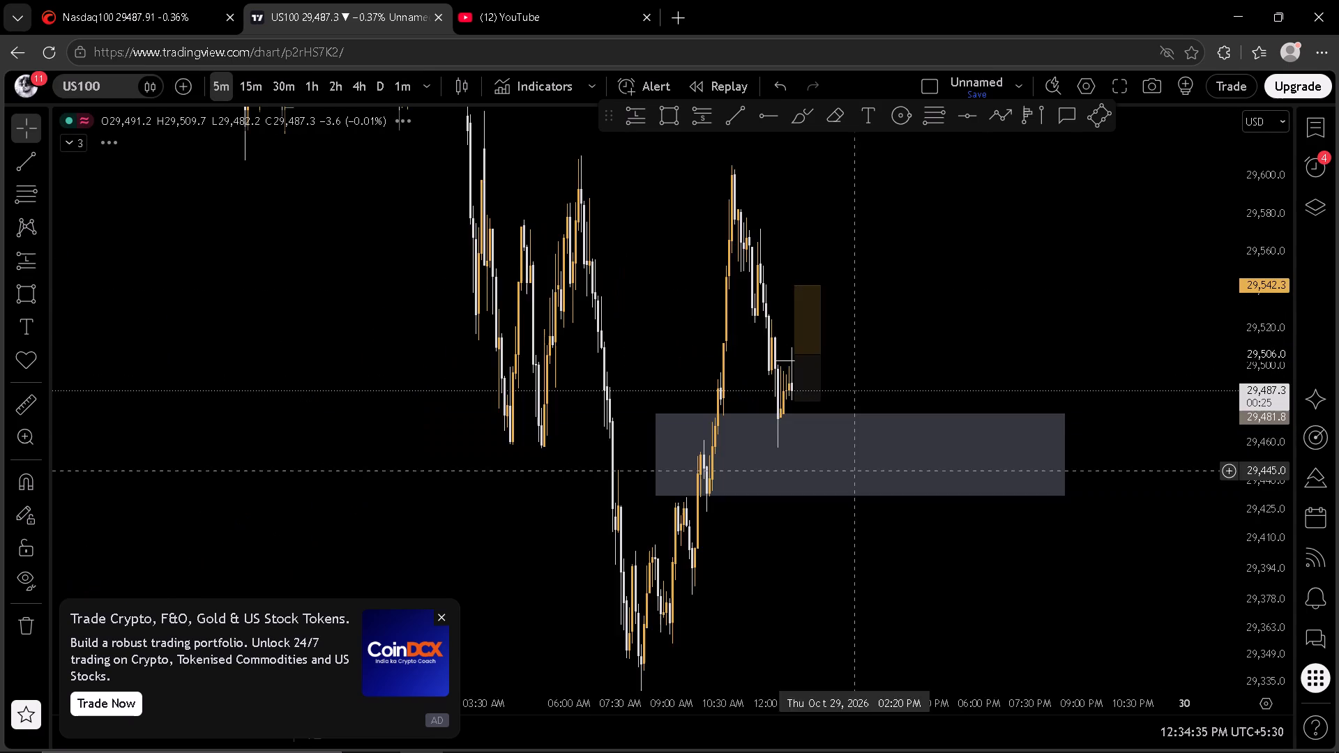
pyautogui.scroll(5, 922, 443)
pyautogui.moveTo(671, 266); pyautogui.dragTo(981, 307)
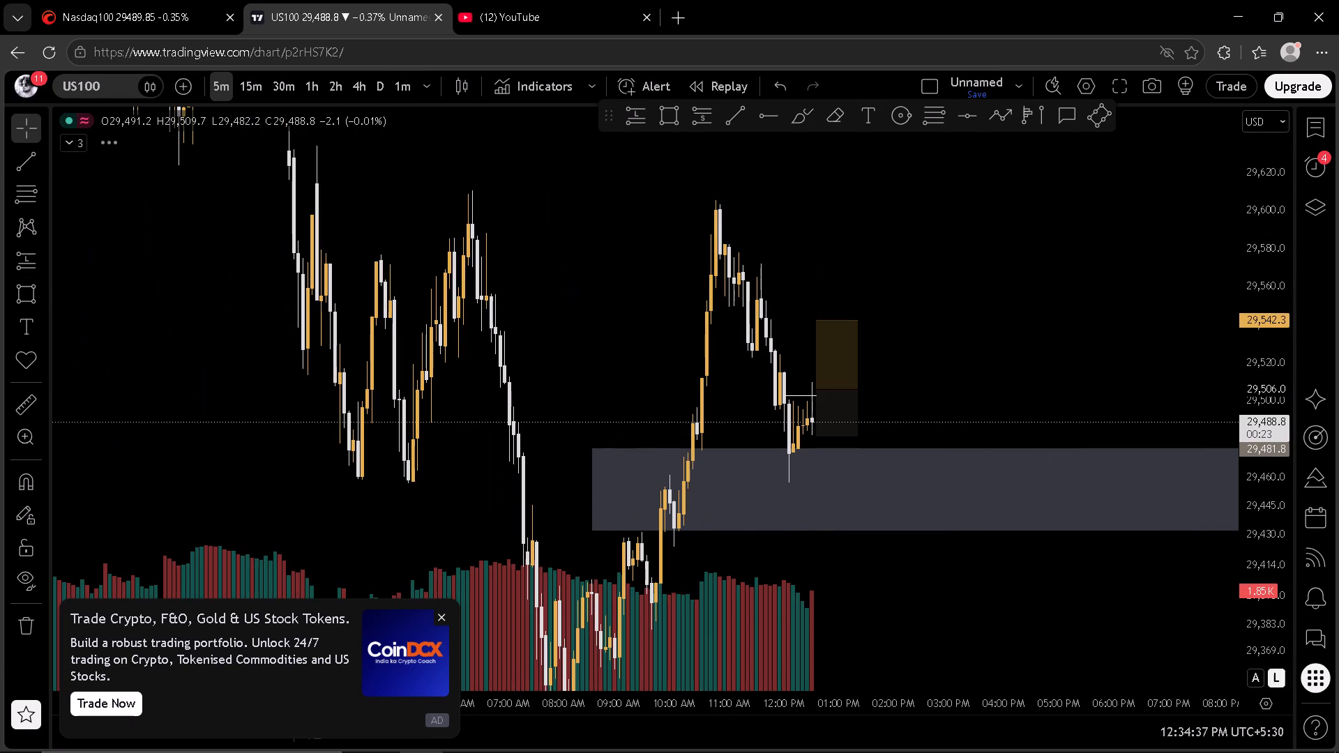
pyautogui.scroll(4, 1313, 419)
pyautogui.scroll(3, 1158, 406)
pyautogui.moveTo(1006, 336); pyautogui.dragTo(978, 303)
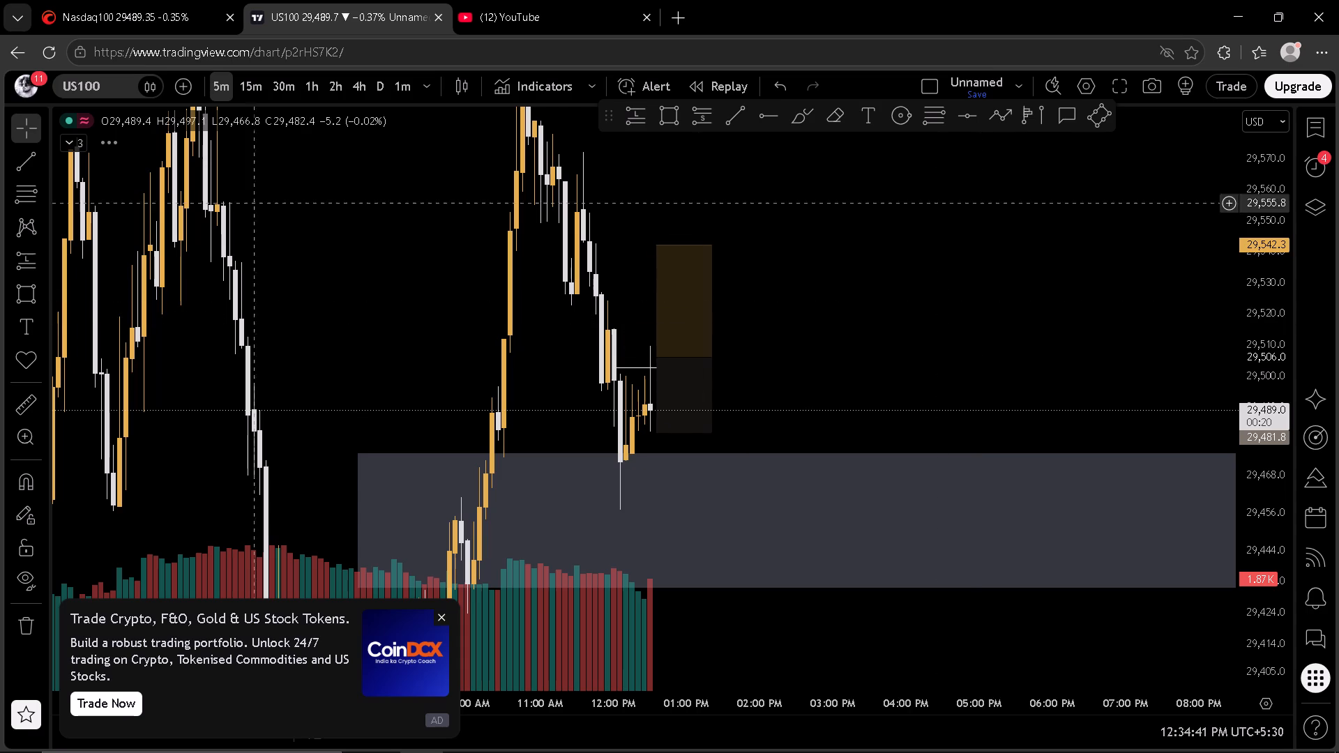
pyautogui.click(397, 91)
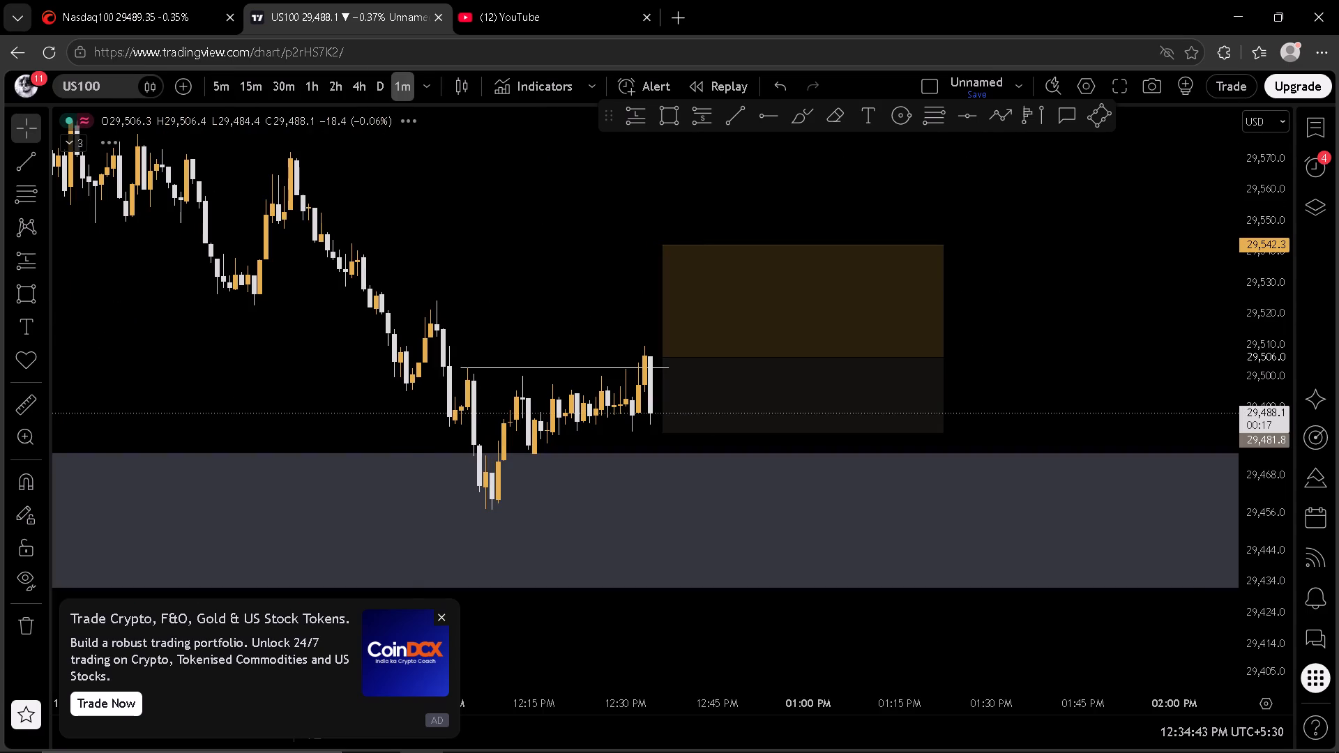
# Delete the long position drawing from the 1-minute US100 chart.
pyautogui.moveTo(1189, 366); pyautogui.dragTo(1183, 245)
pyautogui.scroll(3, 1281, 307)
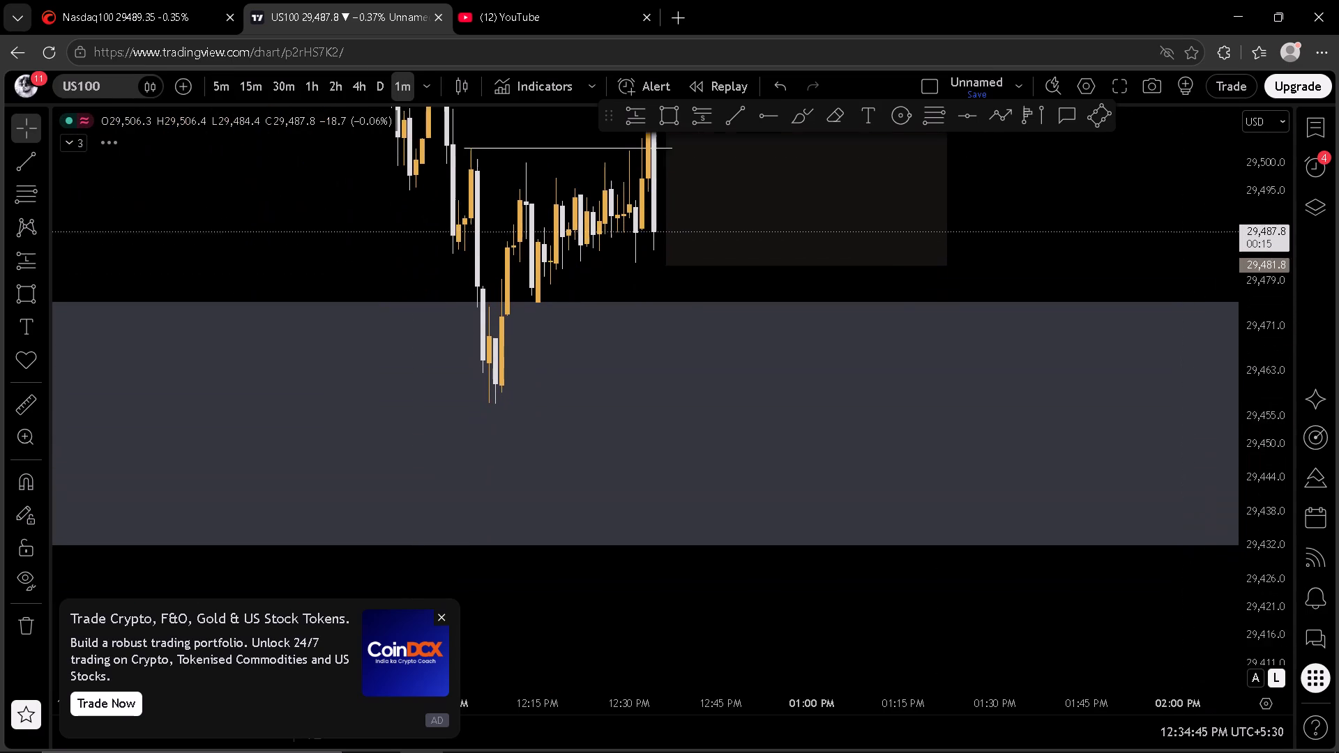
pyautogui.scroll(1, 1255, 305)
pyautogui.moveTo(1178, 225); pyautogui.dragTo(1120, 396)
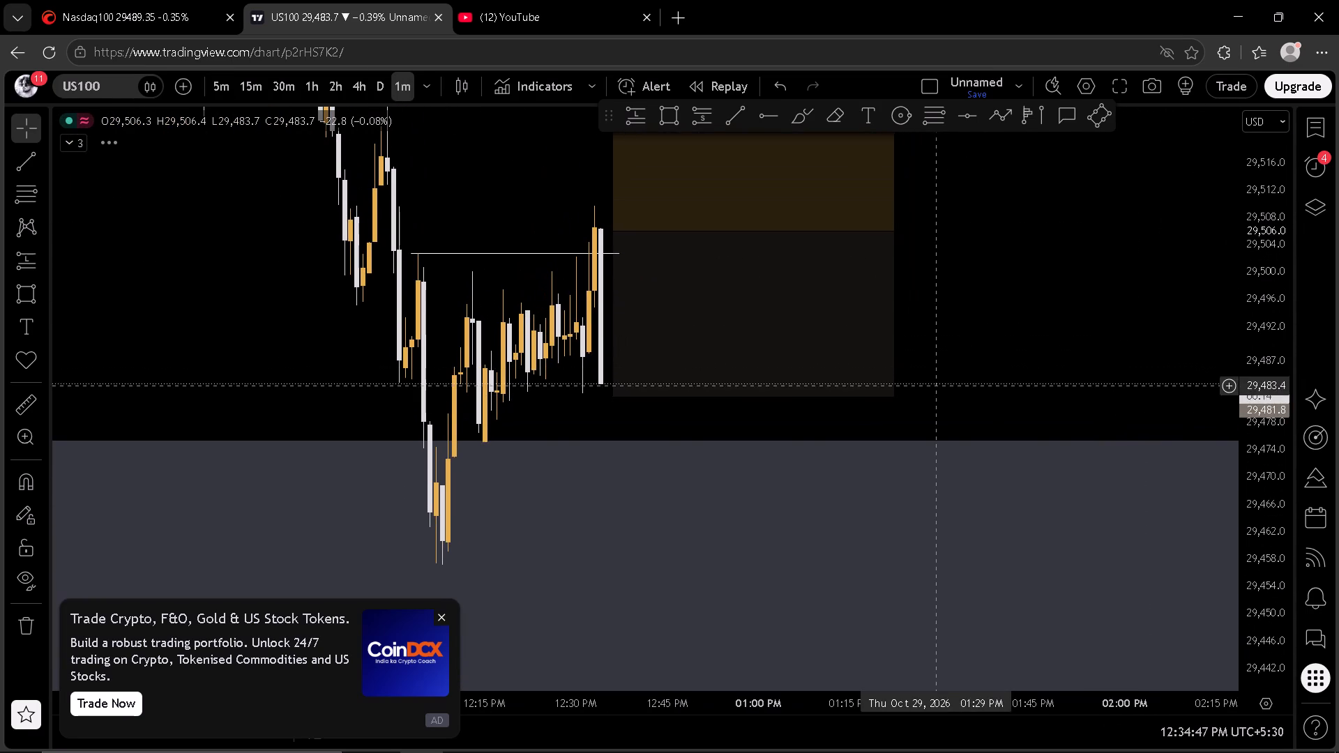
pyautogui.click(854, 218)
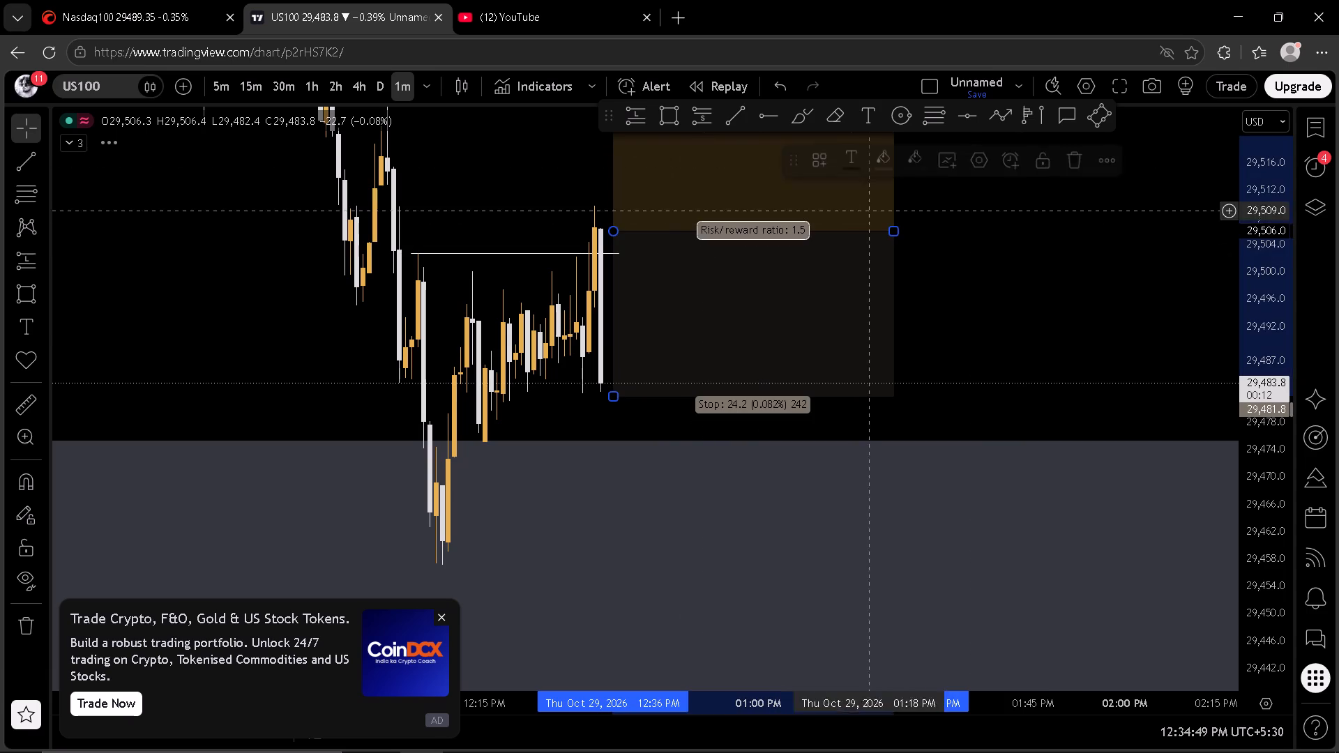
pyautogui.click(1084, 158)
pyautogui.click(796, 190)
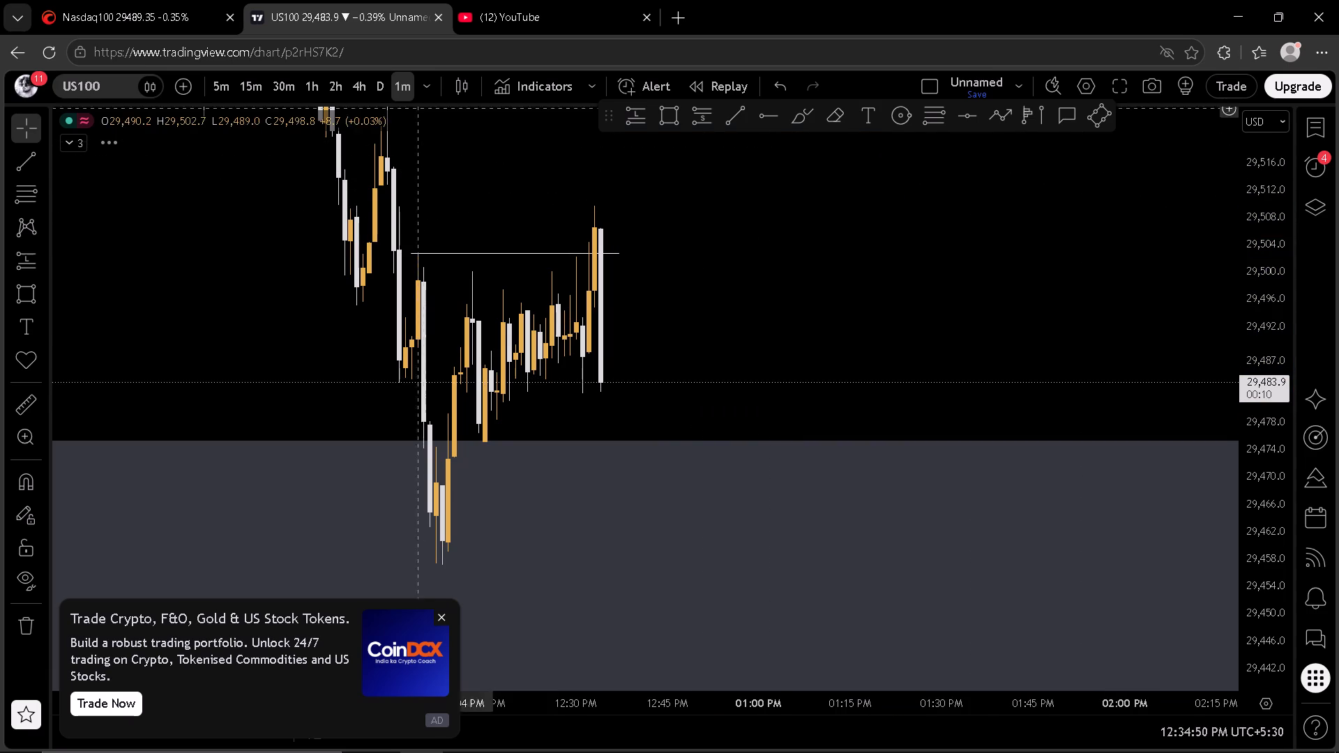
# Draw a short position beside the latest US100 candle with entry about 29,484.6, stop about 29,509.8 and target about 29,460.4.
pyautogui.click(692, 120)
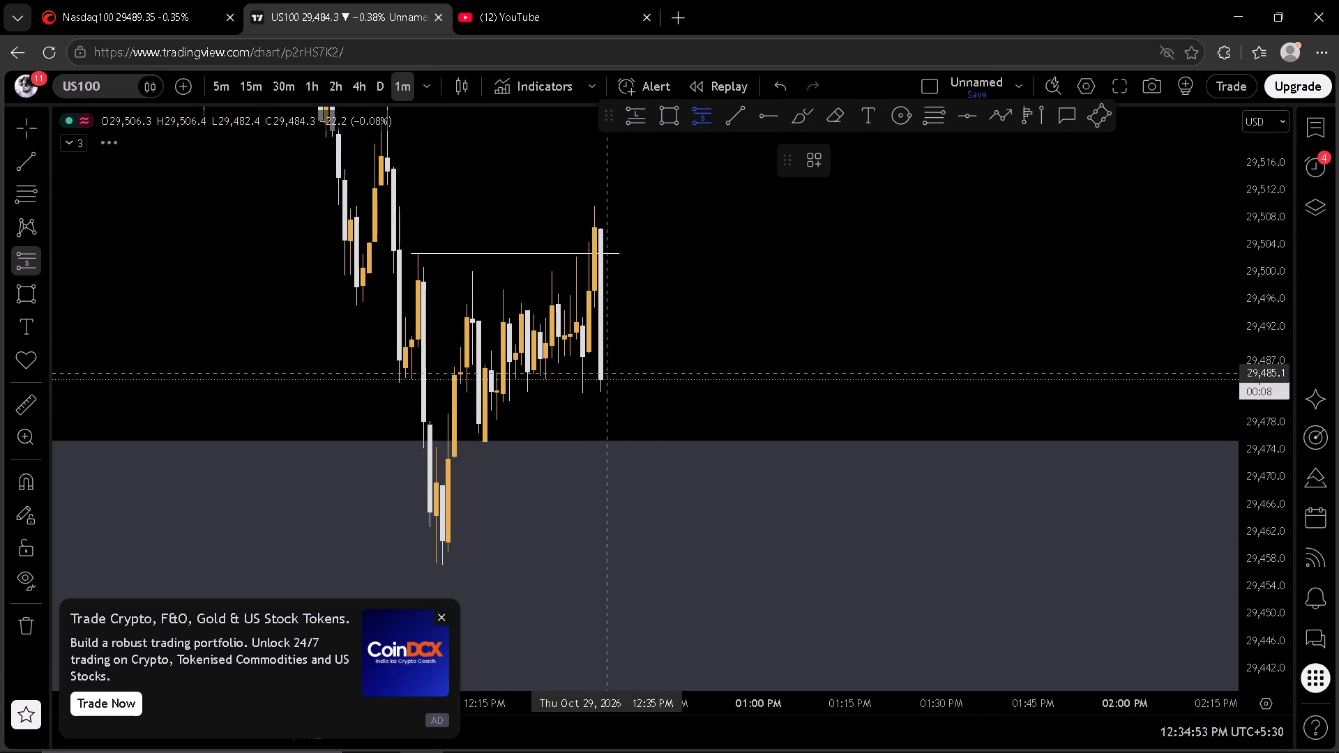
pyautogui.click(605, 377)
pyautogui.click(1024, 314)
pyautogui.moveTo(606, 214); pyautogui.dragTo(610, 205)
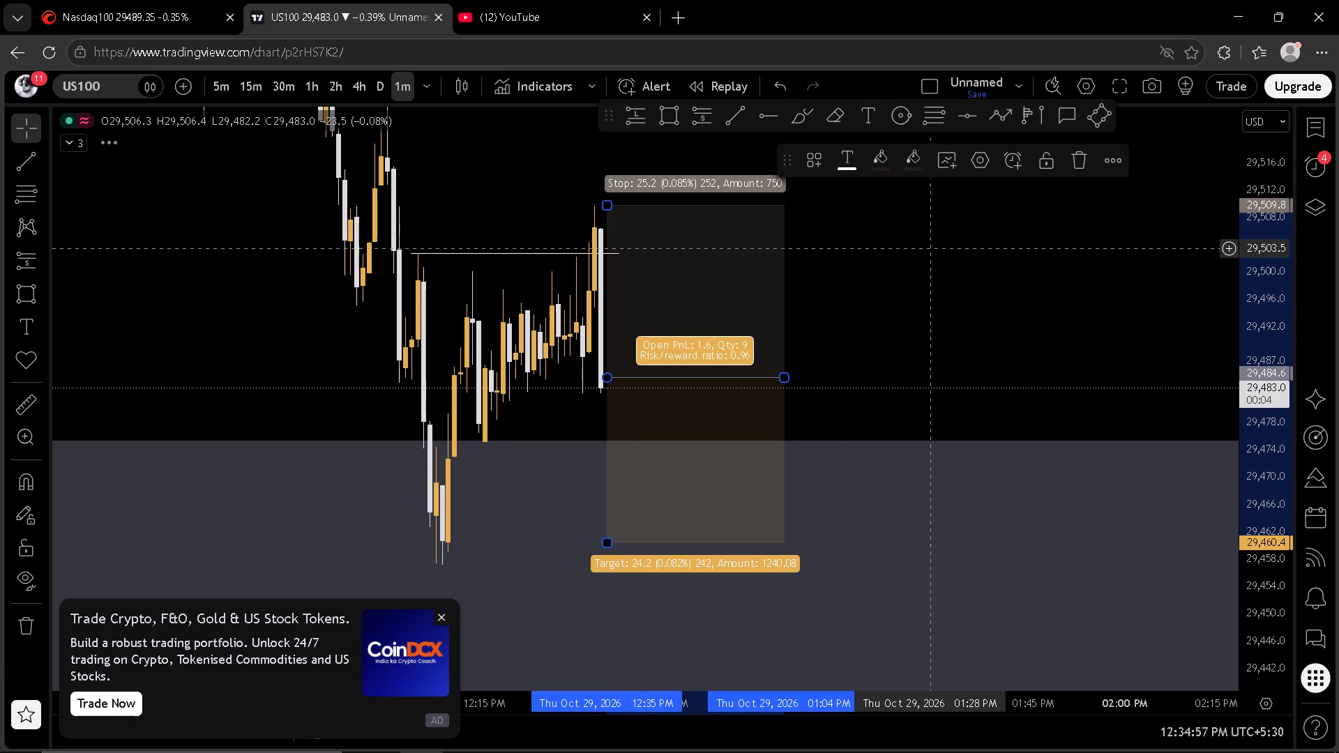
pyautogui.click(930, 248)
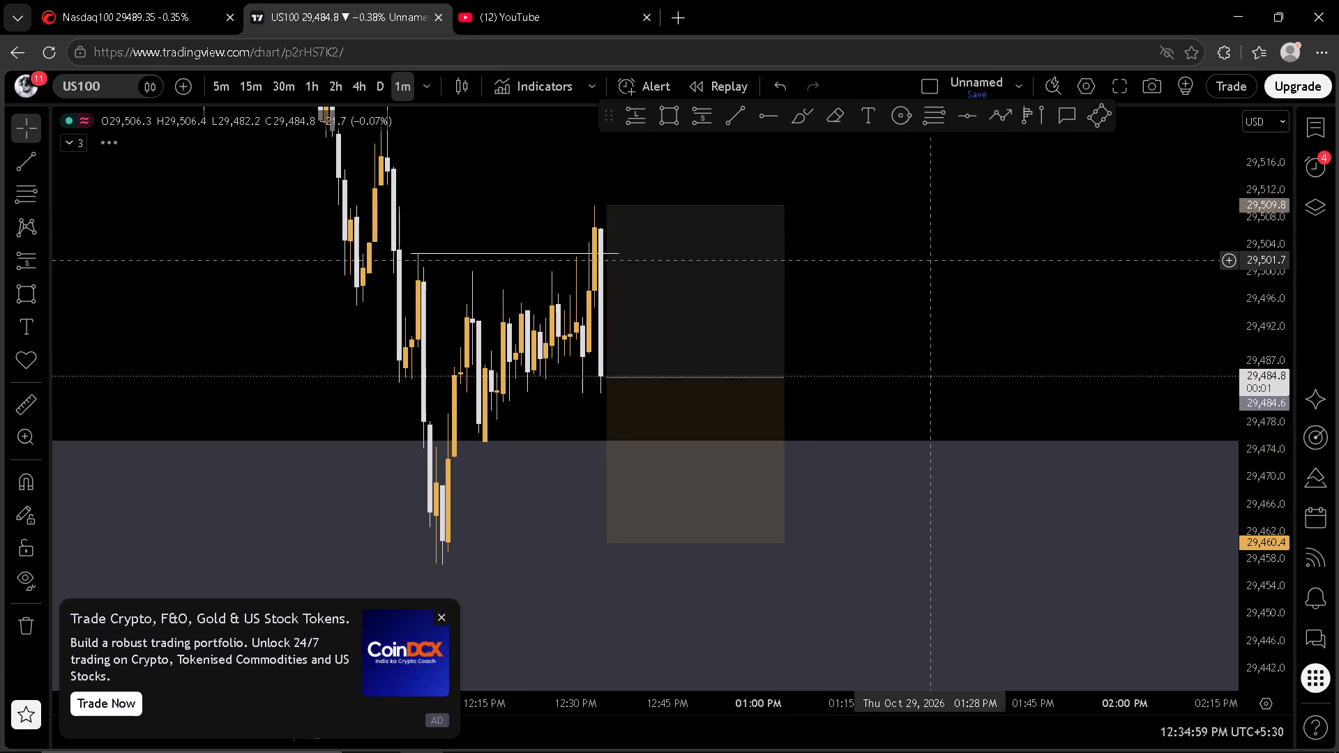
# Switch to cTrader, change the Nasdaq100 market order to Sell and set its stop-loss price to 29509.8.
pyautogui.click(120, 0)
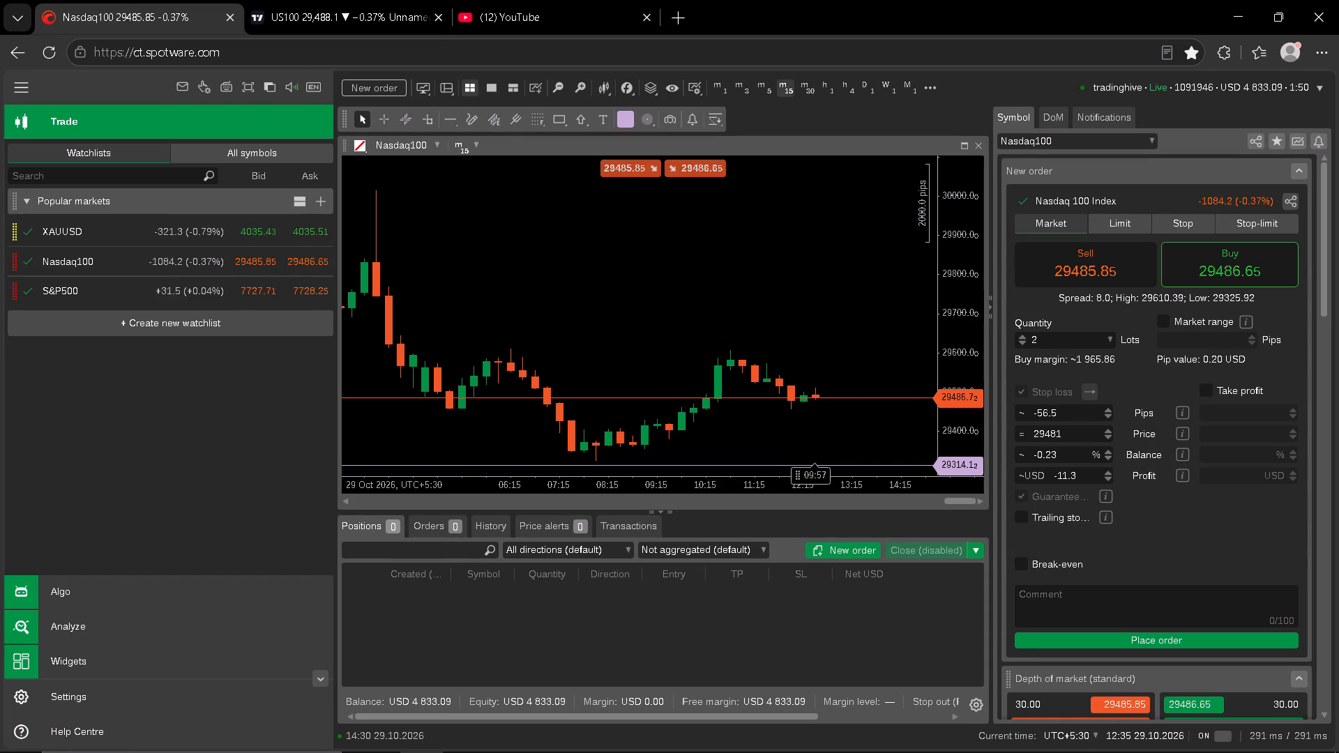
pyautogui.click(1098, 280)
pyautogui.click(1068, 435)
pyautogui.press('BackSpace')
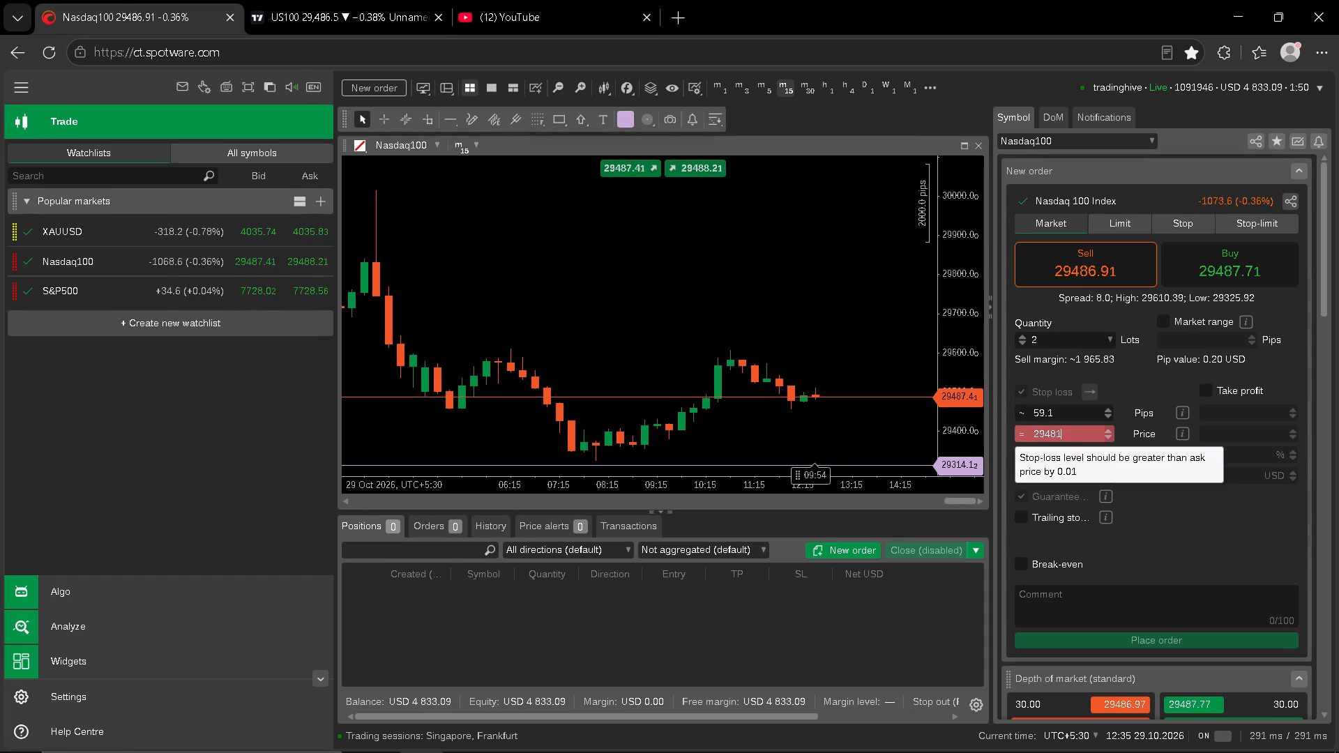
pyautogui.press('BackSpace')
pyautogui.press('BackSpace')
pyautogui.press('5')
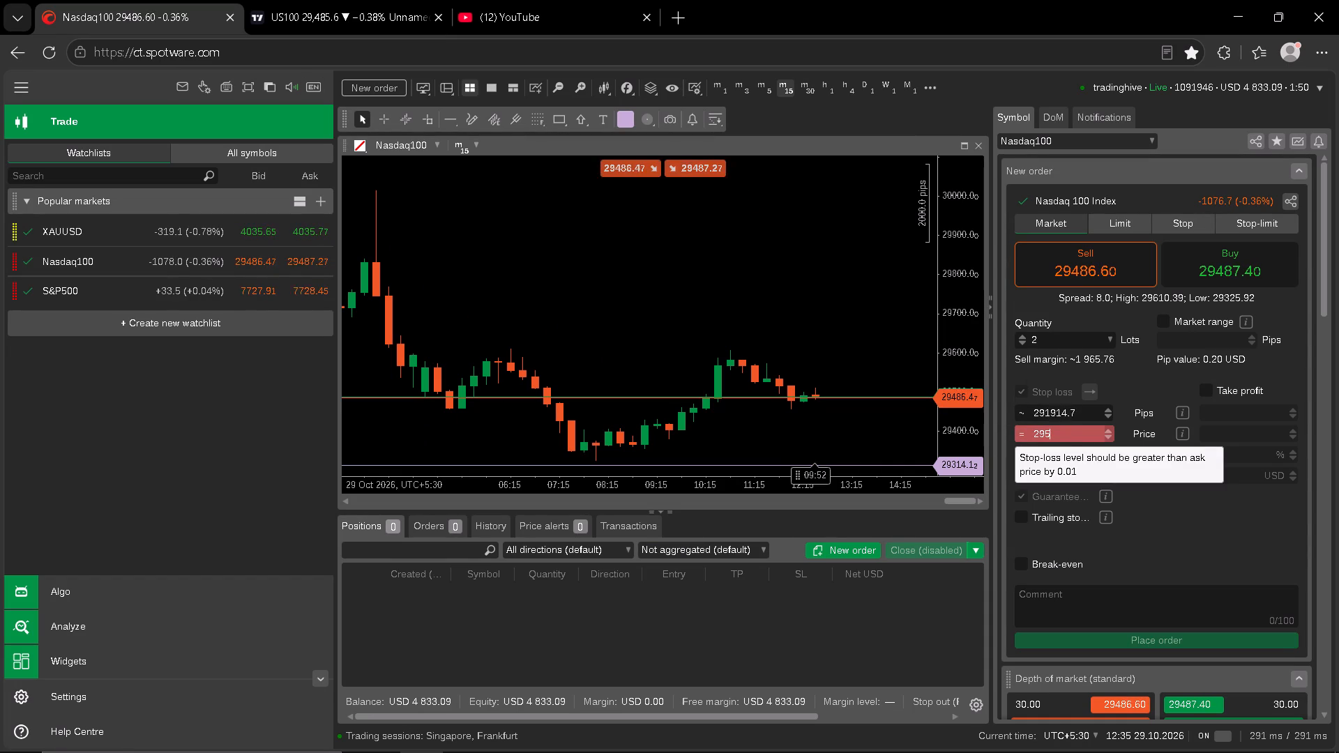
pyautogui.press('0')
pyautogui.press('9')
pyautogui.press('.')
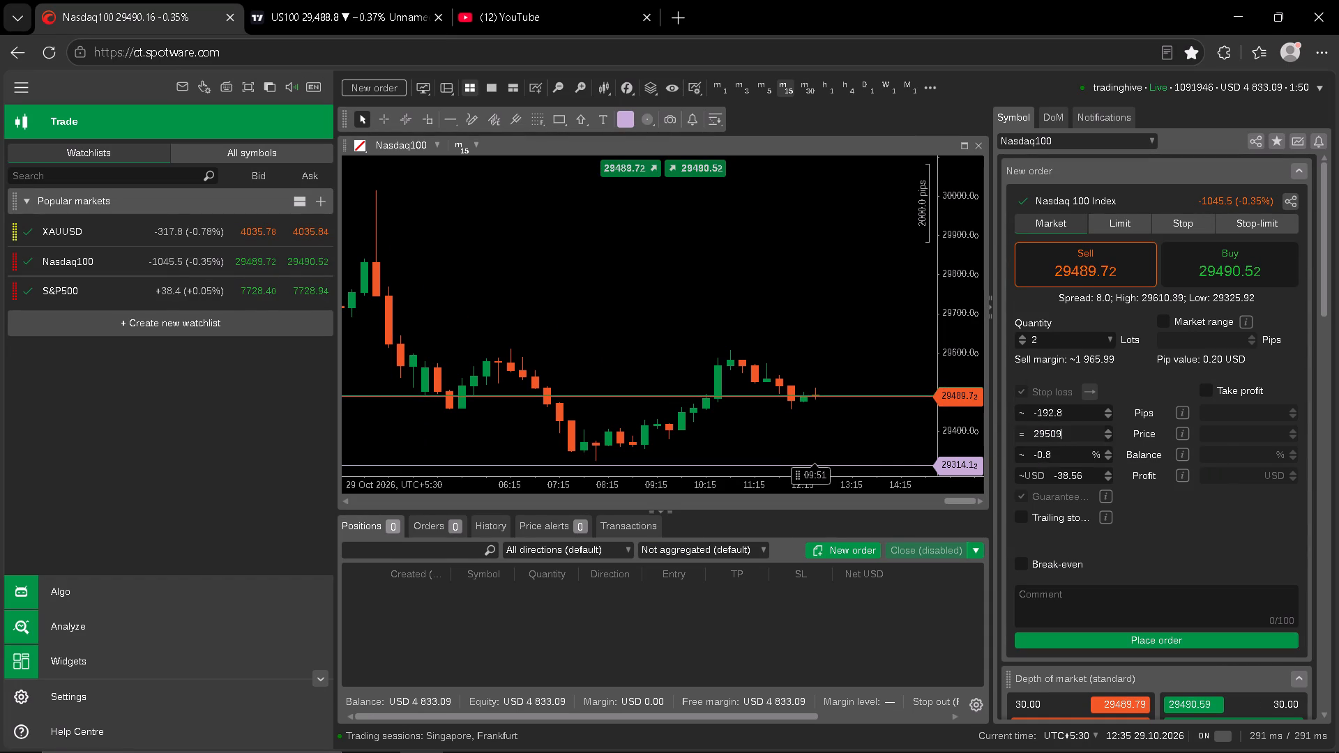
pyautogui.press('8')
pyautogui.click(1188, 544)
# Return to TradingView and examine US100 price against the drawn short position on the 1-minute and 5-minute charts.
pyautogui.click(309, 0)
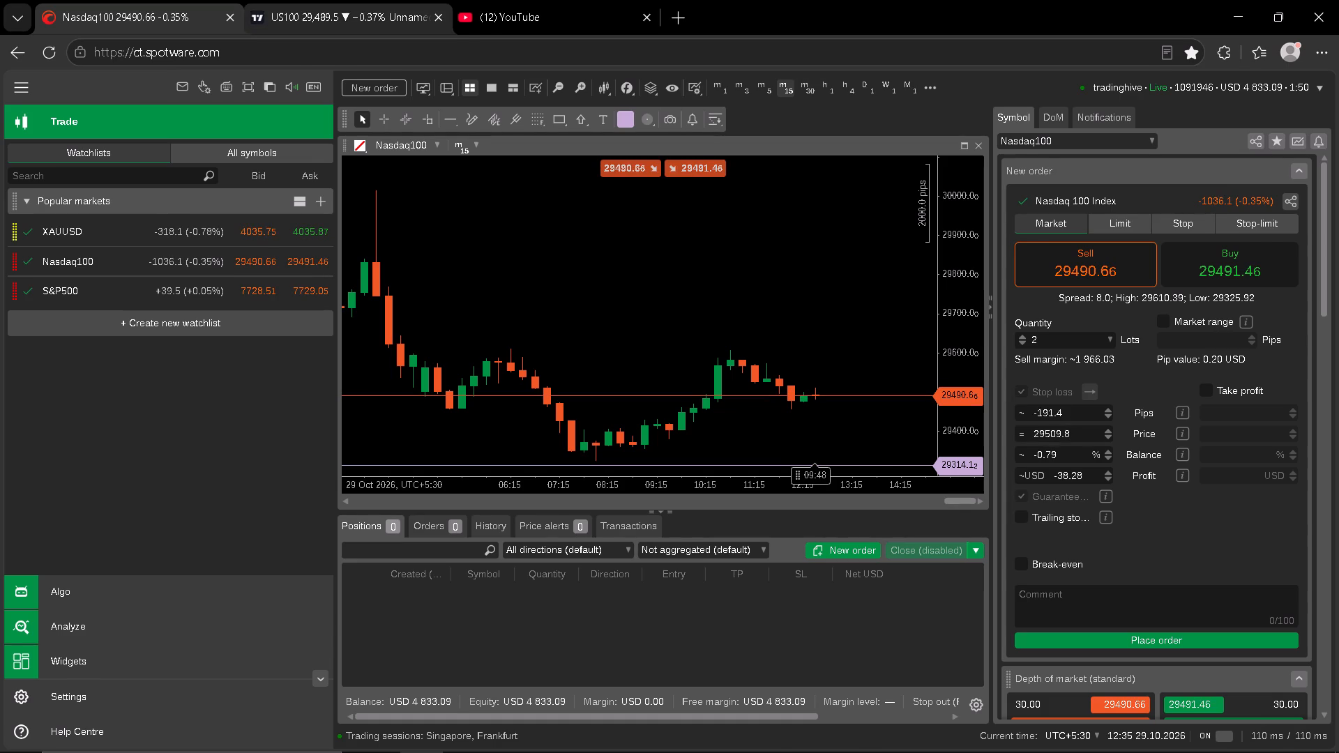
pyautogui.scroll(-4, 891, 404)
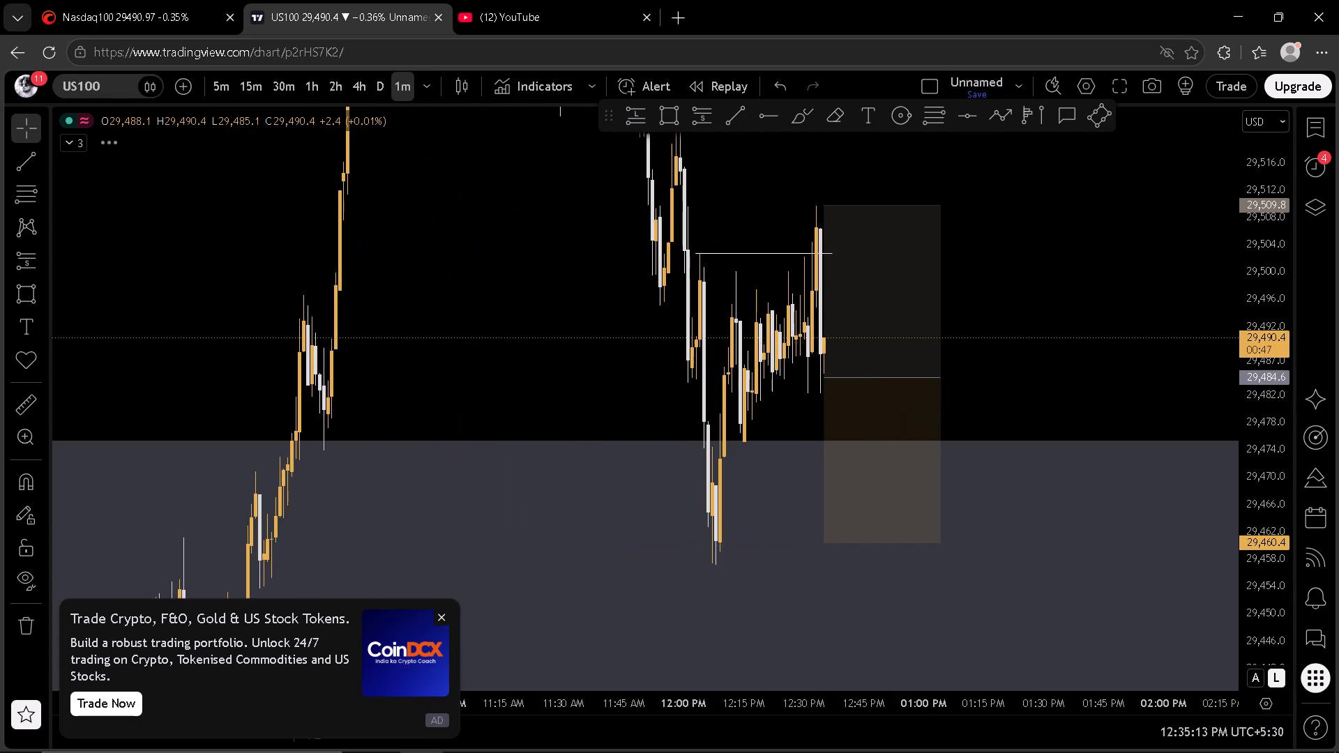
pyautogui.scroll(-2, 1269, 350)
pyautogui.scroll(-1, 1131, 344)
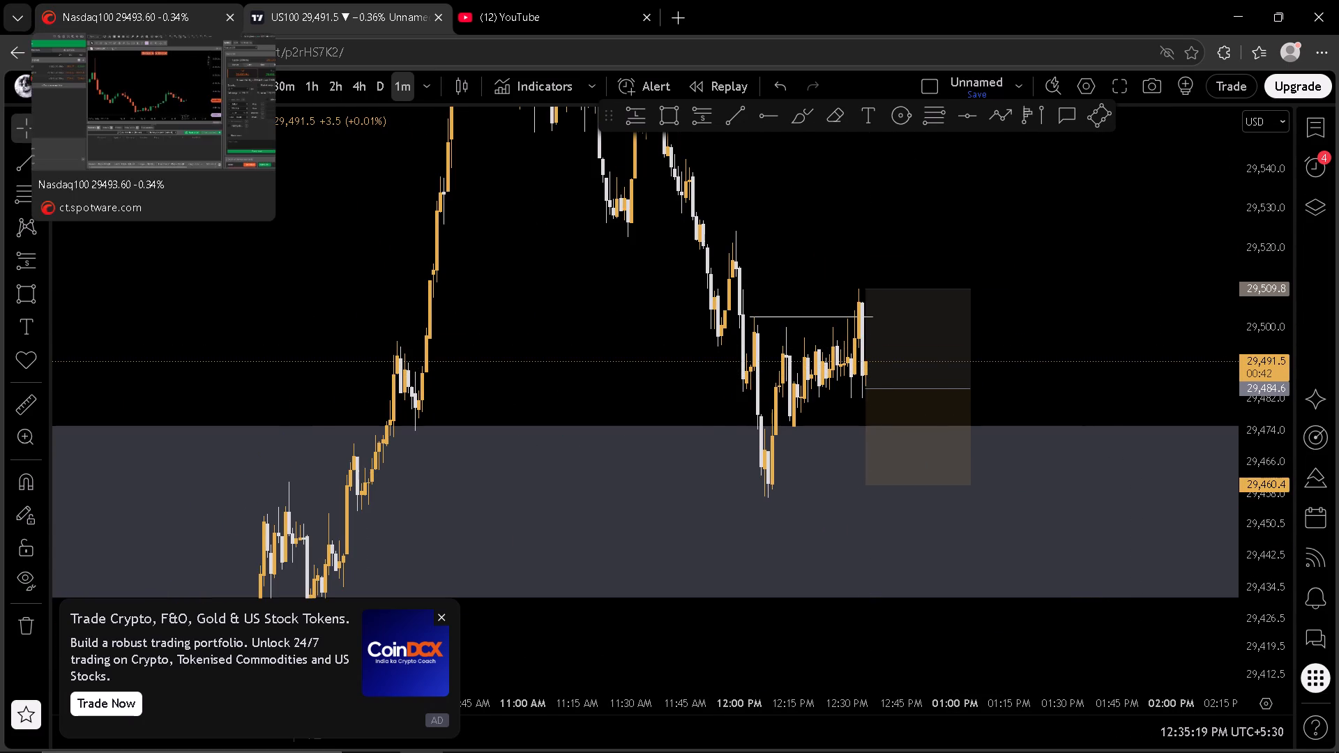
pyautogui.scroll(2, 734, 337)
pyautogui.moveTo(1046, 299); pyautogui.dragTo(991, 261)
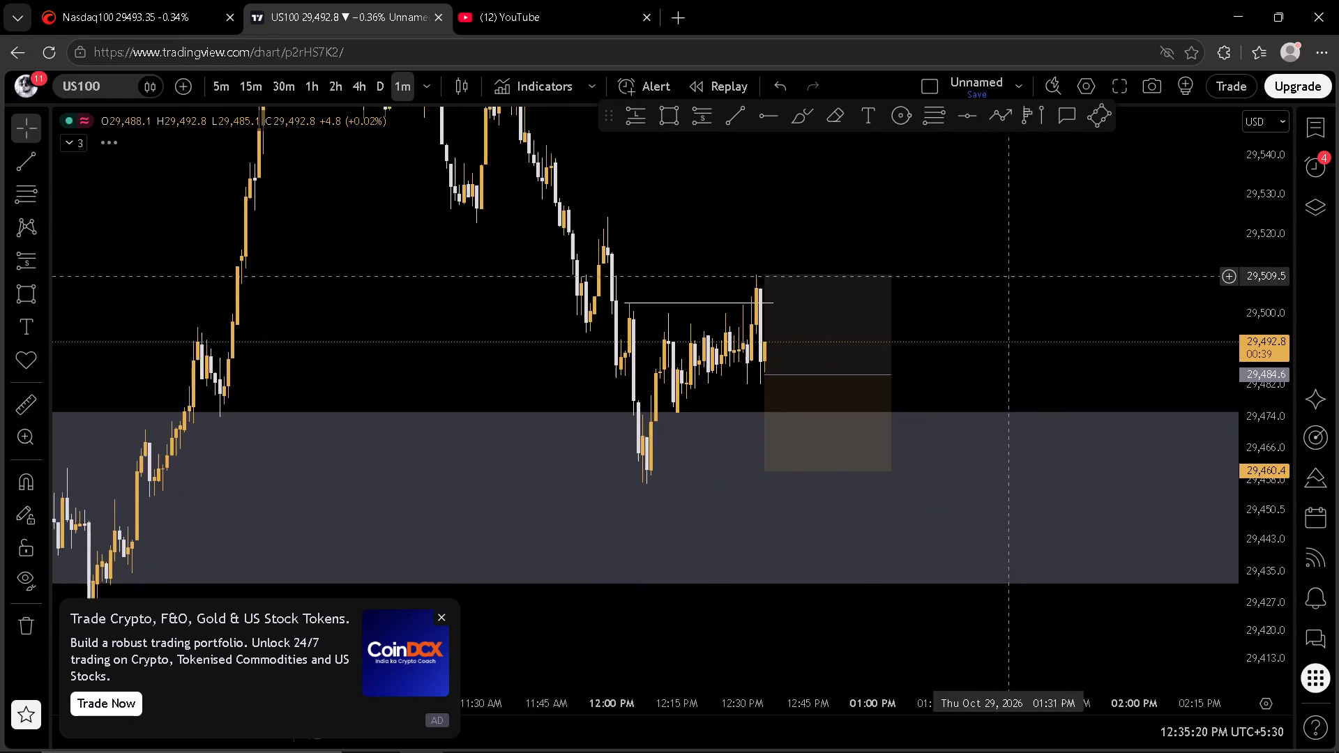
pyautogui.moveTo(991, 261); pyautogui.dragTo(990, 259)
pyautogui.click(214, 95)
pyautogui.scroll(2, 911, 353)
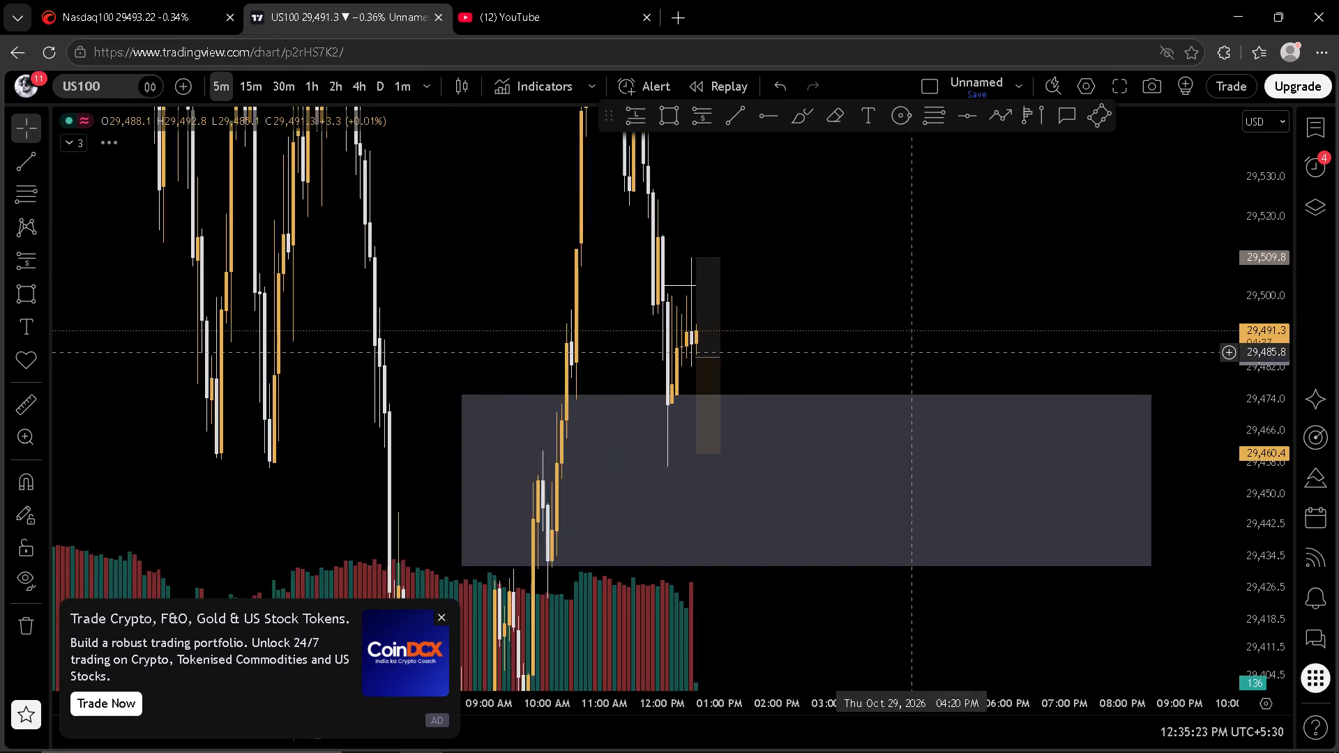
pyautogui.moveTo(757, 321); pyautogui.dragTo(992, 281)
pyautogui.moveTo(1271, 241); pyautogui.dragTo(1265, 287)
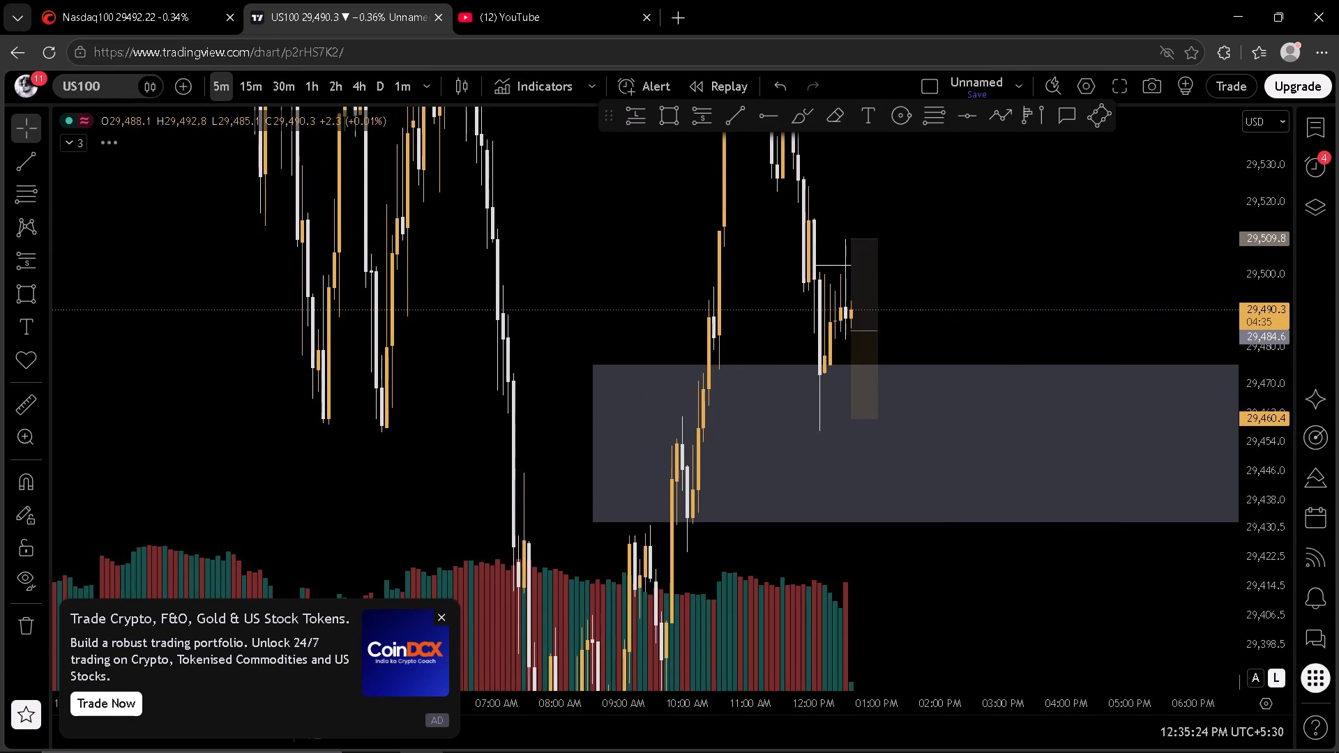
pyautogui.scroll(2, 1024, 301)
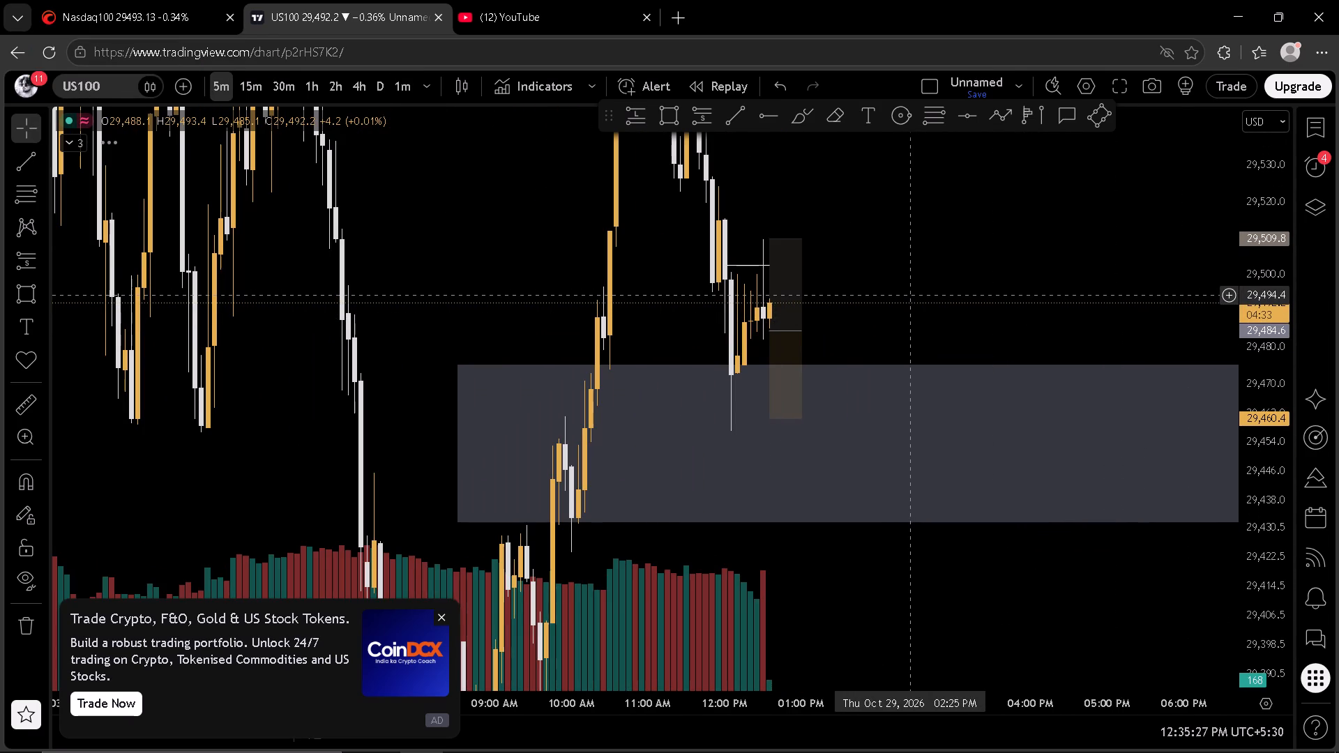
pyautogui.click(409, 89)
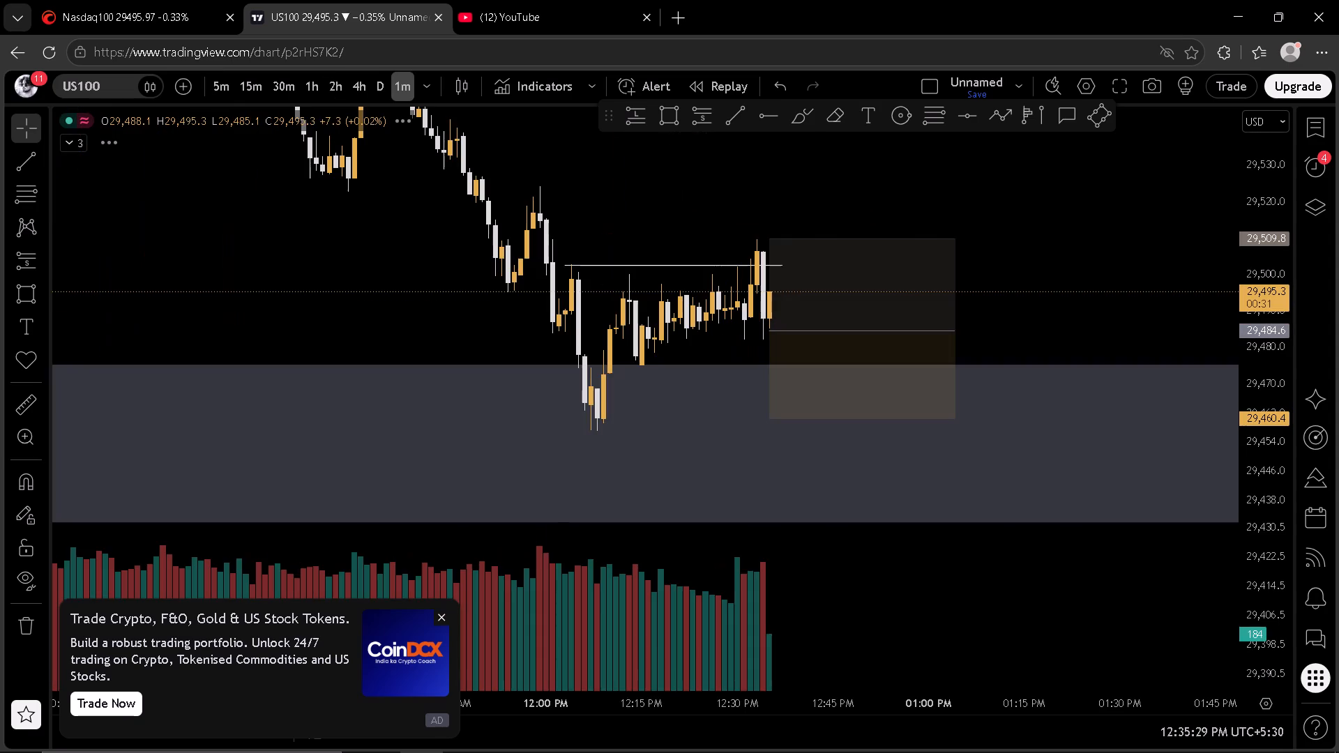
pyautogui.scroll(1, 1267, 324)
pyautogui.scroll(-3, 1157, 291)
pyautogui.moveTo(1165, 288); pyautogui.dragTo(1152, 291)
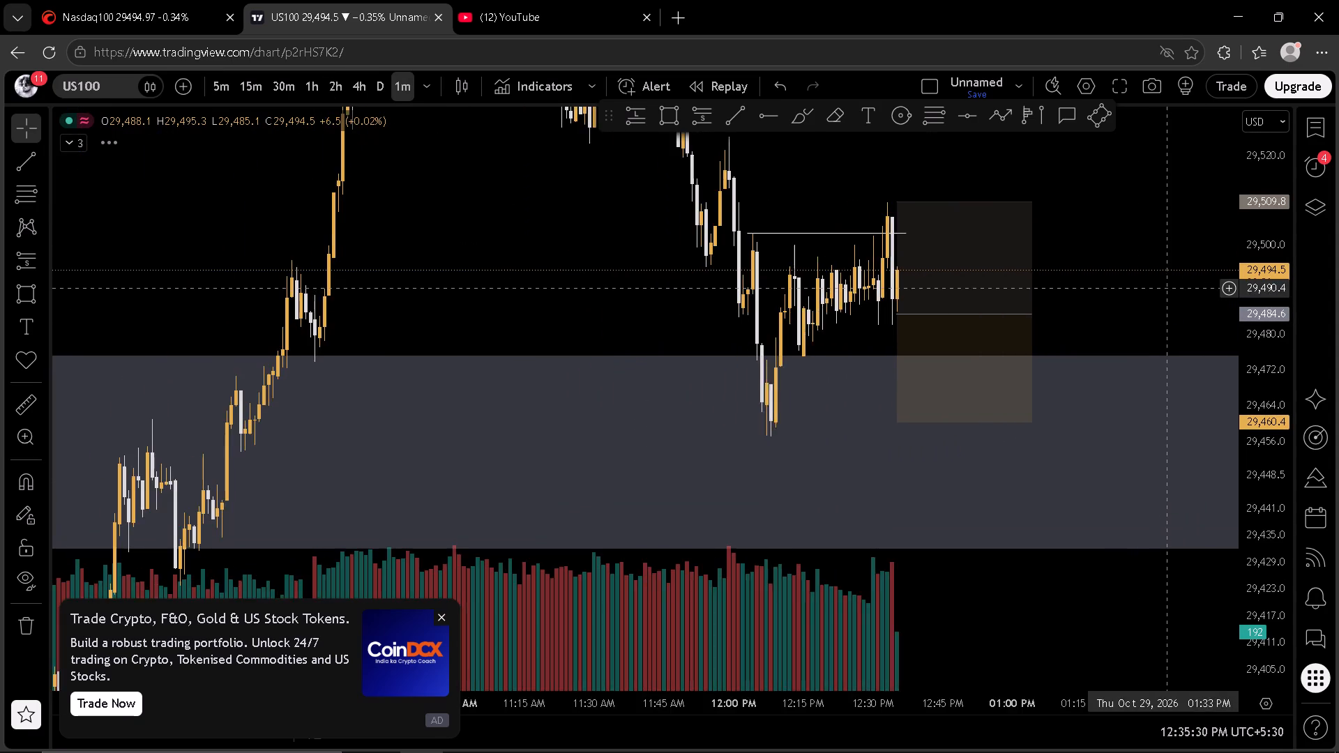
pyautogui.moveTo(1152, 291); pyautogui.dragTo(1074, 312)
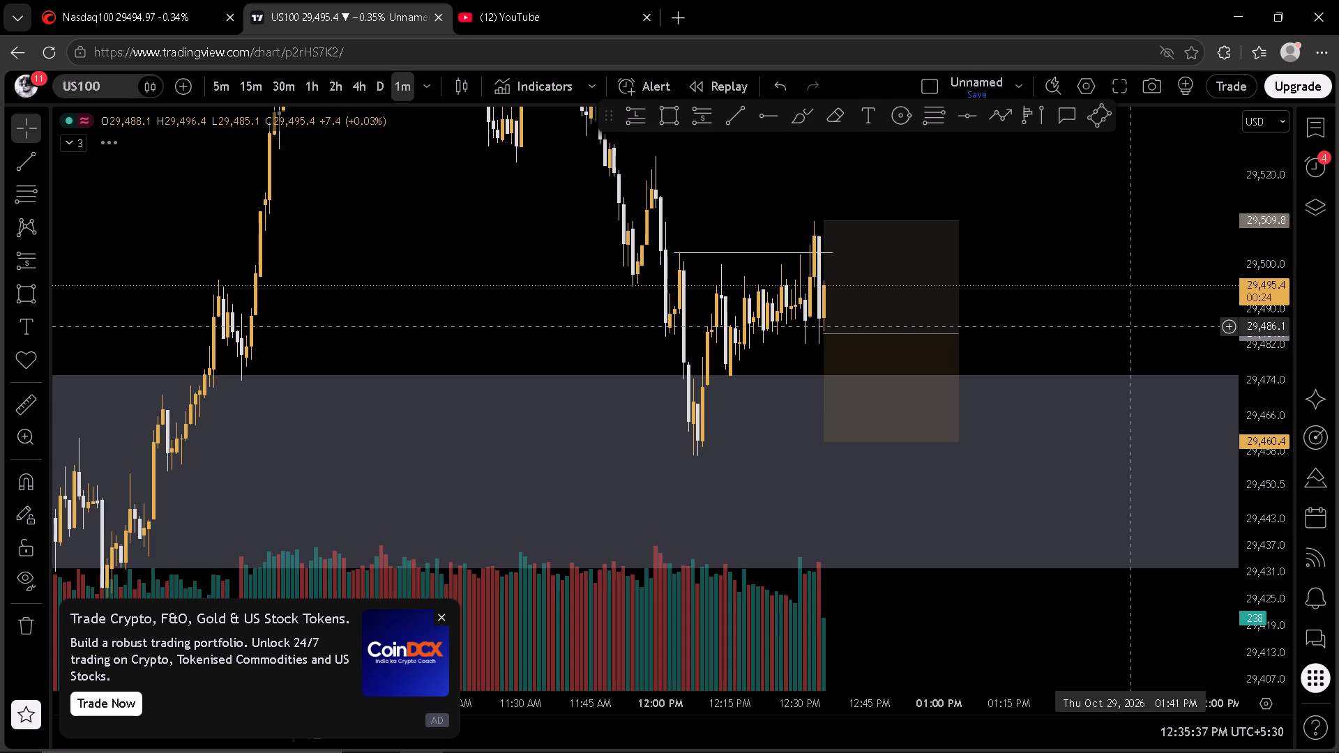
# Check the XAUUSD 1-minute chart, and return to US100 to examine price around the short position.
pyautogui.press('space')
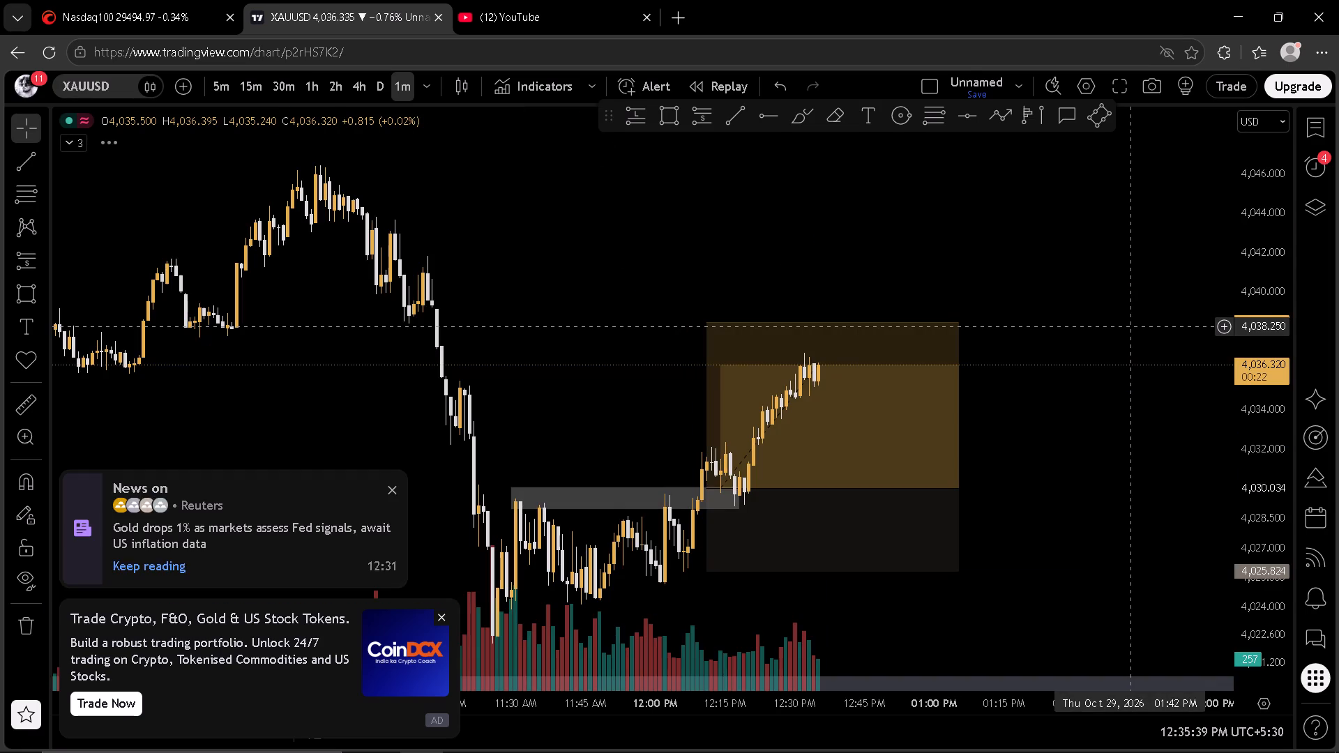
pyautogui.press('space')
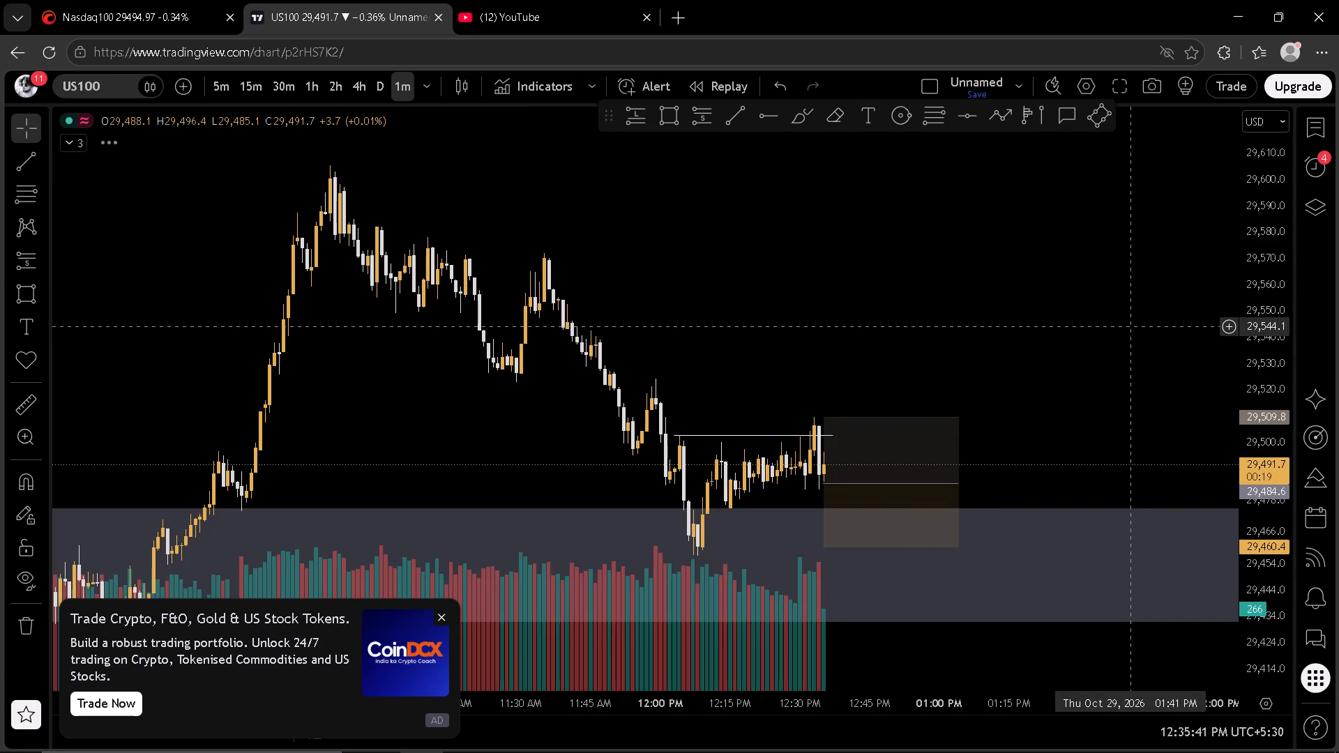
pyautogui.moveTo(1072, 410); pyautogui.dragTo(1042, 300)
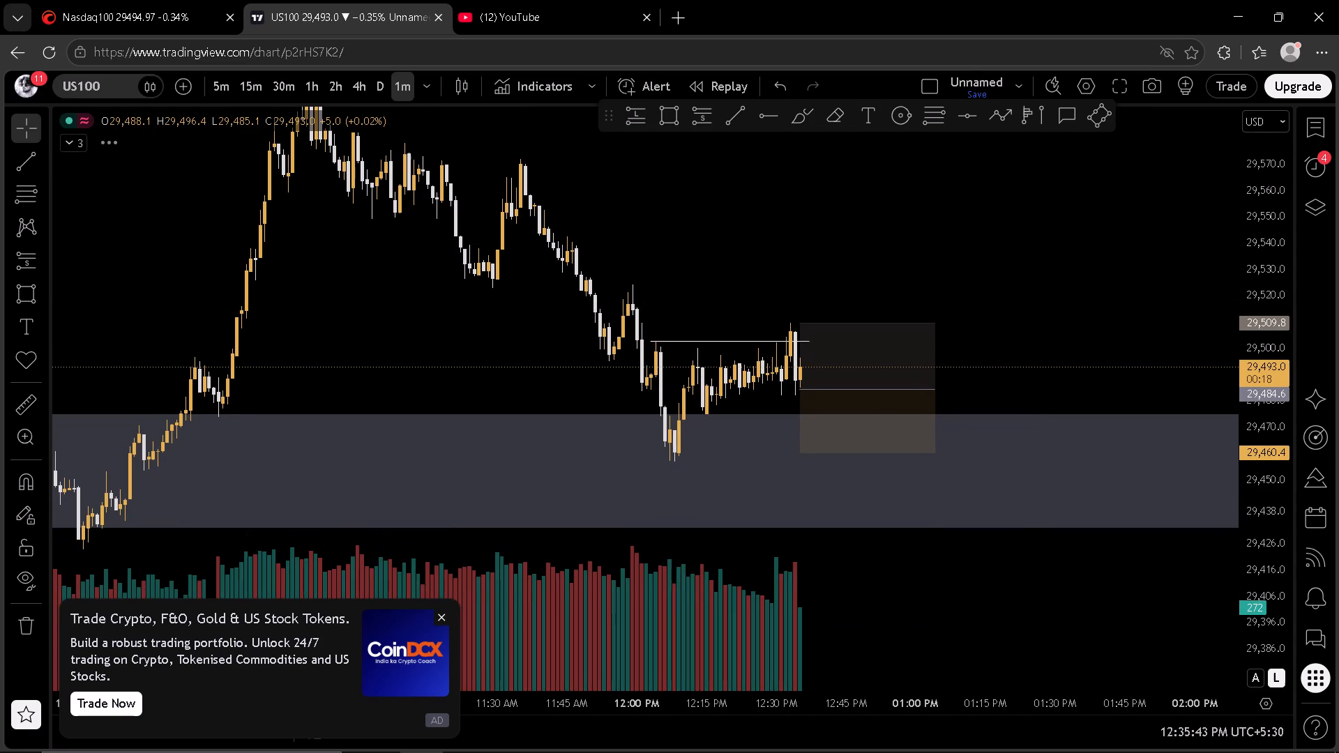
pyautogui.scroll(2, 1254, 336)
pyautogui.moveTo(1133, 294); pyautogui.dragTo(1061, 262)
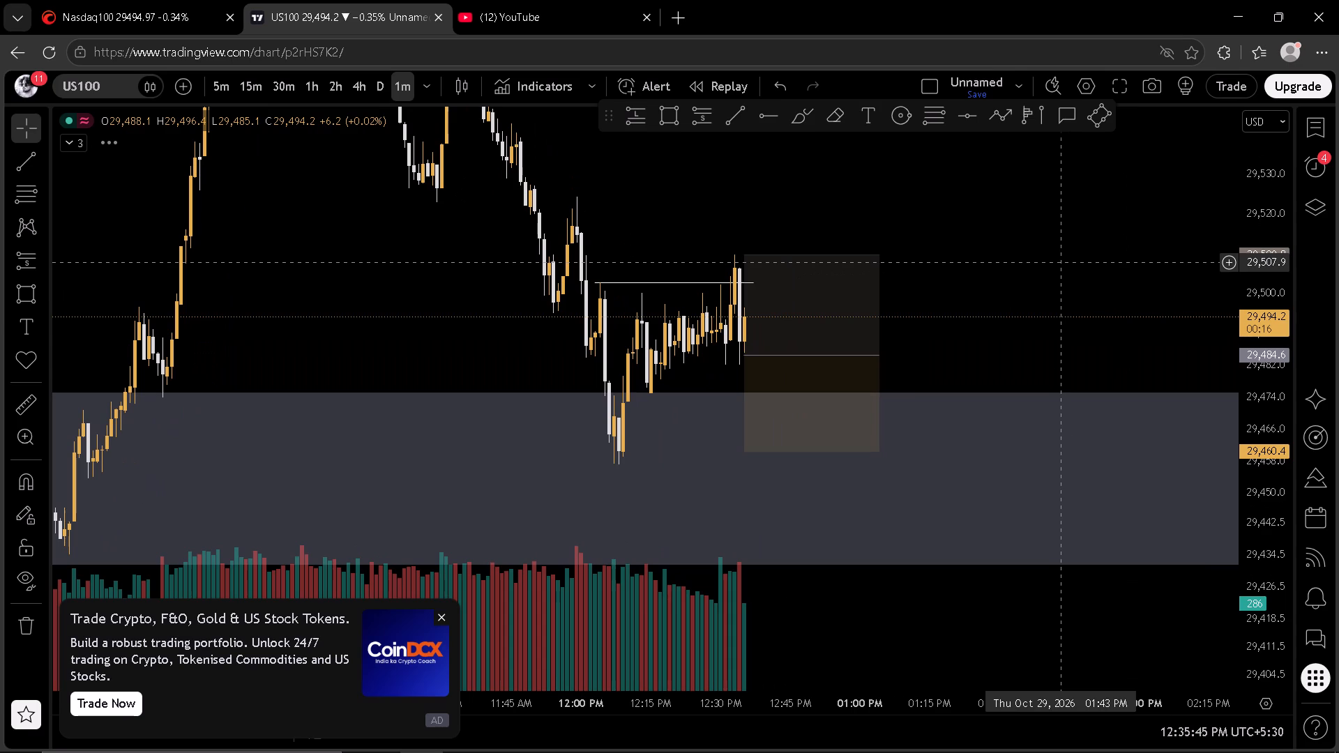
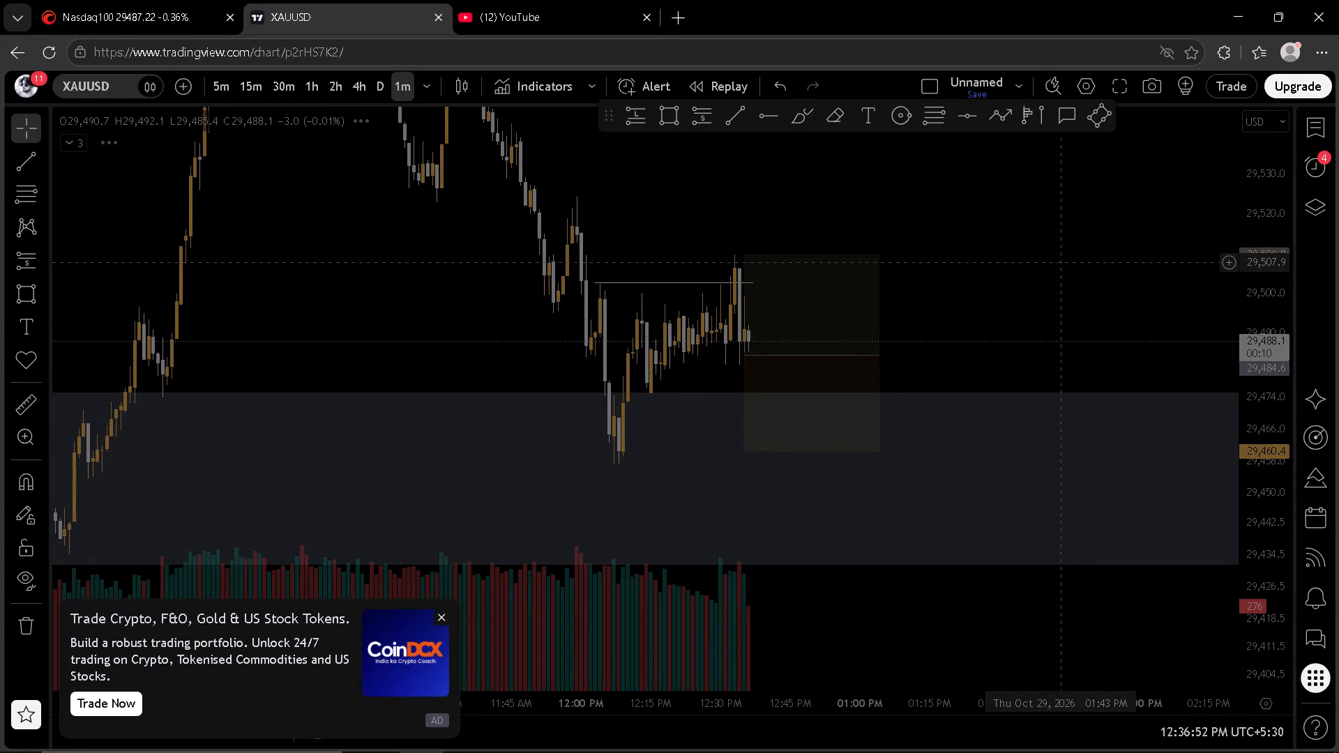
# Switch to YouTube and search for "stay with me bass boosted".
pyautogui.press('space')
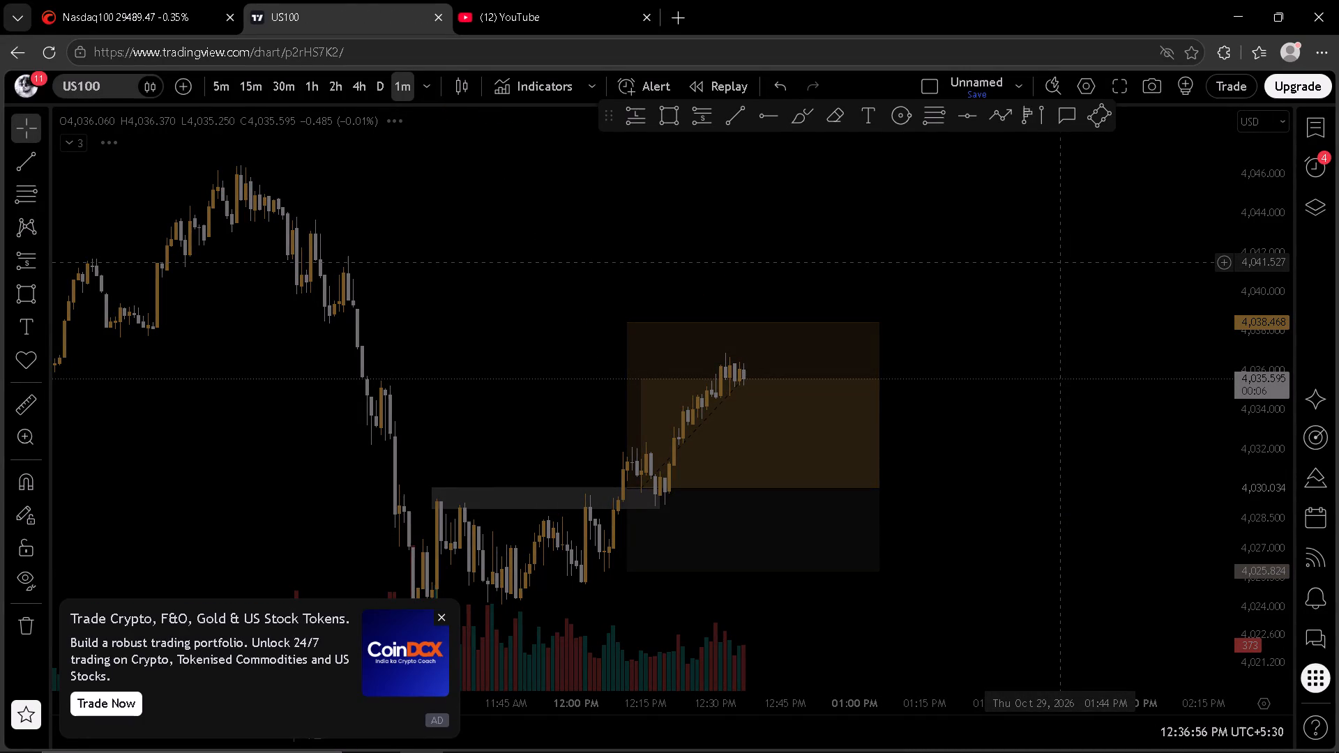
pyautogui.click(494, 0)
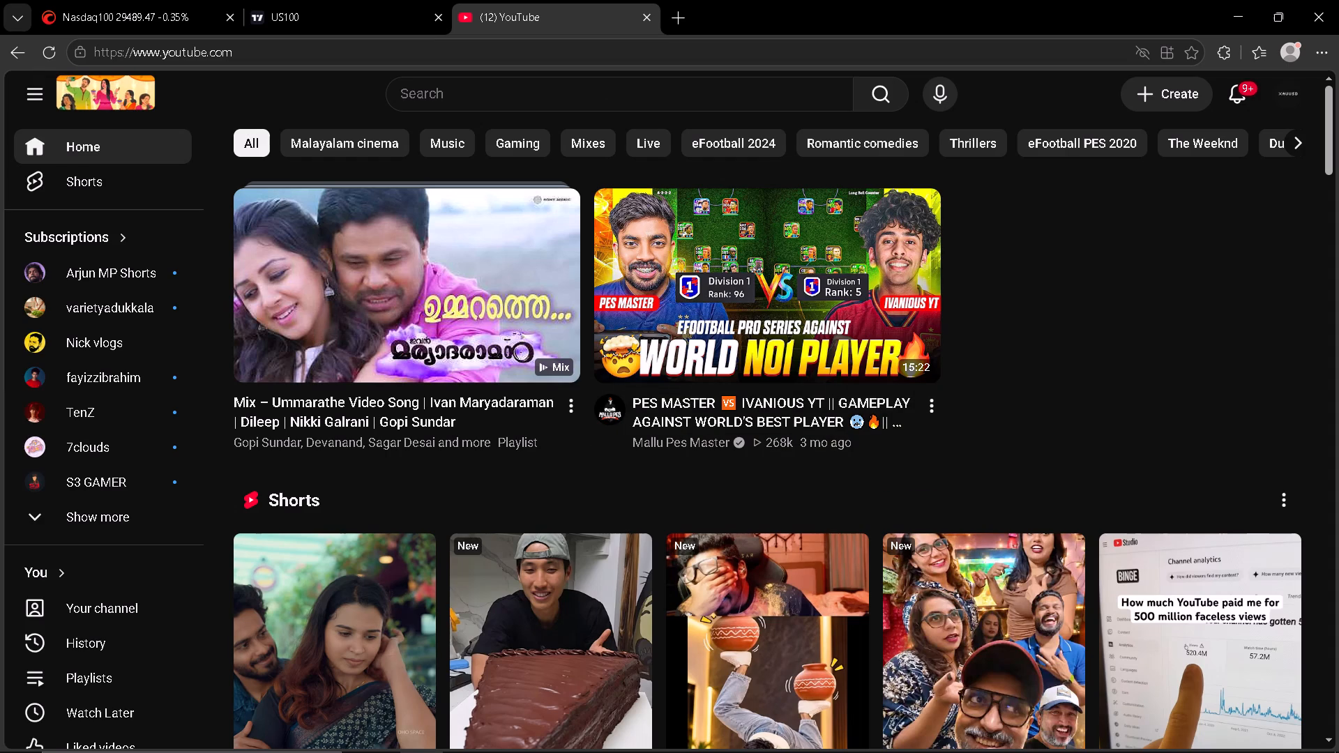
pyautogui.click(683, 91)
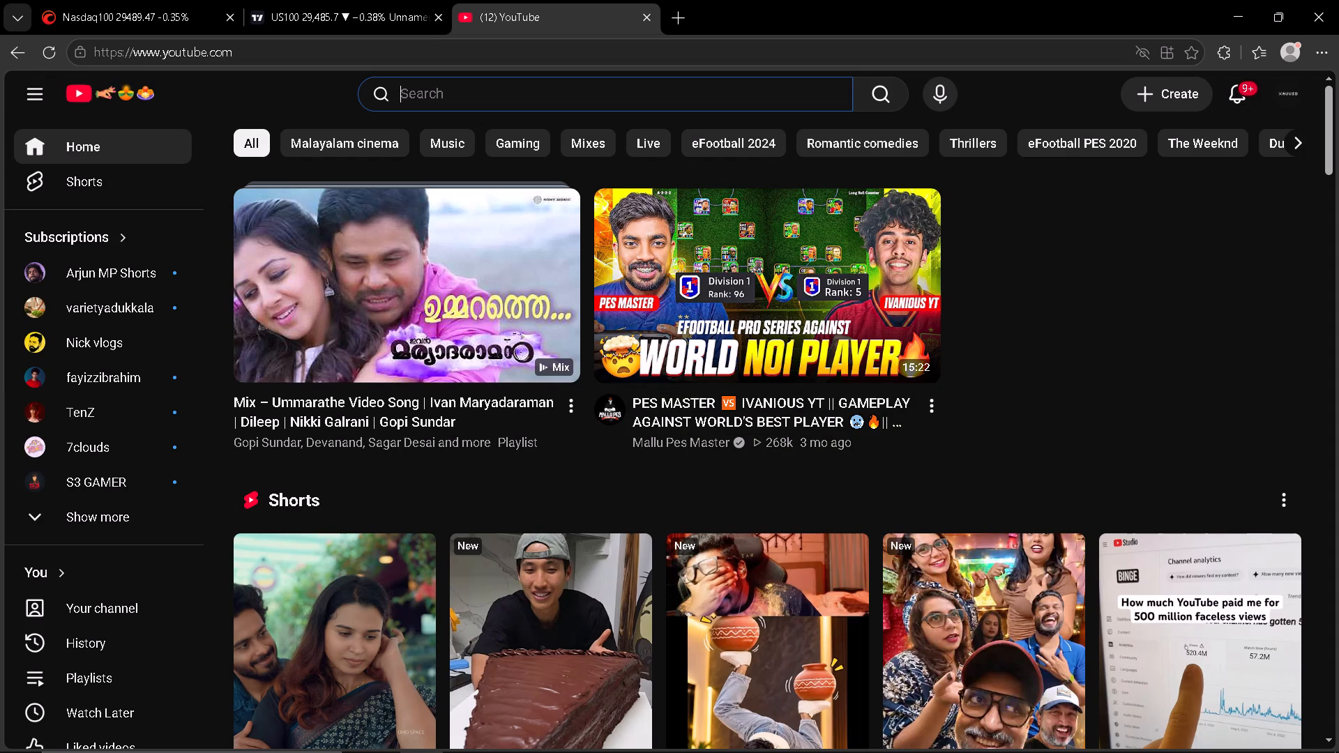
pyautogui.click(684, 92)
pyautogui.click(684, 92)
pyautogui.press('s')
pyautogui.press('t')
pyautogui.press('a')
pyautogui.write('y with e')
pyautogui.press('BackSpace')
pyautogui.write('me bass boosted')
pyautogui.press('Return')
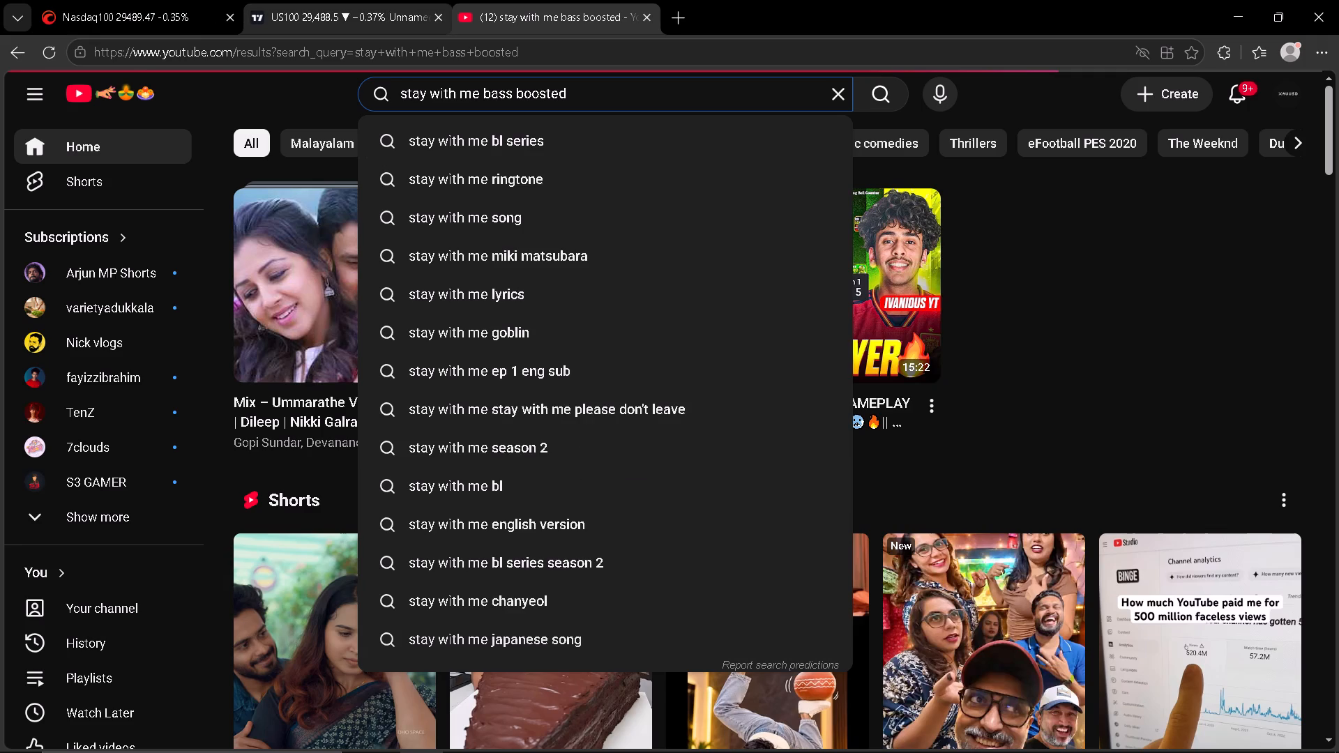
# Check the TradingView charts briefly, and return to YouTube to play "Stay with me remix (soft bass boost)".
pyautogui.click(432, 0)
pyautogui.moveTo(924, 315); pyautogui.dragTo(900, 220)
pyautogui.click(900, 220)
pyautogui.press('space')
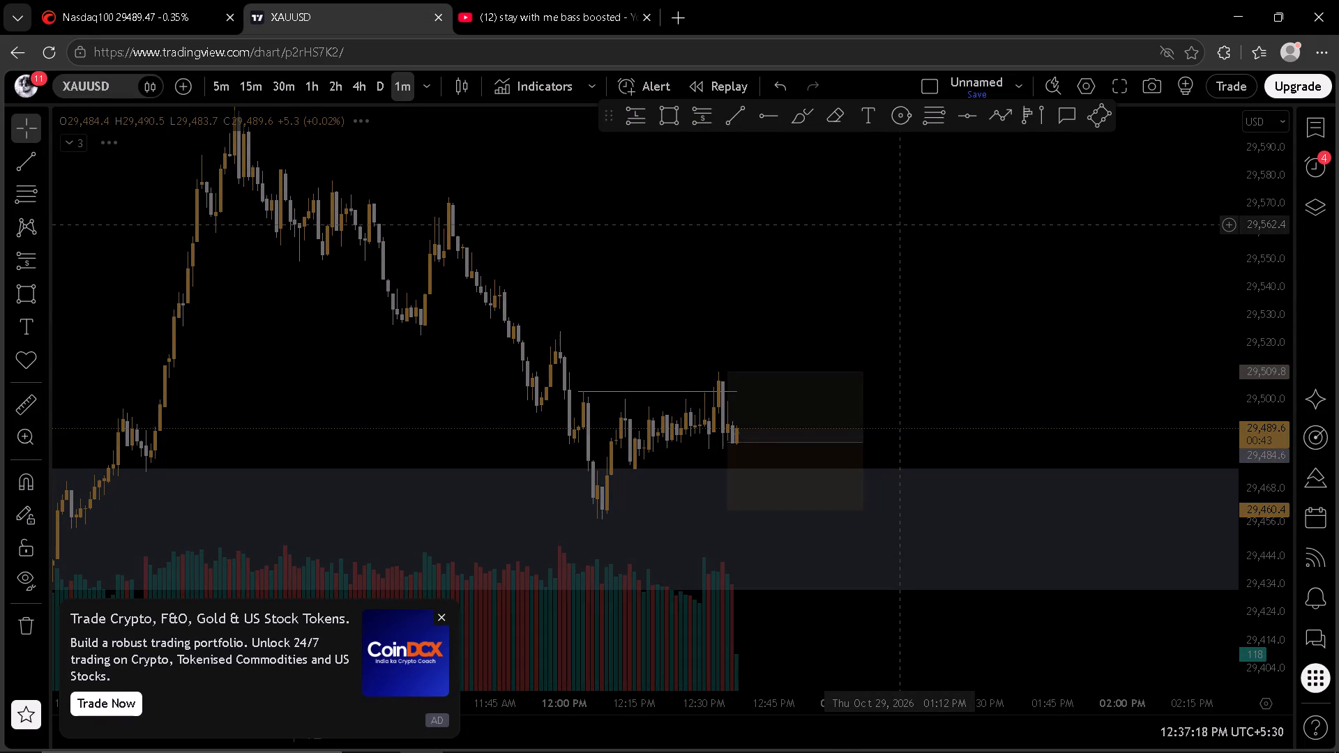
pyautogui.click(512, 0)
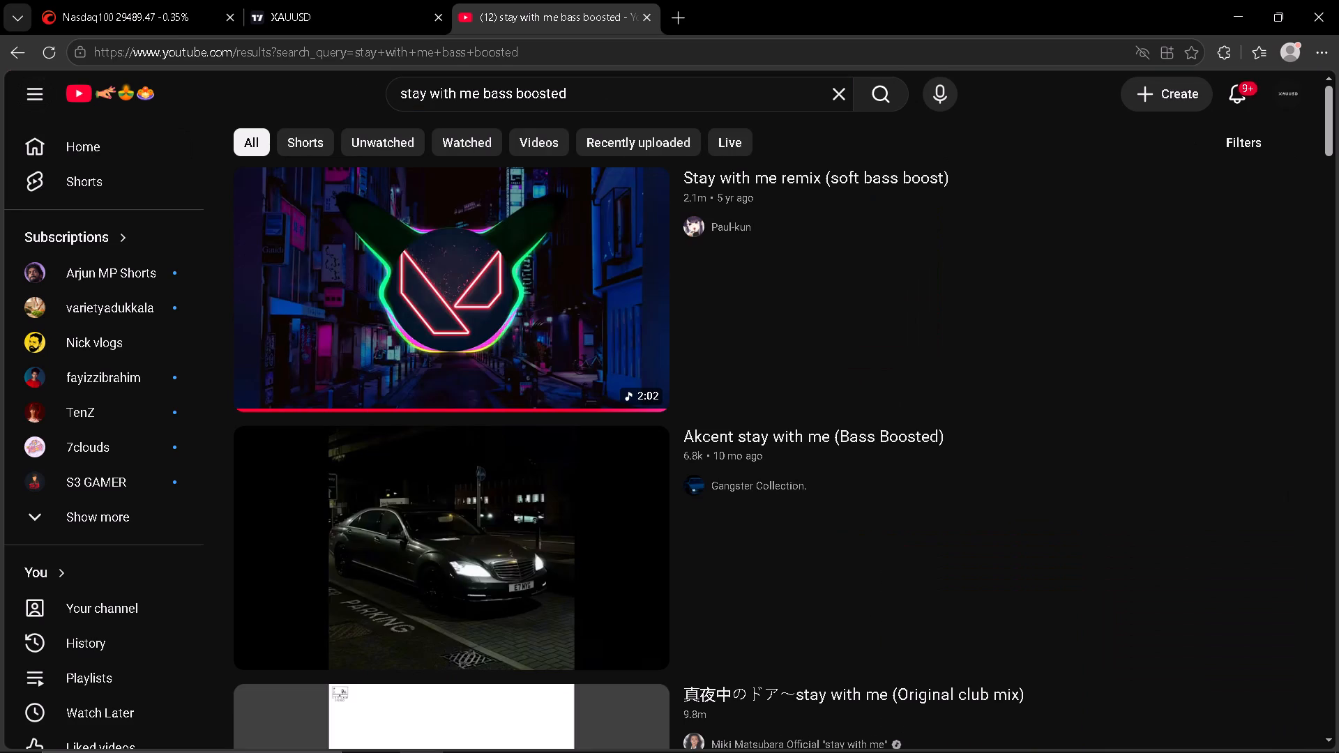
pyautogui.click(478, 342)
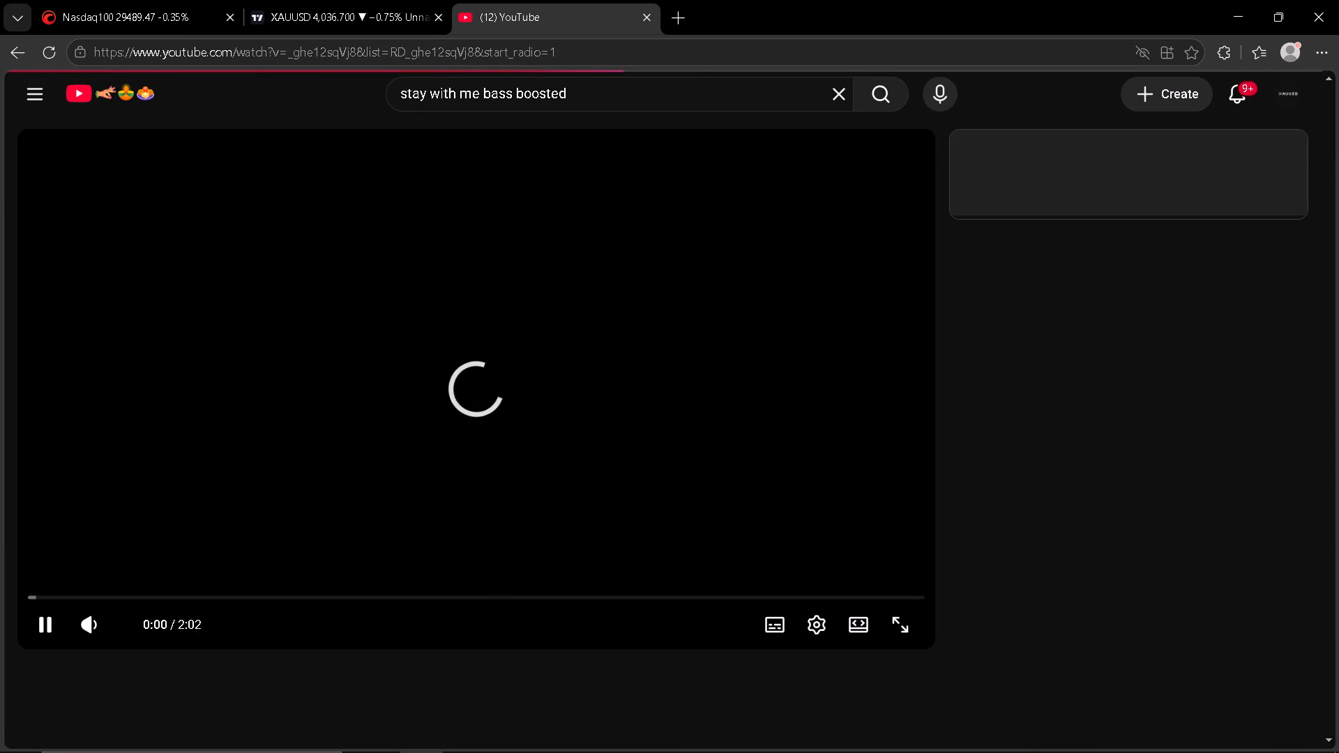
# Return to the US100 1-minute chart in TradingView and extend the short position's target down to about 29,433.6.
pyautogui.click(112, 0)
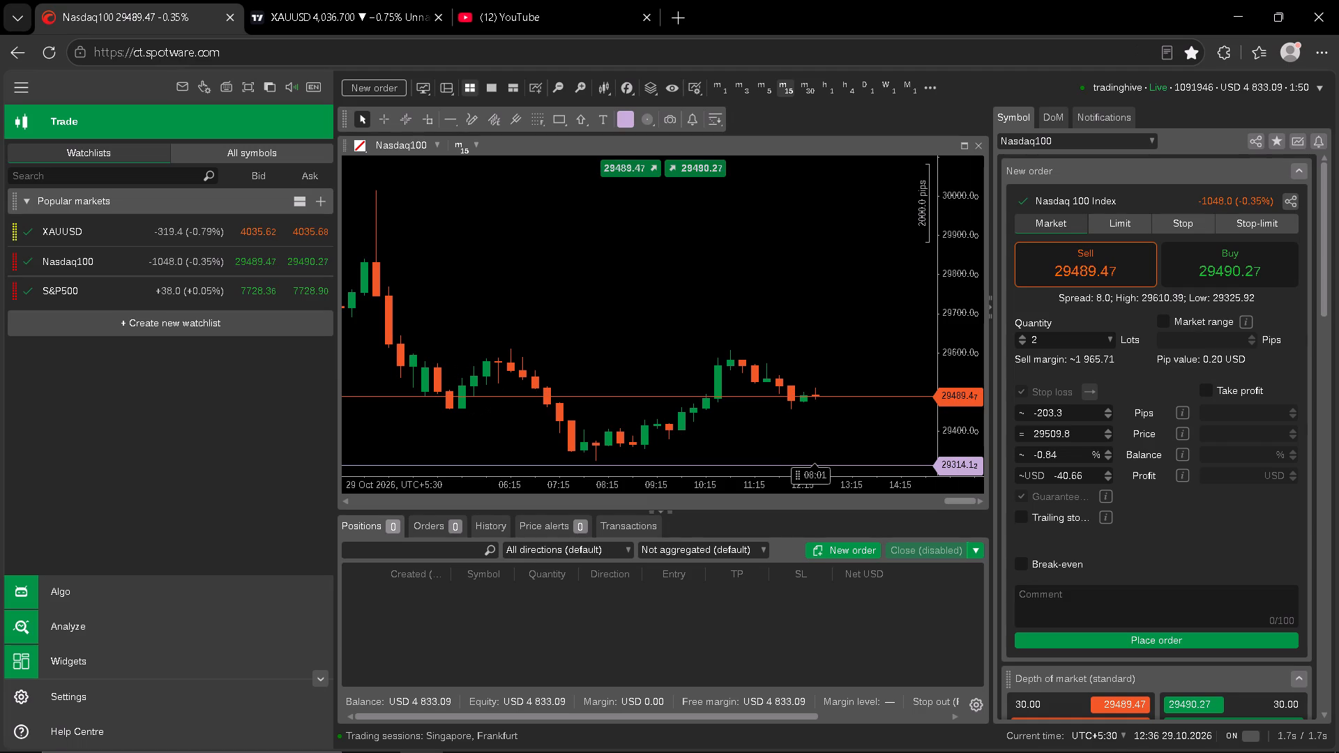
pyautogui.click(363, 0)
pyautogui.moveTo(1074, 434); pyautogui.dragTo(1023, 358)
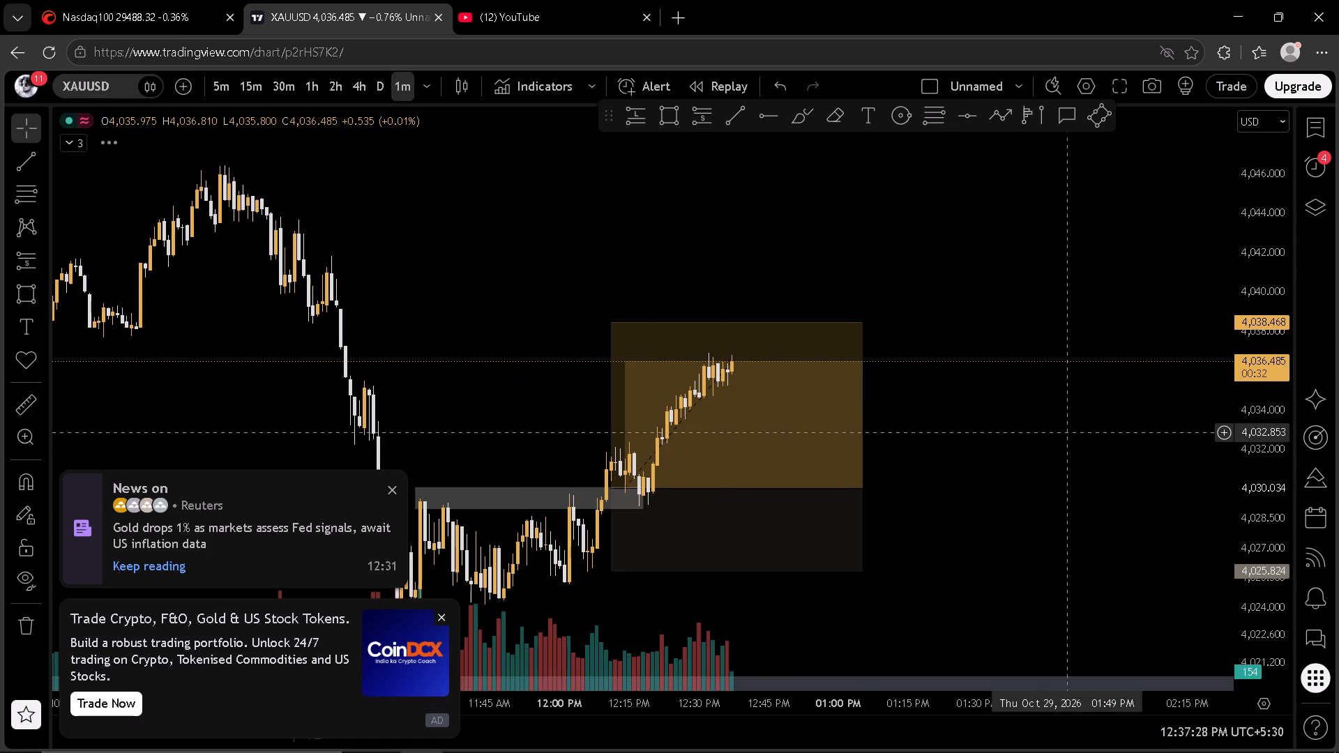
pyautogui.moveTo(1023, 358); pyautogui.dragTo(1019, 351)
pyautogui.press('space')
pyautogui.moveTo(954, 541); pyautogui.dragTo(974, 452)
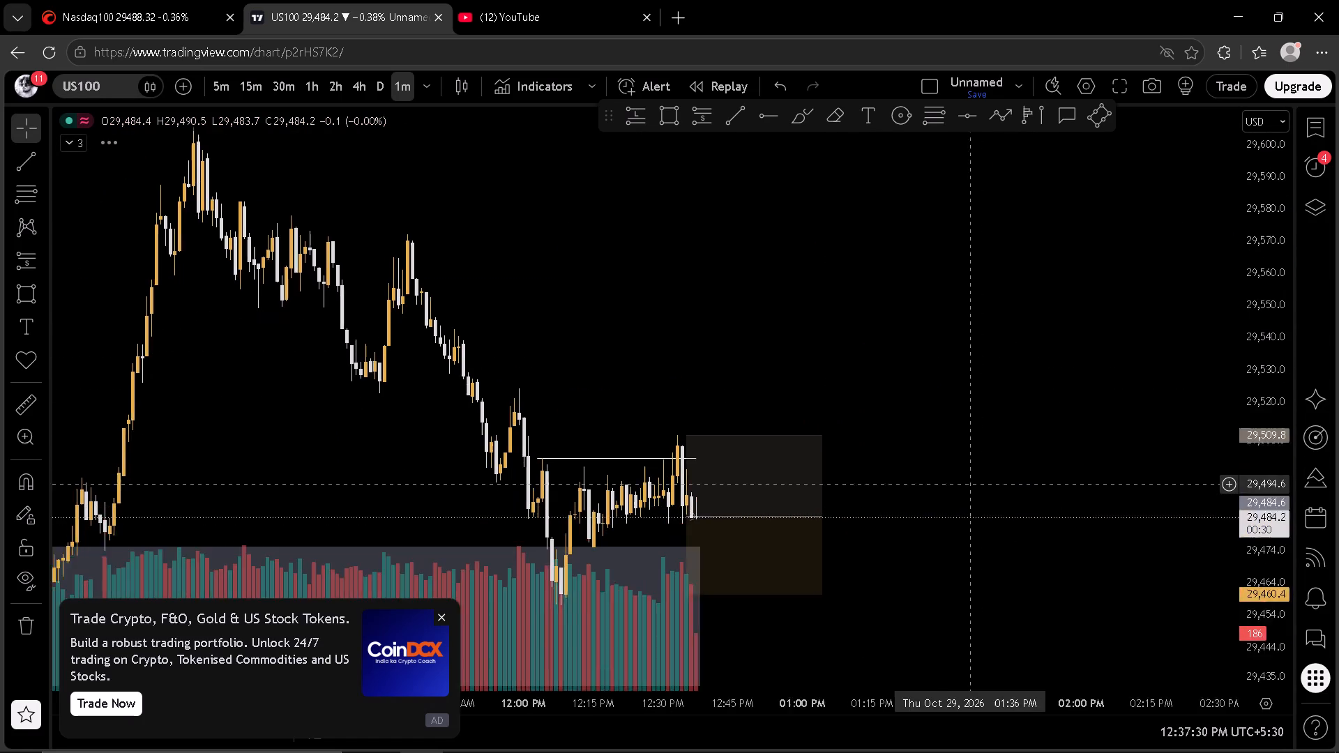
pyautogui.moveTo(974, 452); pyautogui.dragTo(995, 414)
pyautogui.scroll(3, 1276, 493)
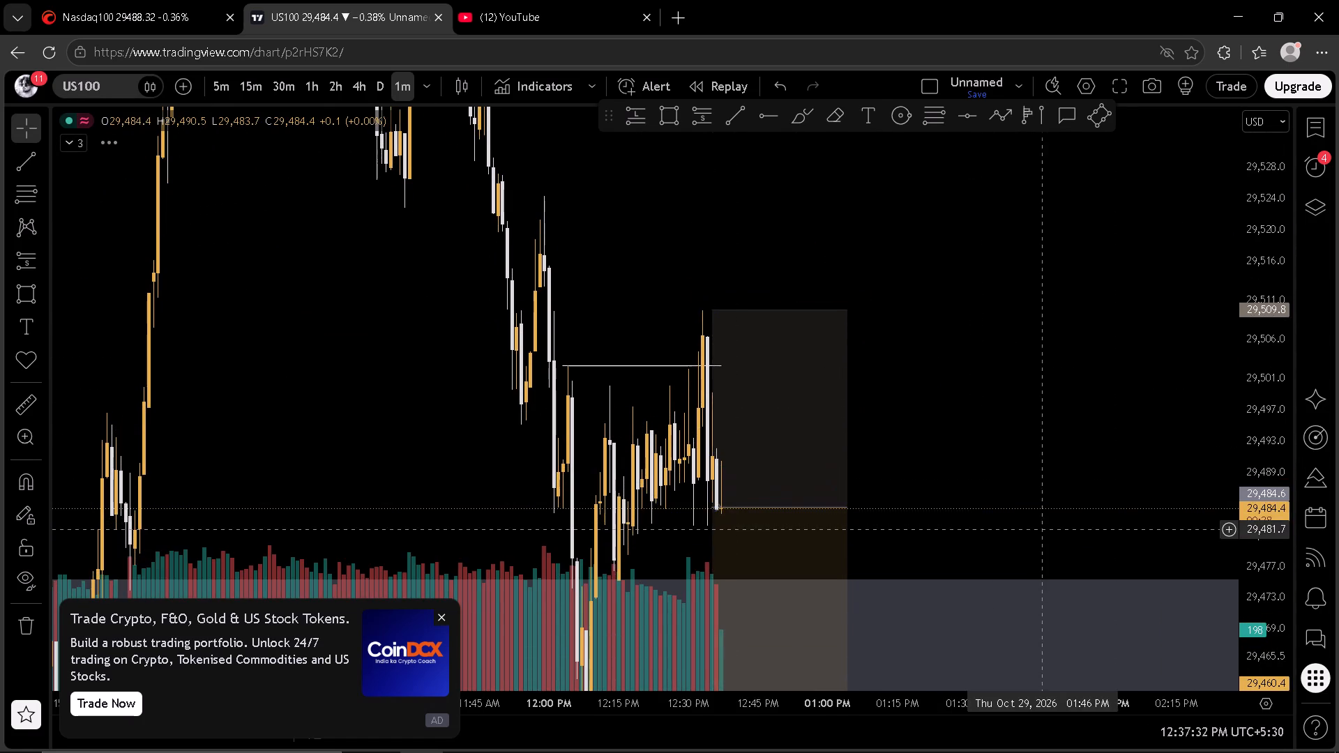
pyautogui.moveTo(1049, 526); pyautogui.dragTo(962, 337)
pyautogui.scroll(-4, 1003, 305)
pyautogui.scroll(-2, 1283, 245)
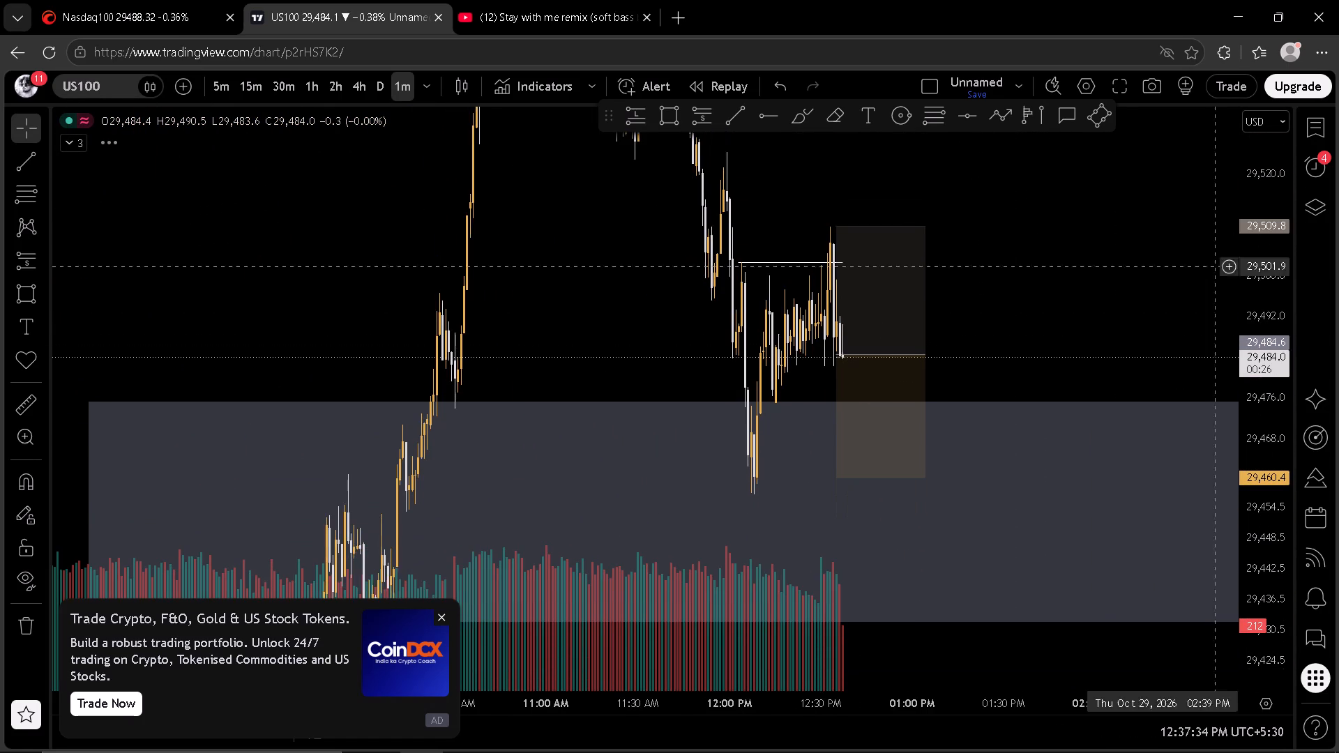
pyautogui.scroll(2, 1102, 308)
pyautogui.moveTo(1107, 310); pyautogui.dragTo(1049, 298)
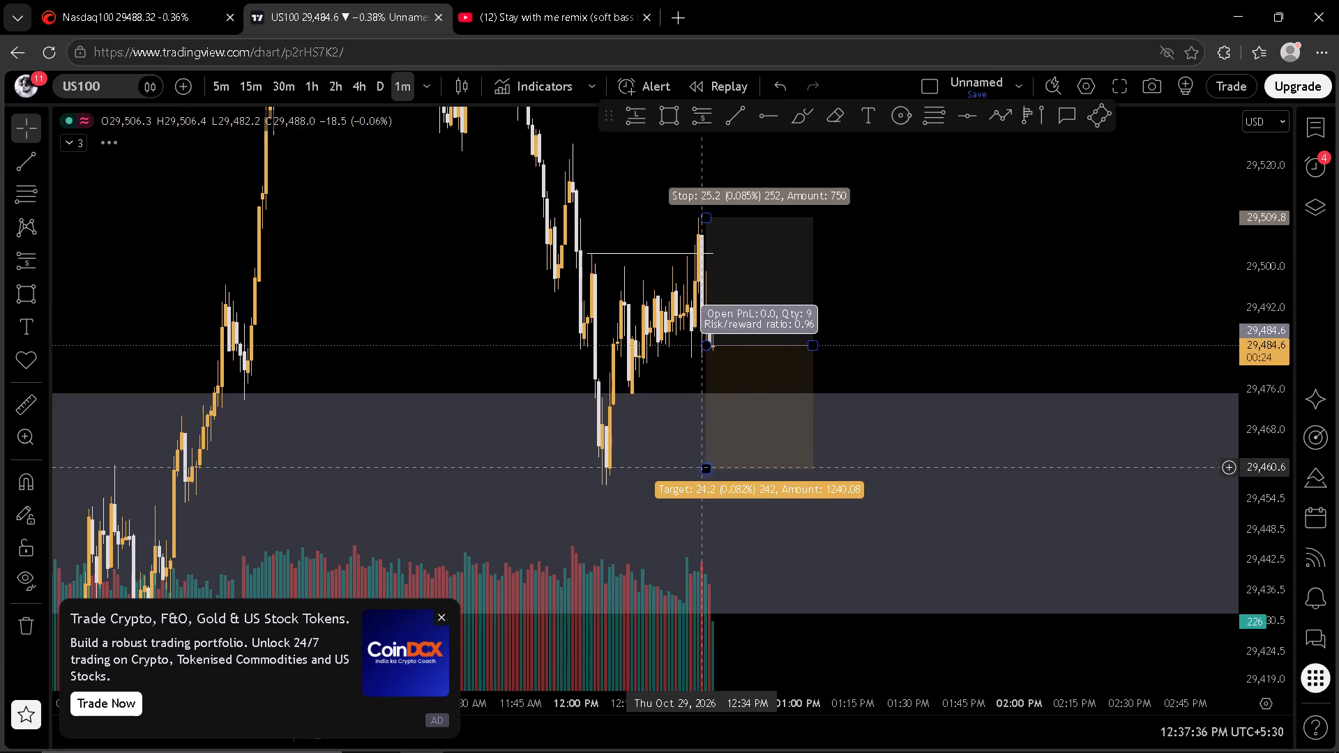
pyautogui.moveTo(705, 471); pyautogui.dragTo(699, 582)
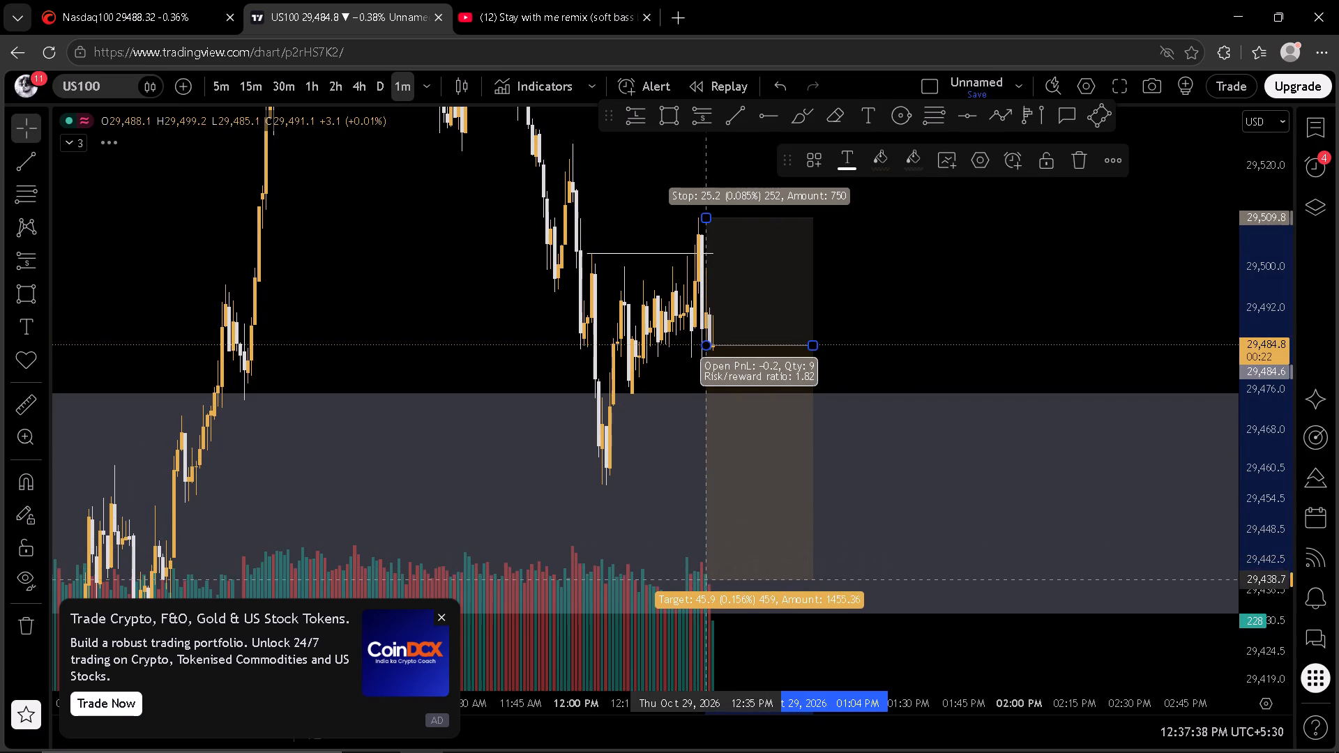
pyautogui.moveTo(699, 582); pyautogui.dragTo(693, 605)
pyautogui.click(1043, 201)
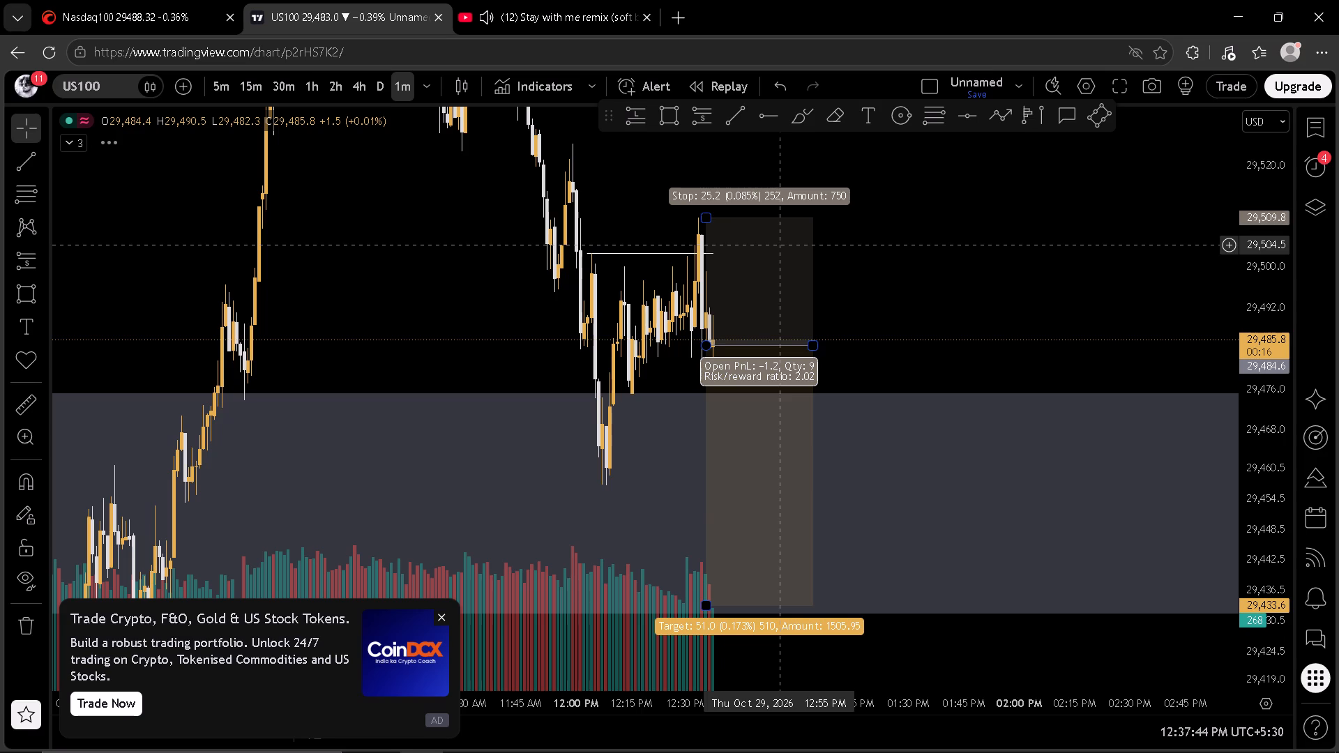
pyautogui.click(1004, 268)
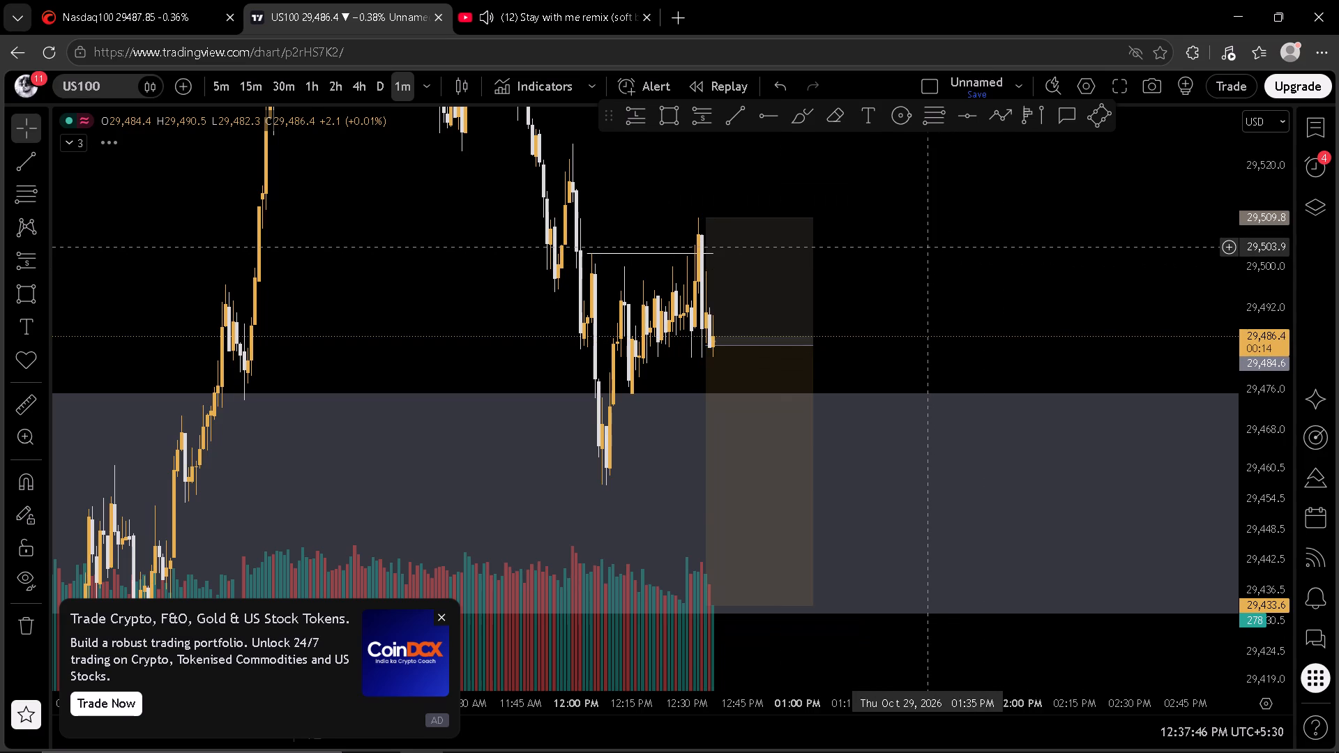
pyautogui.scroll(2, 918, 291)
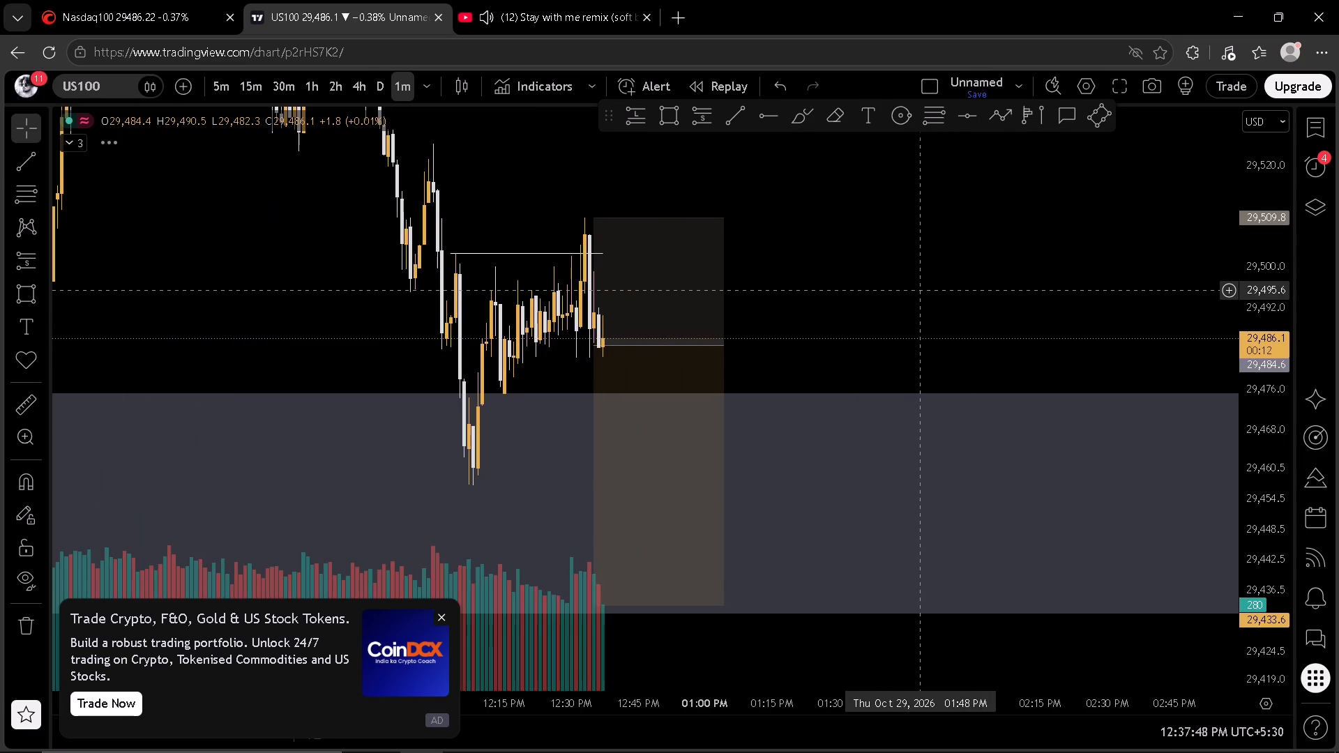
# Switch to cTrader and place the 2-lot Nasdaq100 market sell order with its stop loss at 29509.8.
pyautogui.click(149, 0)
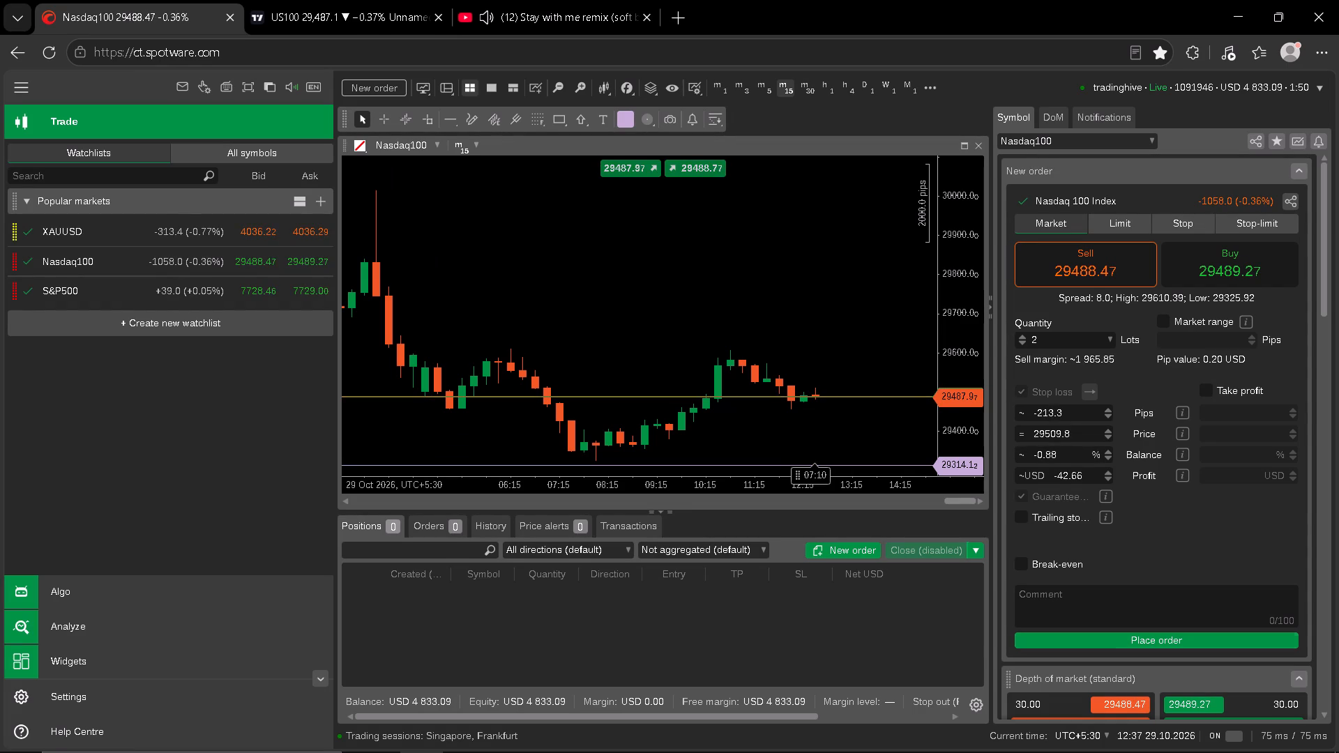
pyautogui.moveTo(840, 357); pyautogui.dragTo(824, 294)
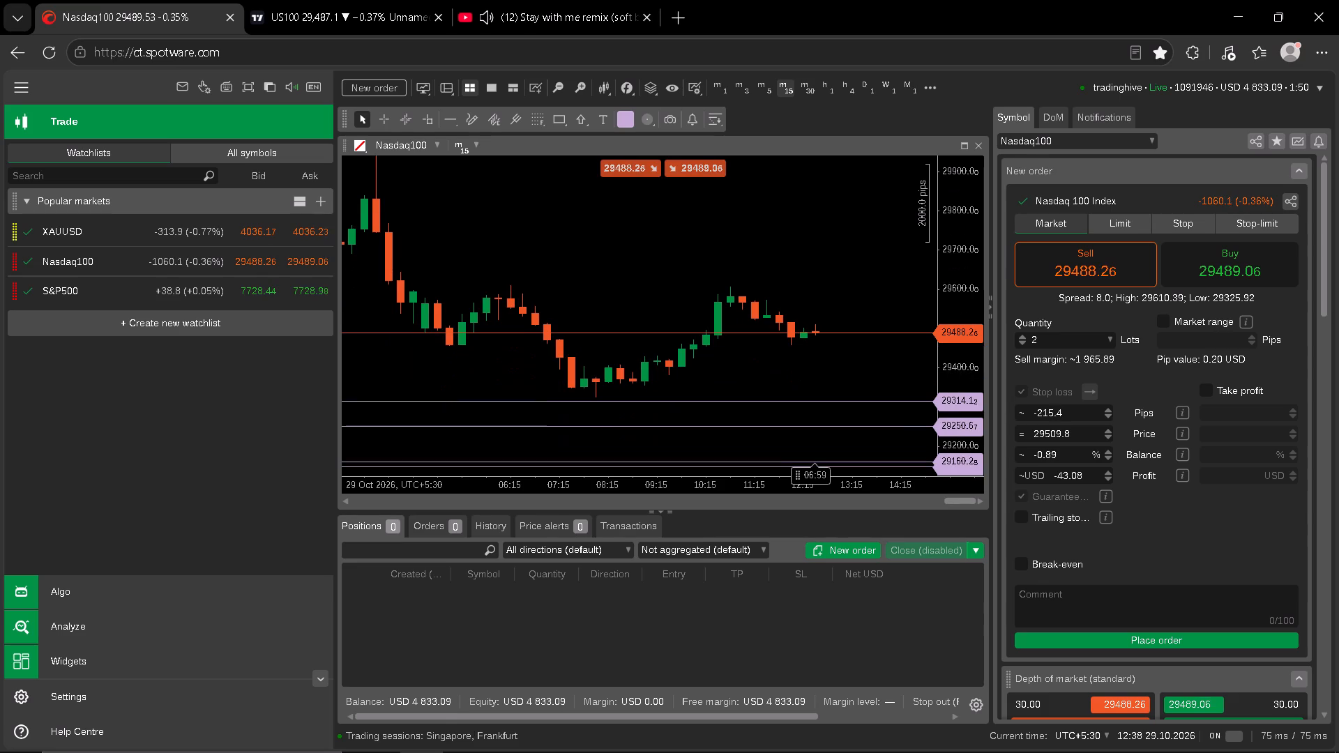
pyautogui.moveTo(963, 370); pyautogui.dragTo(956, 147)
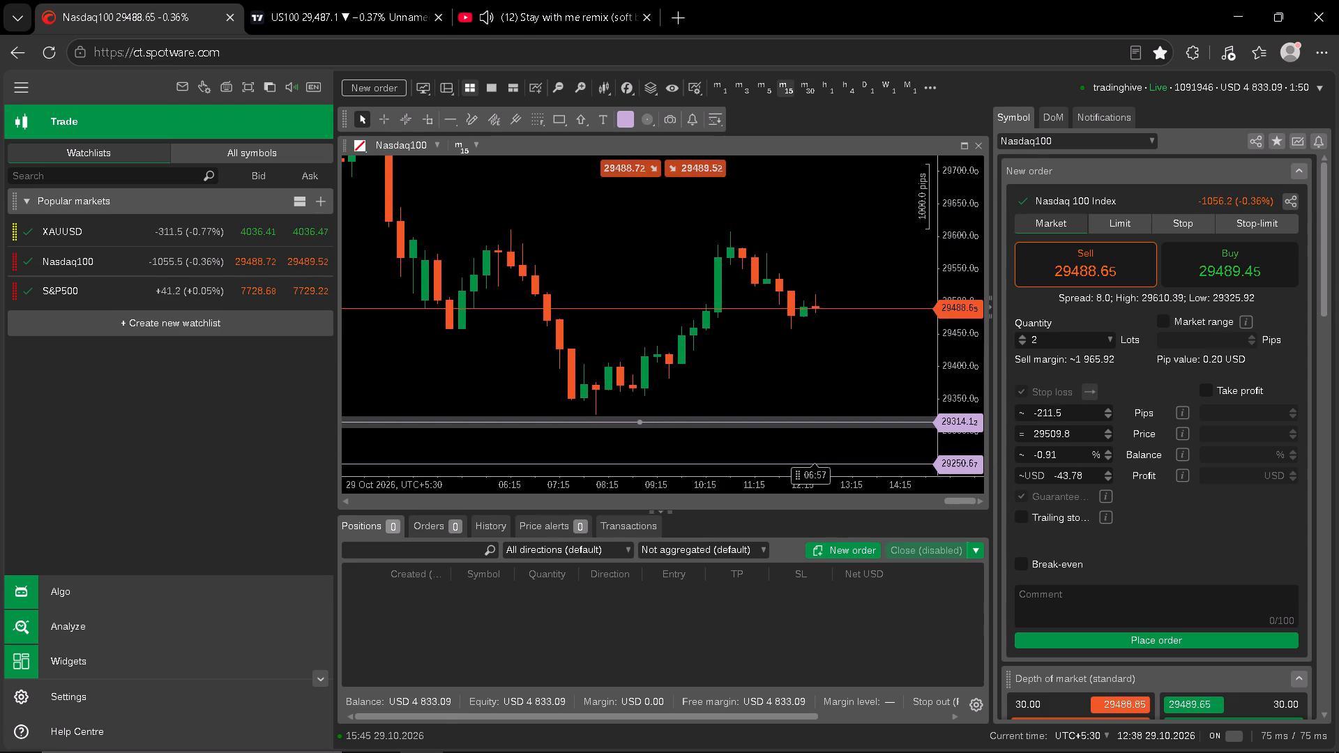
pyautogui.moveTo(981, 354); pyautogui.dragTo(975, 206)
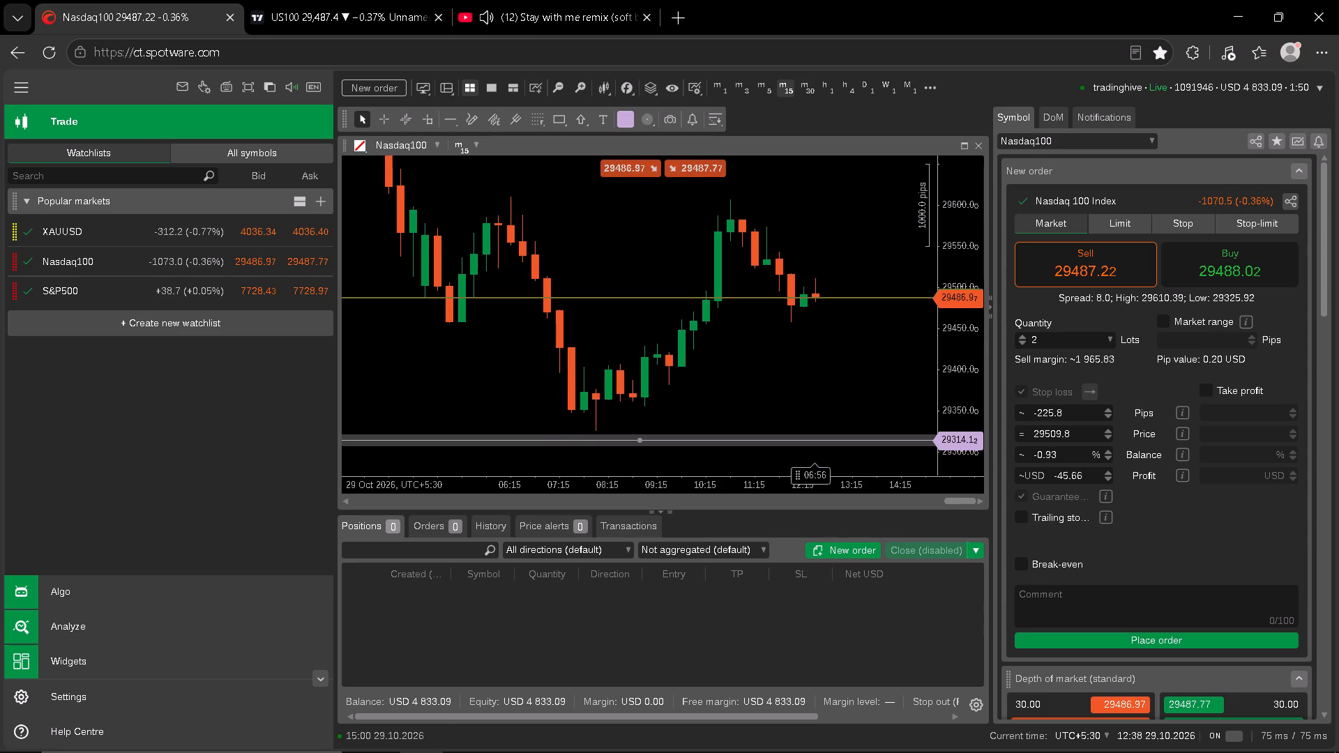
pyautogui.click(1152, 639)
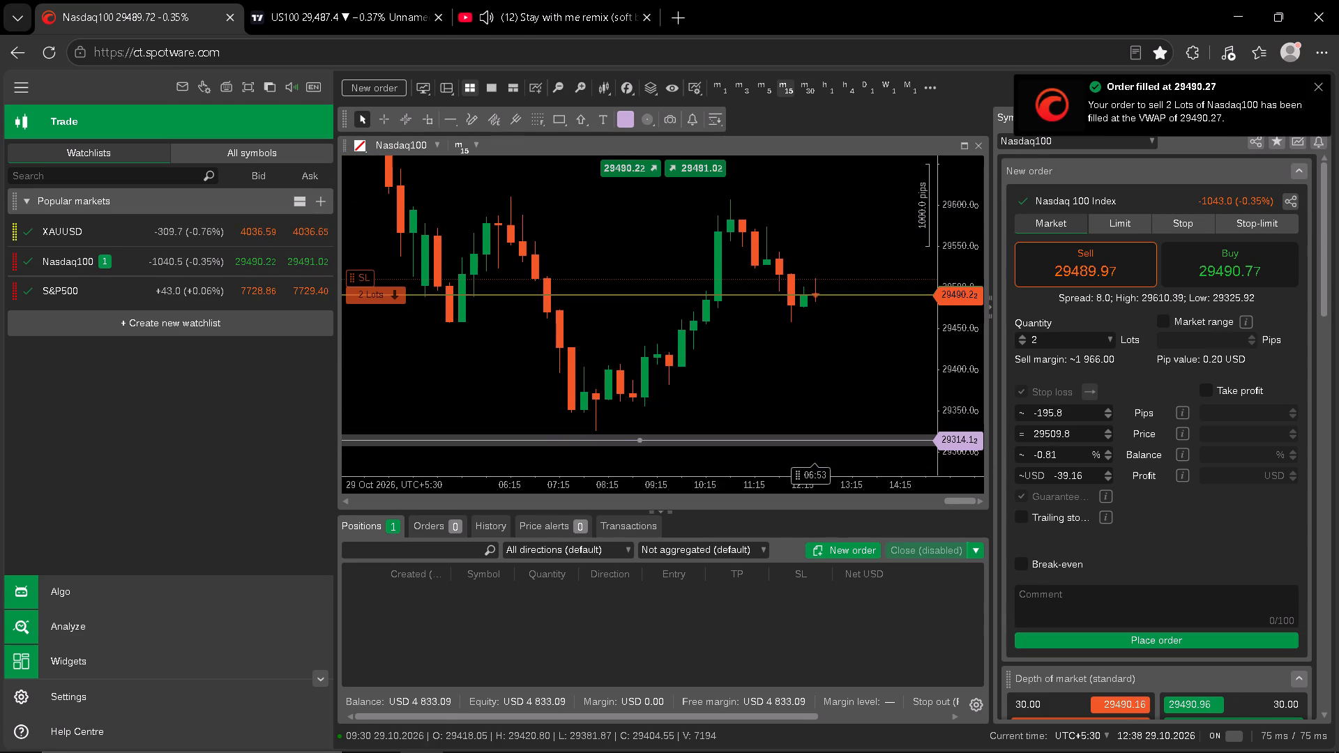
# Set the Nasdaq100 chart's timeframe to 1 minute.
pyautogui.click(462, 146)
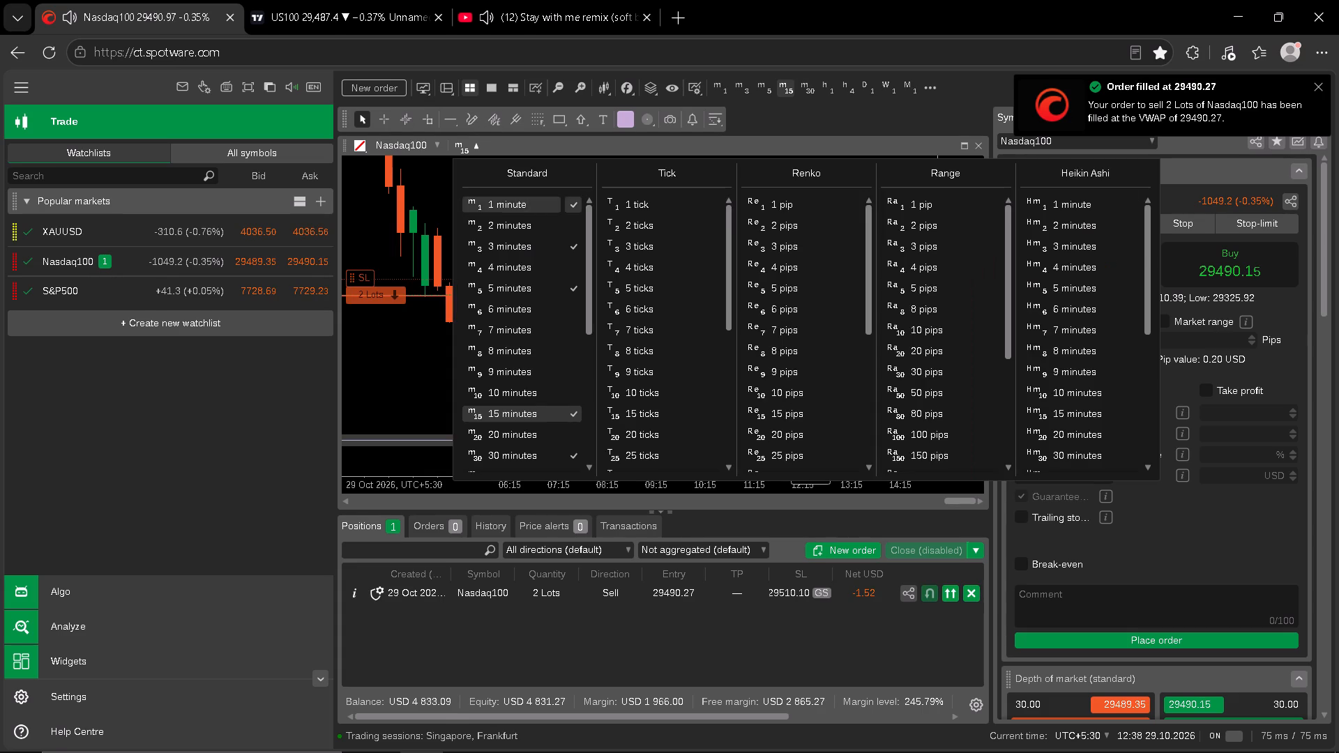
pyautogui.click(491, 206)
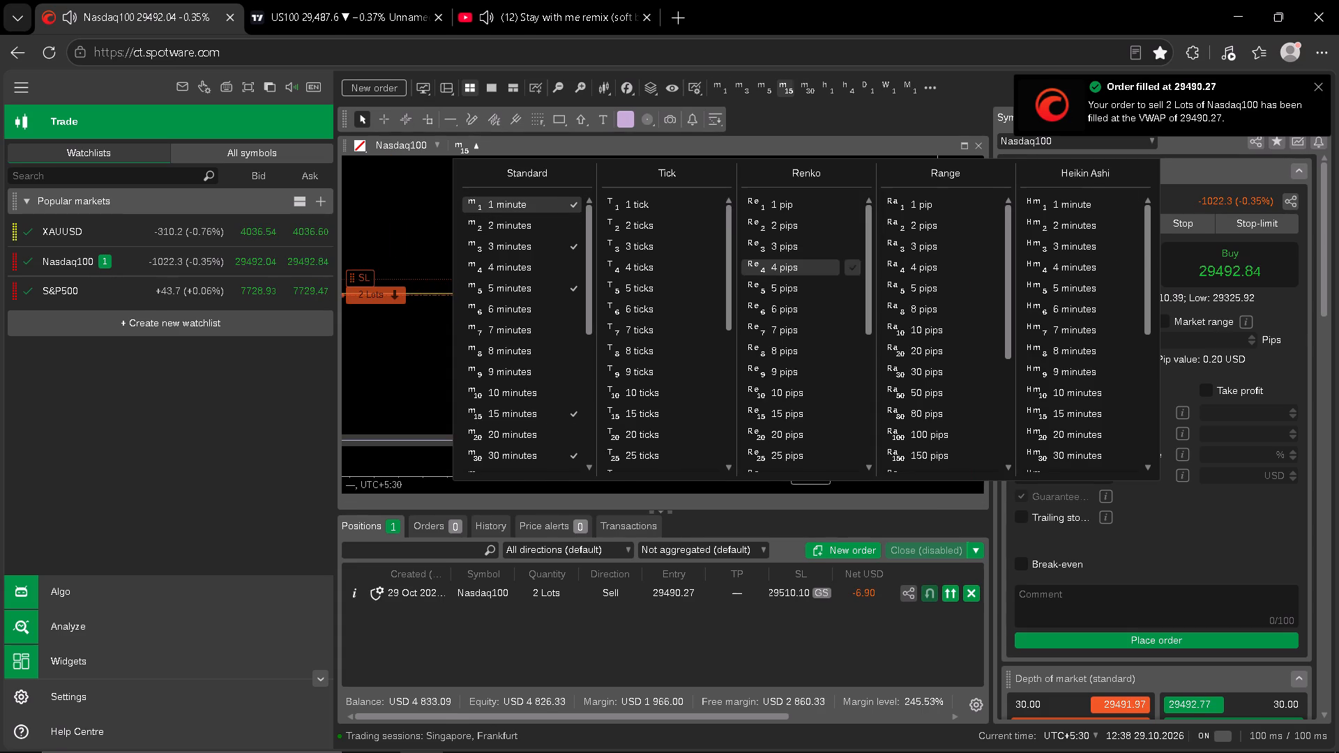
pyautogui.click(409, 234)
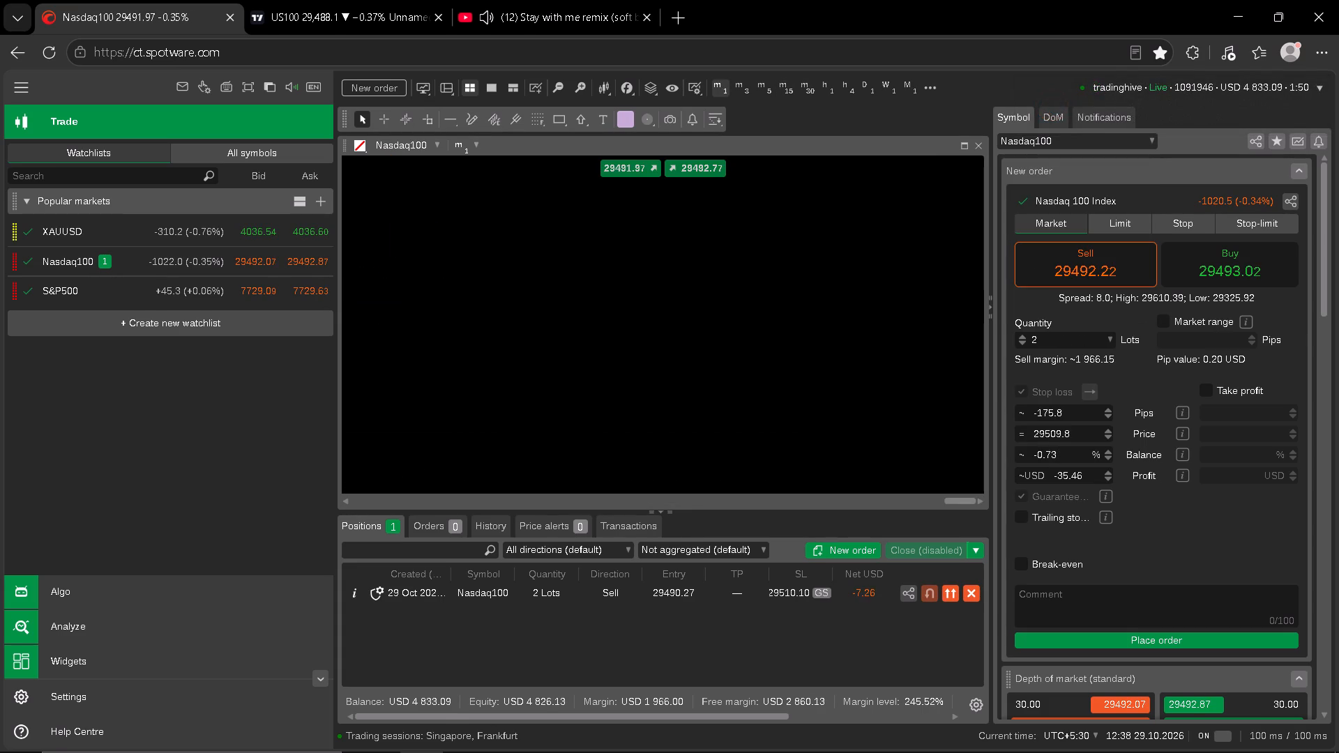
# Examine Nasdaq100 price on the 1-minute chart against the open sell position's entry and stop-loss lines.
pyautogui.moveTo(822, 386); pyautogui.dragTo(822, 393)
pyautogui.moveTo(946, 390); pyautogui.dragTo(928, 228)
pyautogui.scroll(-3, 874, 420)
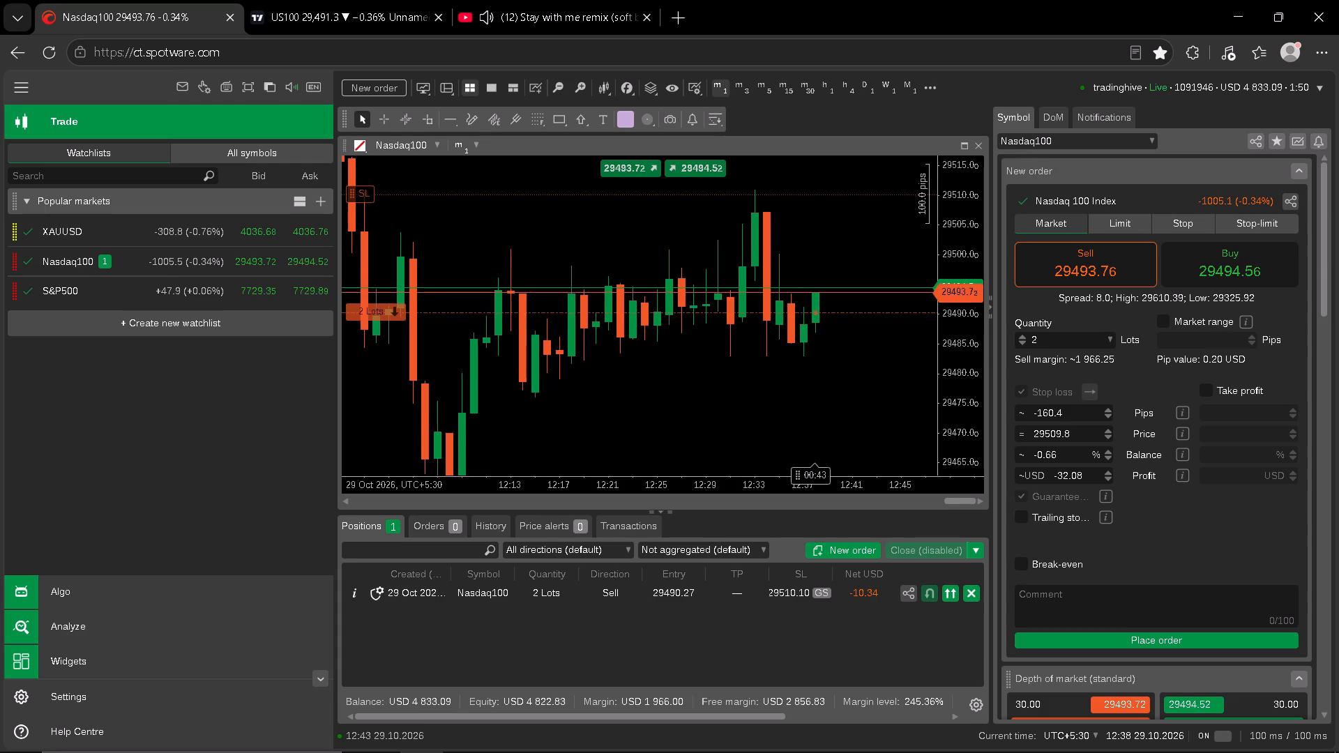
pyautogui.moveTo(866, 411); pyautogui.dragTo(842, 381)
pyautogui.moveTo(977, 400); pyautogui.dragTo(965, 189)
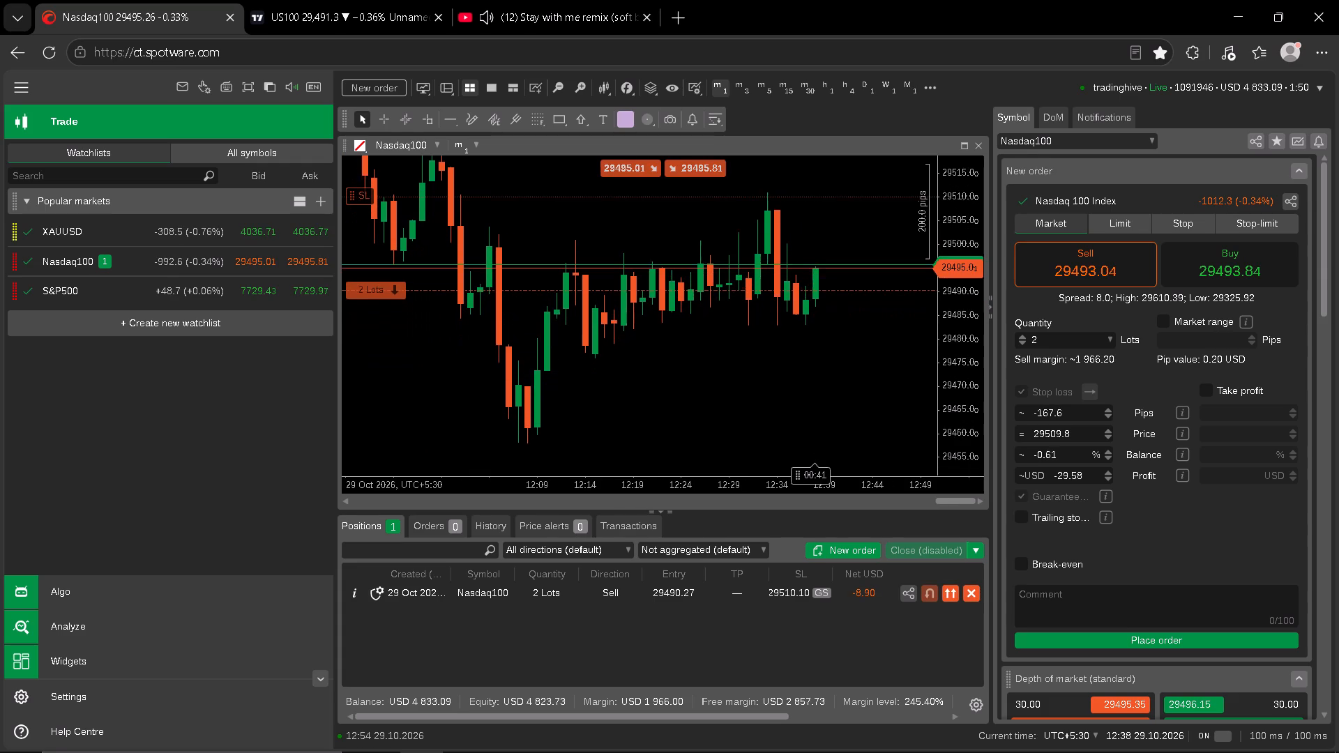
pyautogui.moveTo(965, 189); pyautogui.dragTo(965, 188)
pyautogui.moveTo(881, 338); pyautogui.dragTo(852, 370)
pyautogui.scroll(-3, 861, 381)
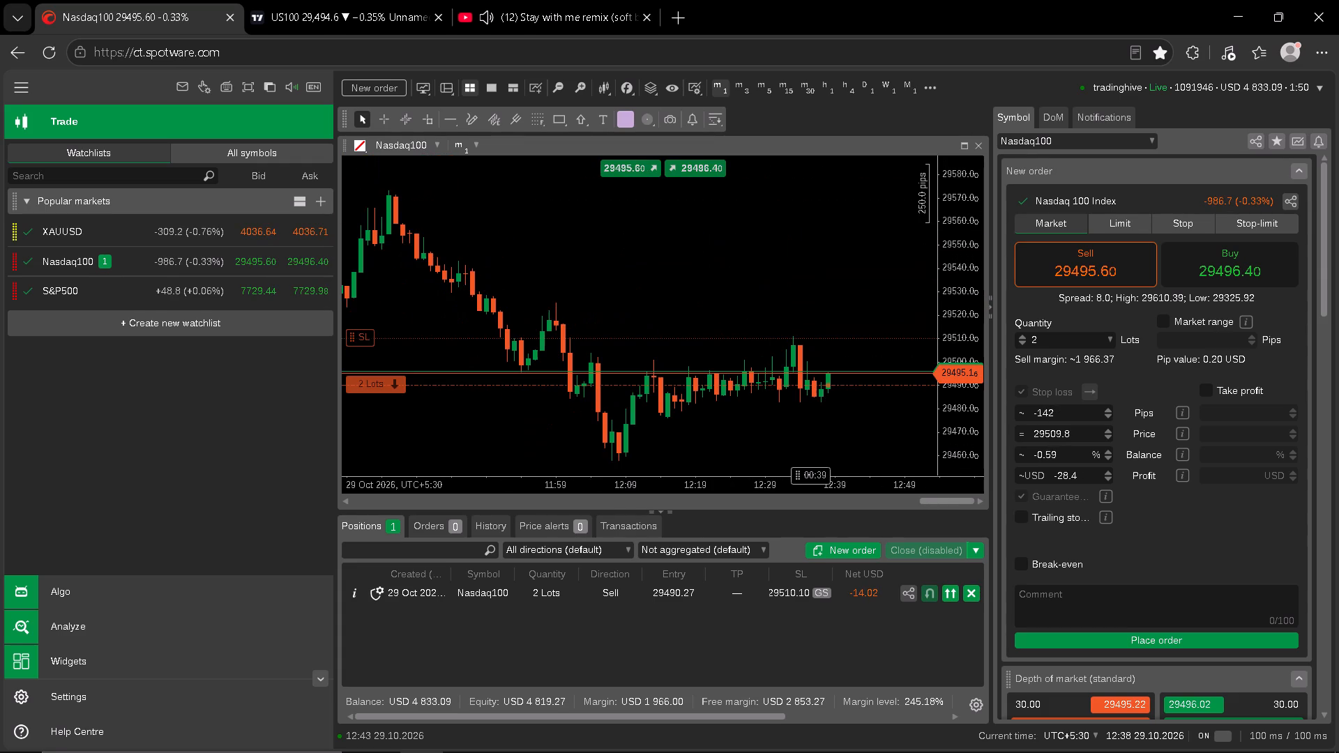
pyautogui.scroll(3, 903, 414)
pyautogui.moveTo(967, 411); pyautogui.dragTo(951, 196)
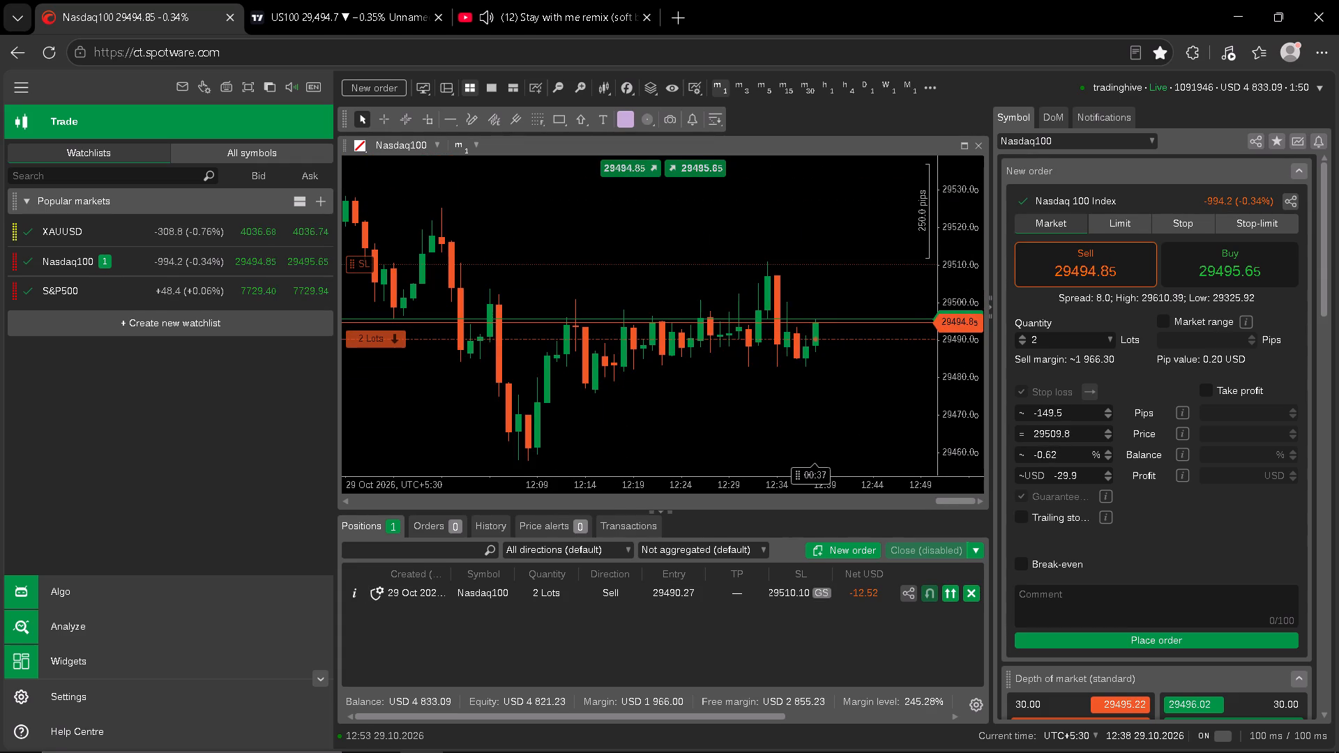
pyautogui.moveTo(962, 376); pyautogui.dragTo(953, 253)
pyautogui.moveTo(878, 389); pyautogui.dragTo(865, 356)
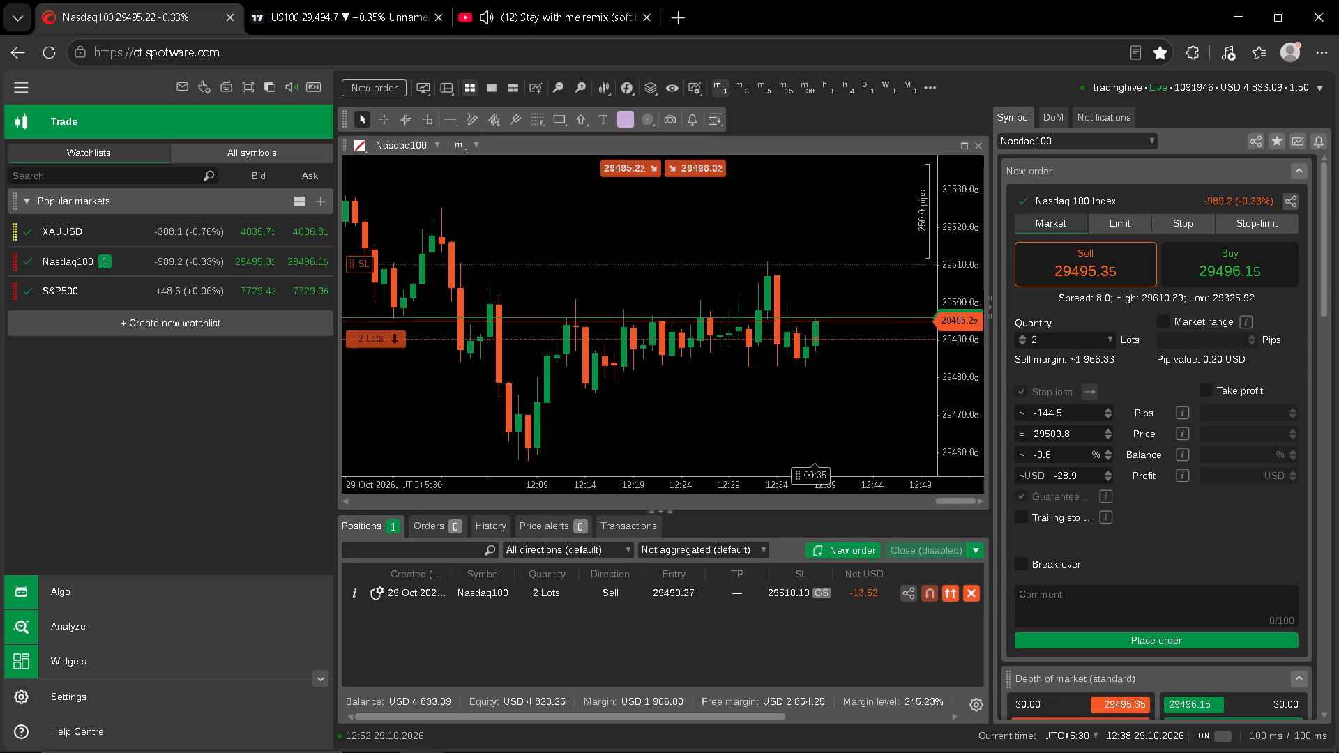
pyautogui.moveTo(865, 356); pyautogui.dragTo(866, 357)
pyautogui.moveTo(964, 379); pyautogui.dragTo(961, 152)
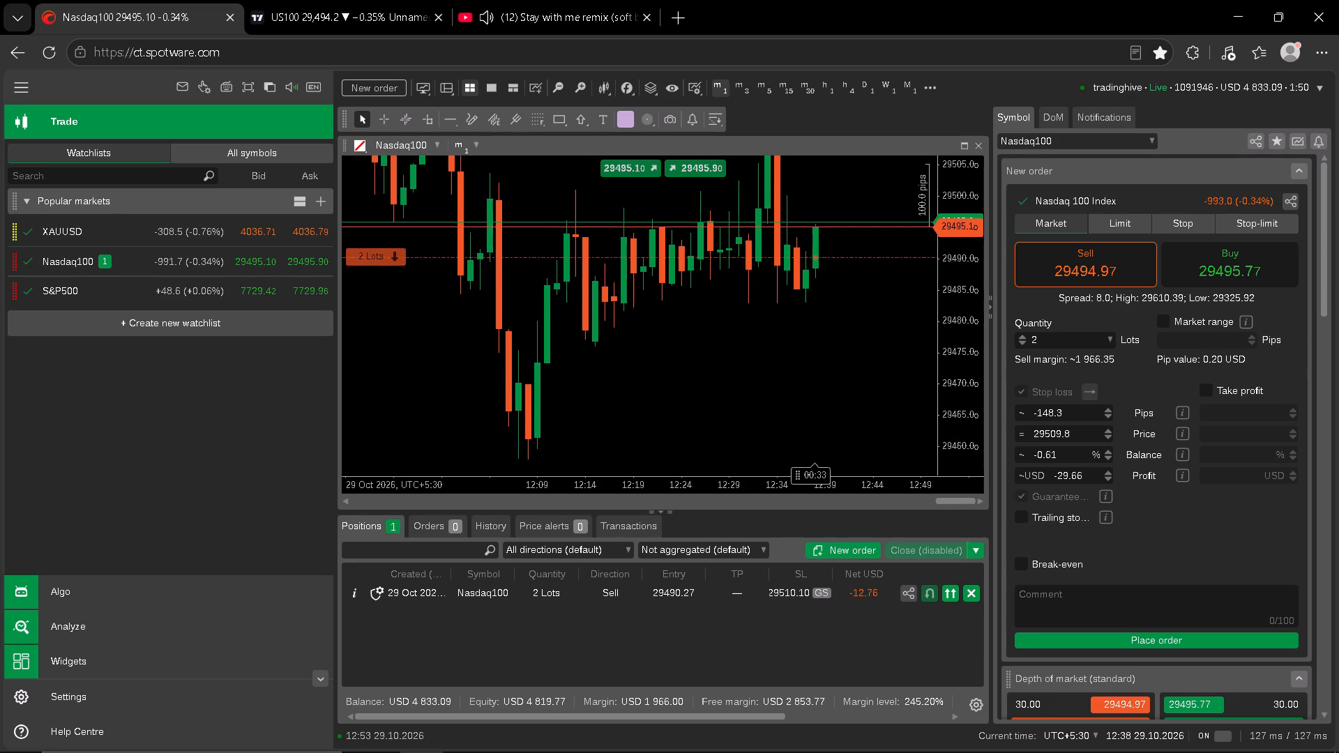
pyautogui.moveTo(889, 302); pyautogui.dragTo(873, 384)
pyautogui.moveTo(954, 406); pyautogui.dragTo(964, 347)
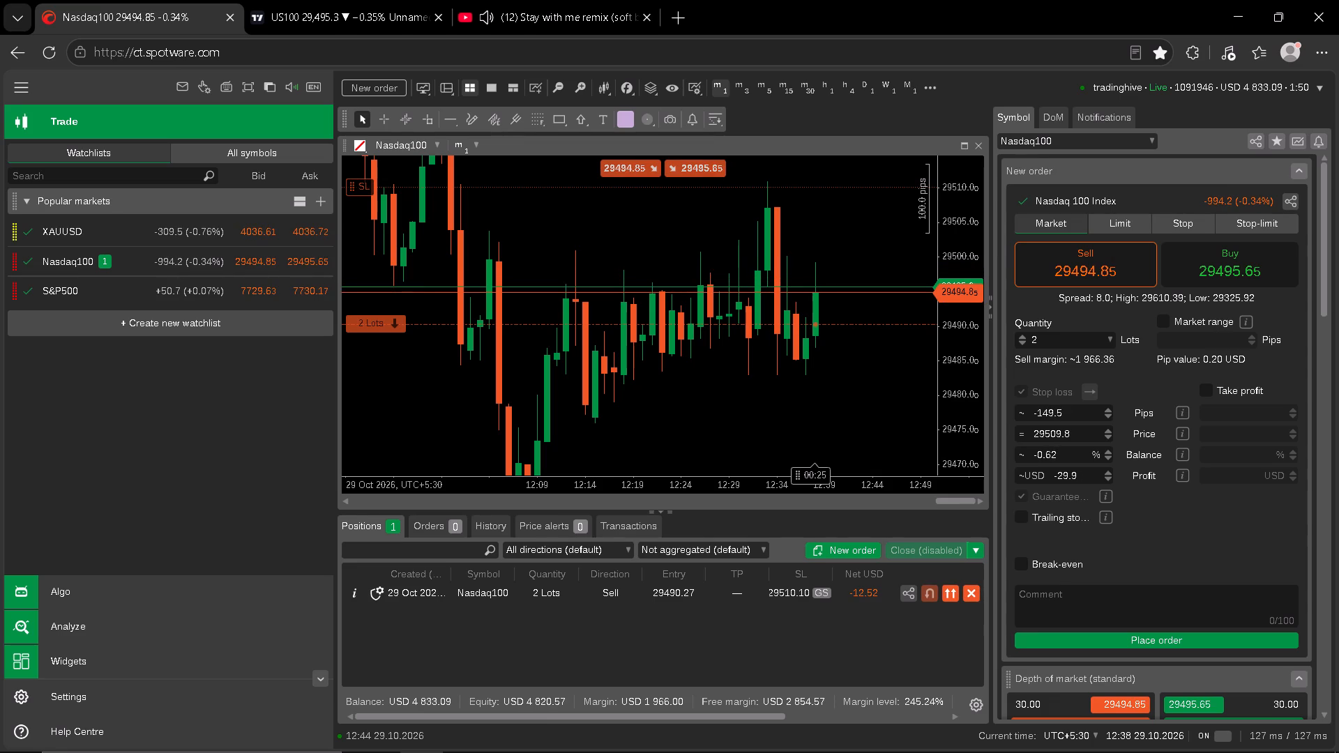
pyautogui.moveTo(849, 406); pyautogui.dragTo(841, 387)
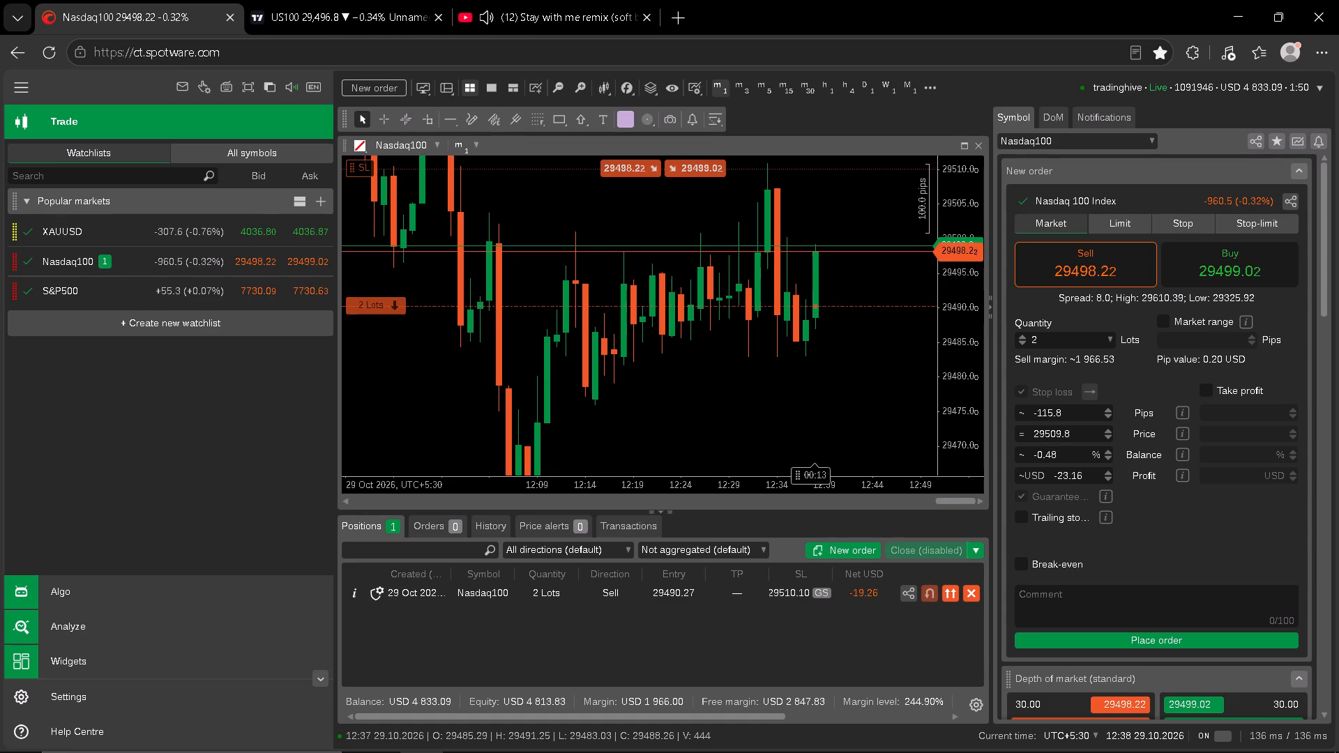
# Switch to TradingView, return to the US100 chart and examine the short position's entry, stop and target levels on the 1-minute timeframe.
pyautogui.click(328, 0)
pyautogui.press('space')
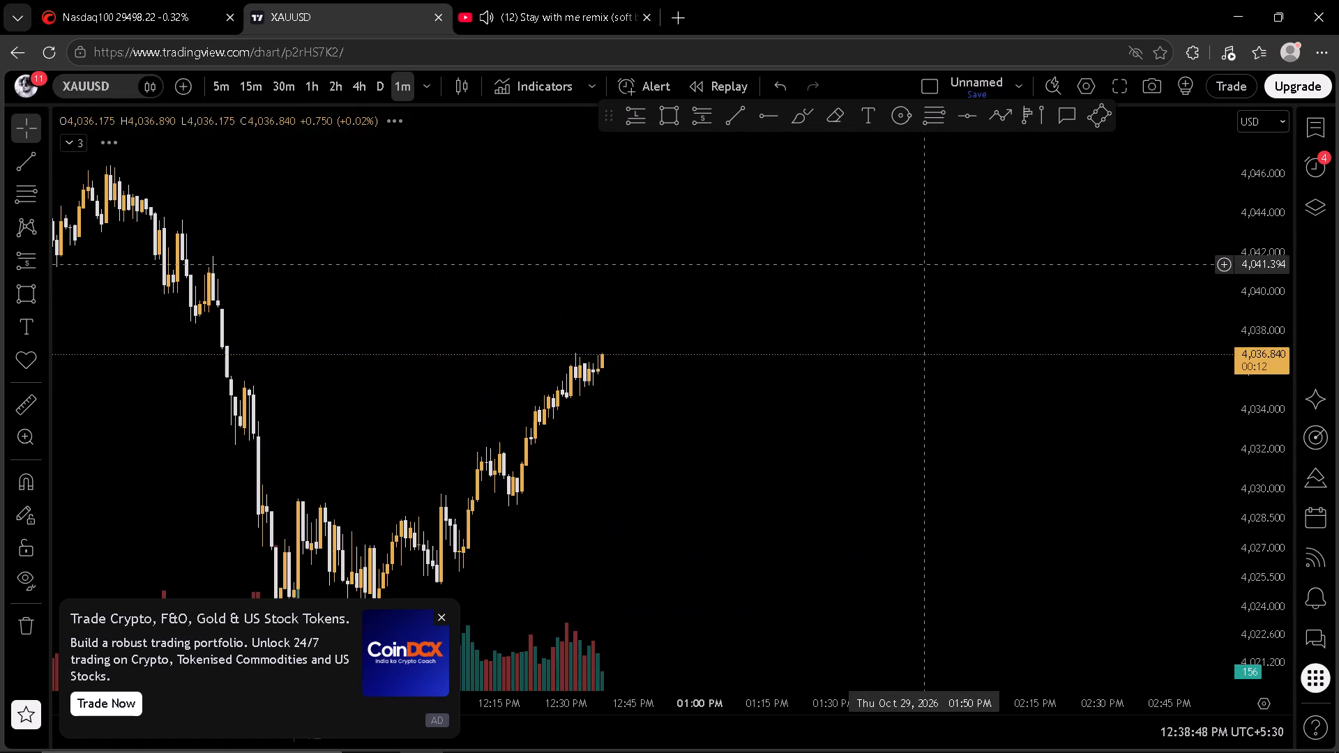
pyautogui.press('space')
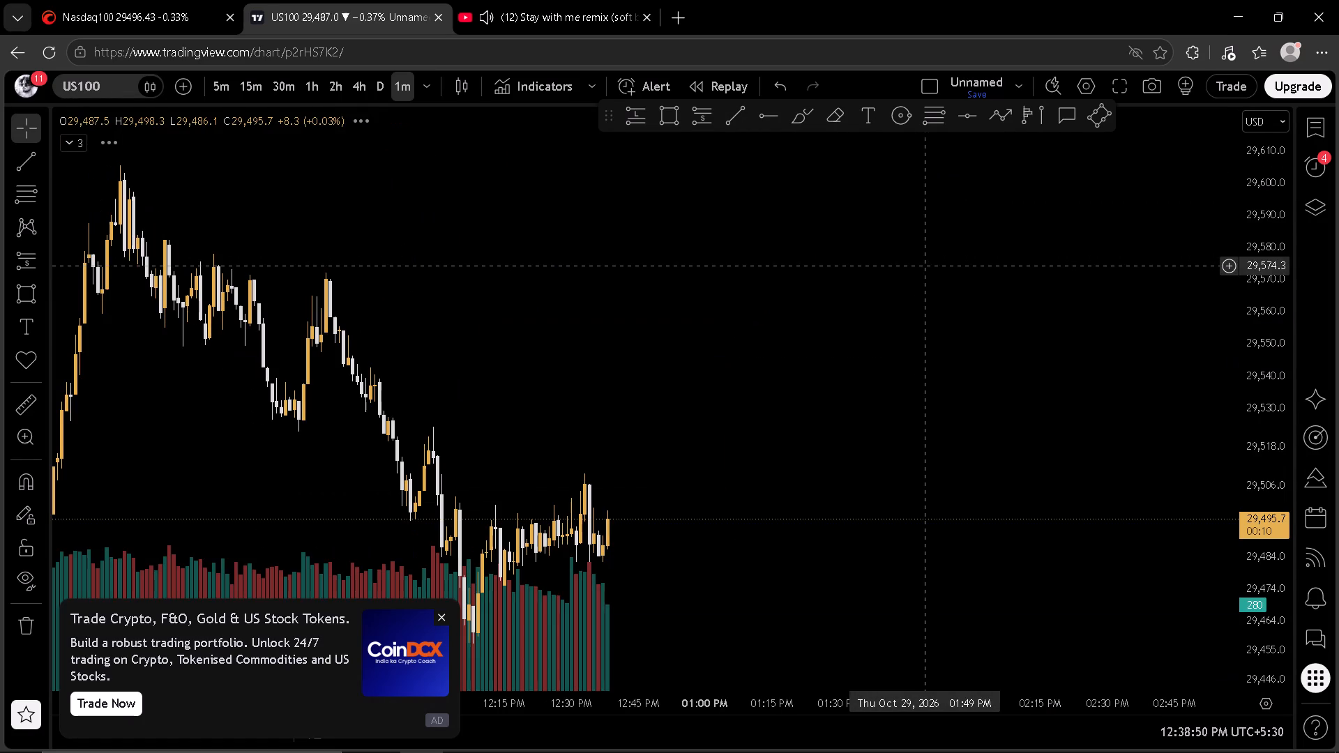
pyautogui.scroll(-2, 863, 487)
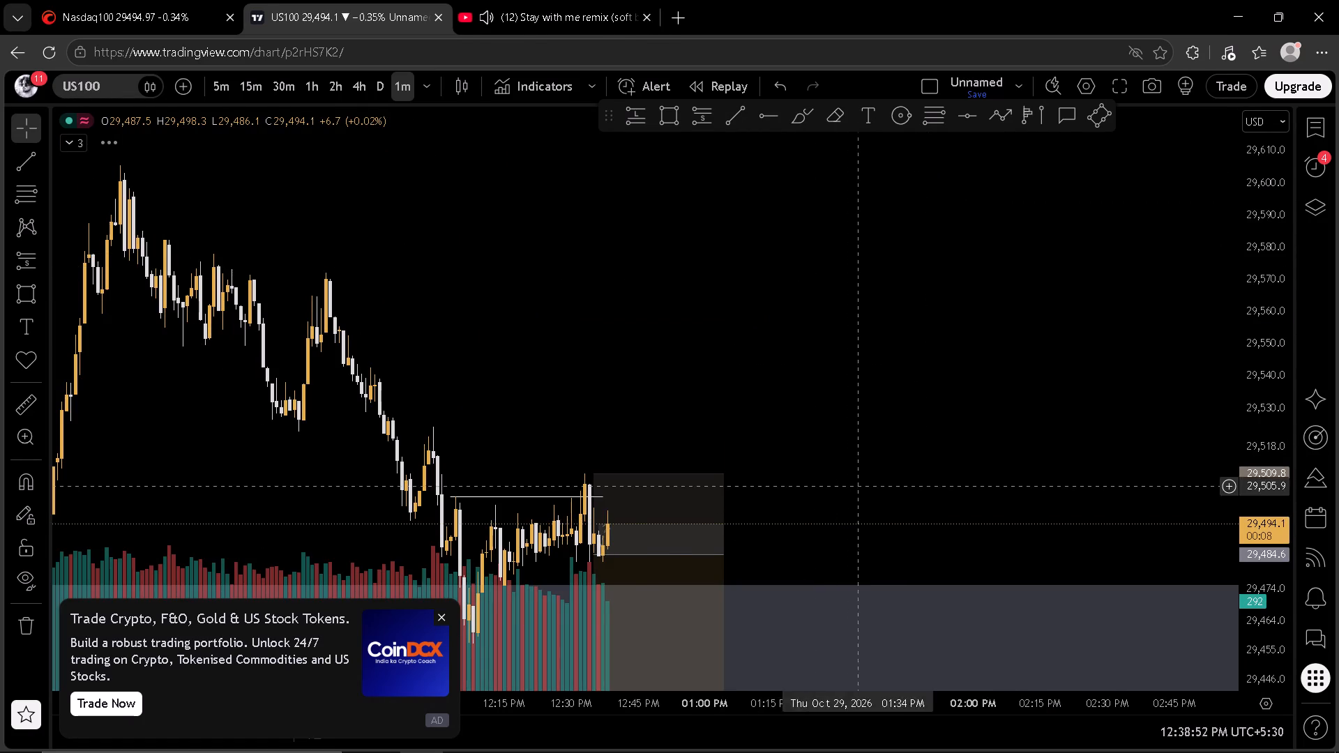
pyautogui.moveTo(950, 464); pyautogui.dragTo(931, 319)
pyautogui.moveTo(1280, 402); pyautogui.dragTo(1262, 307)
pyautogui.scroll(2, 984, 349)
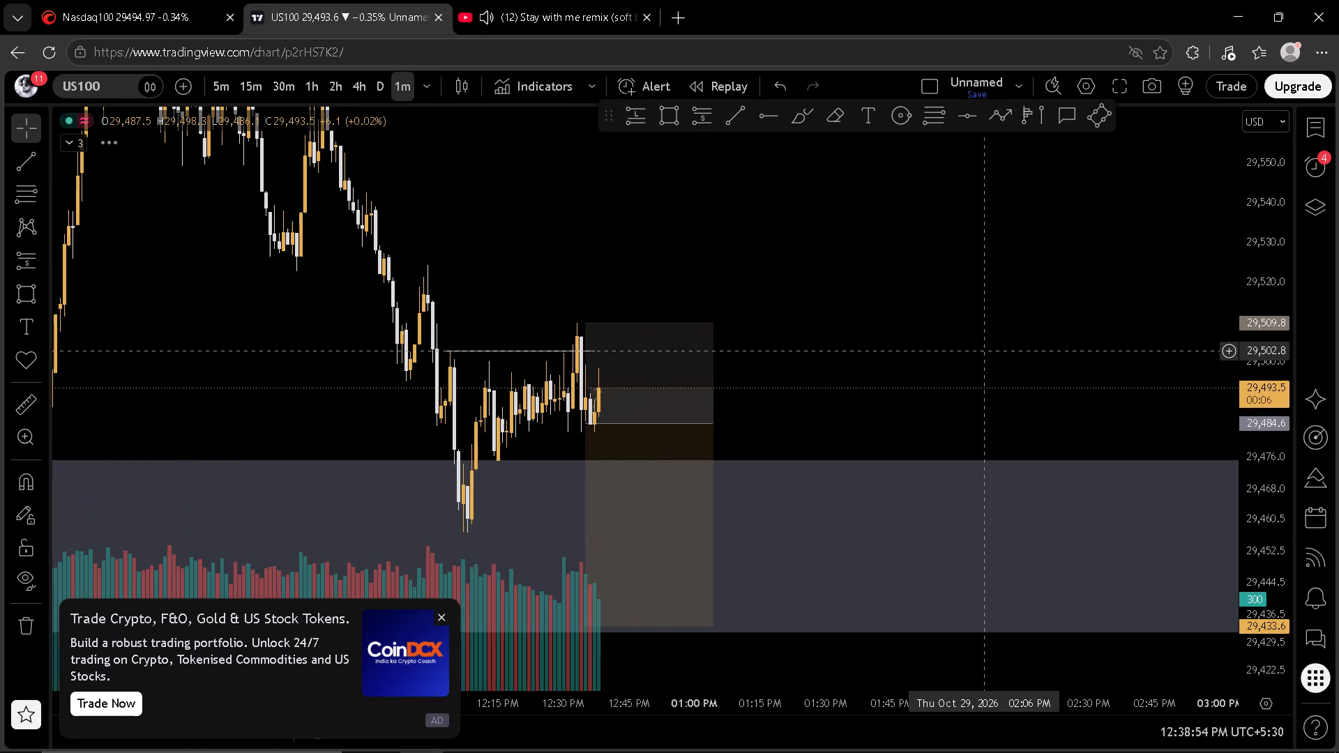
# Switch to cTrader and add a take profit at about 29439.07 to the open 2-lot Nasdaq100 sell position on the chart.
pyautogui.click(146, 0)
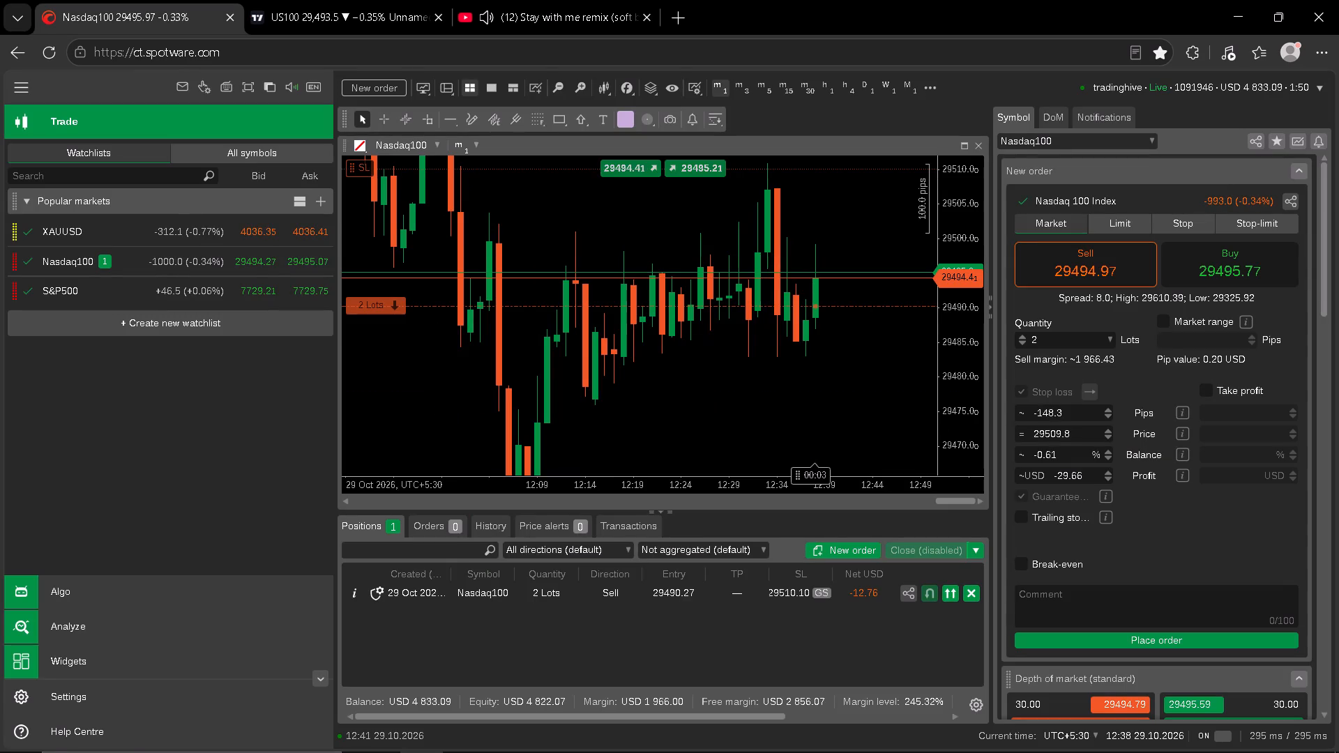
pyautogui.moveTo(849, 415); pyautogui.dragTo(817, 404)
pyautogui.moveTo(953, 303); pyautogui.dragTo(960, 418)
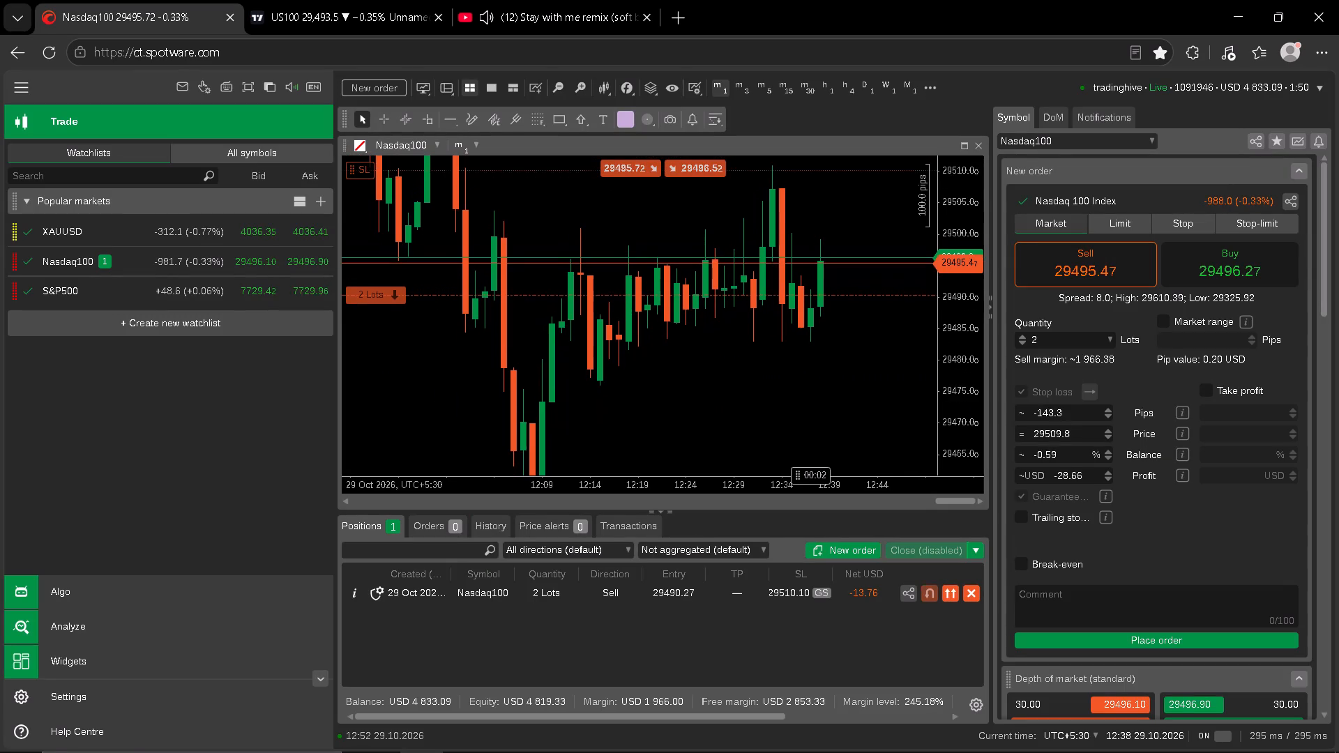
pyautogui.moveTo(960, 418); pyautogui.dragTo(960, 422)
pyautogui.moveTo(870, 413); pyautogui.dragTo(865, 338)
pyautogui.moveTo(966, 260); pyautogui.dragTo(962, 388)
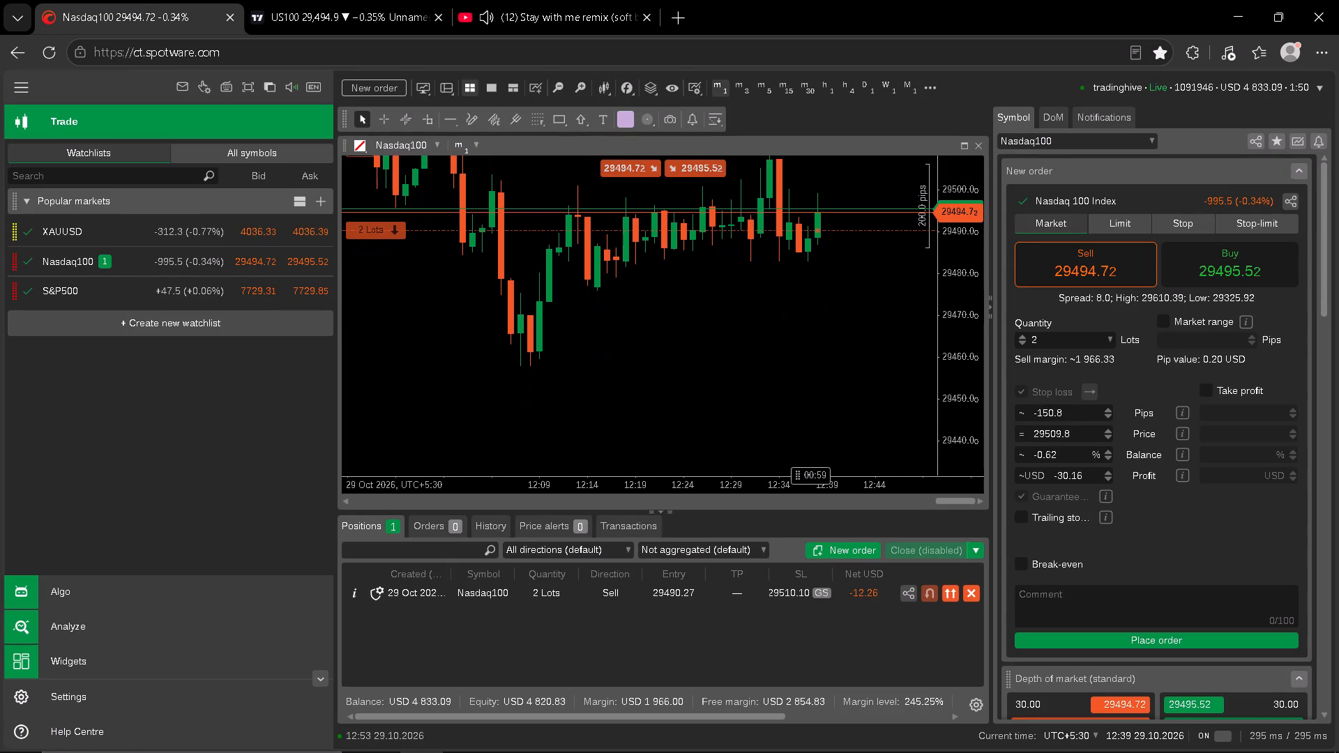
pyautogui.moveTo(363, 252); pyautogui.dragTo(375, 352)
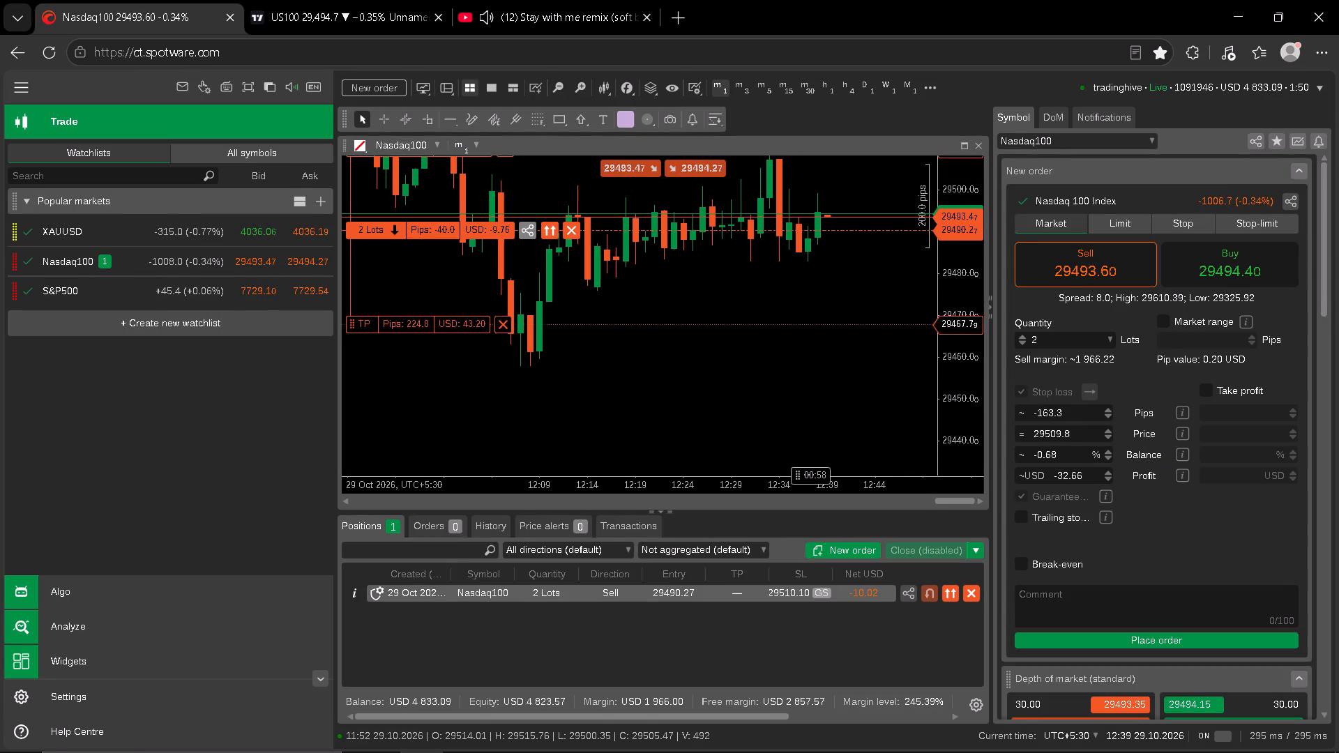
pyautogui.moveTo(375, 352); pyautogui.dragTo(367, 441)
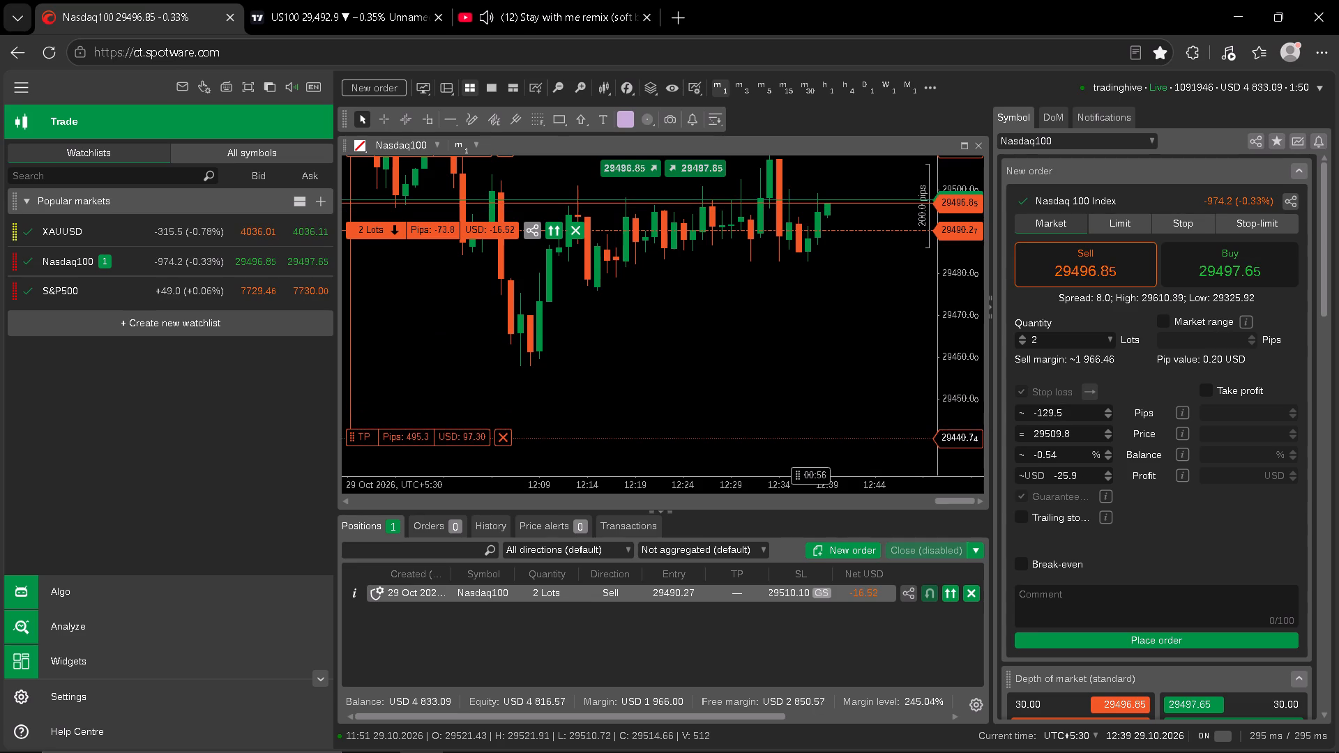
pyautogui.moveTo(367, 441); pyautogui.dragTo(367, 448)
pyautogui.click(443, 399)
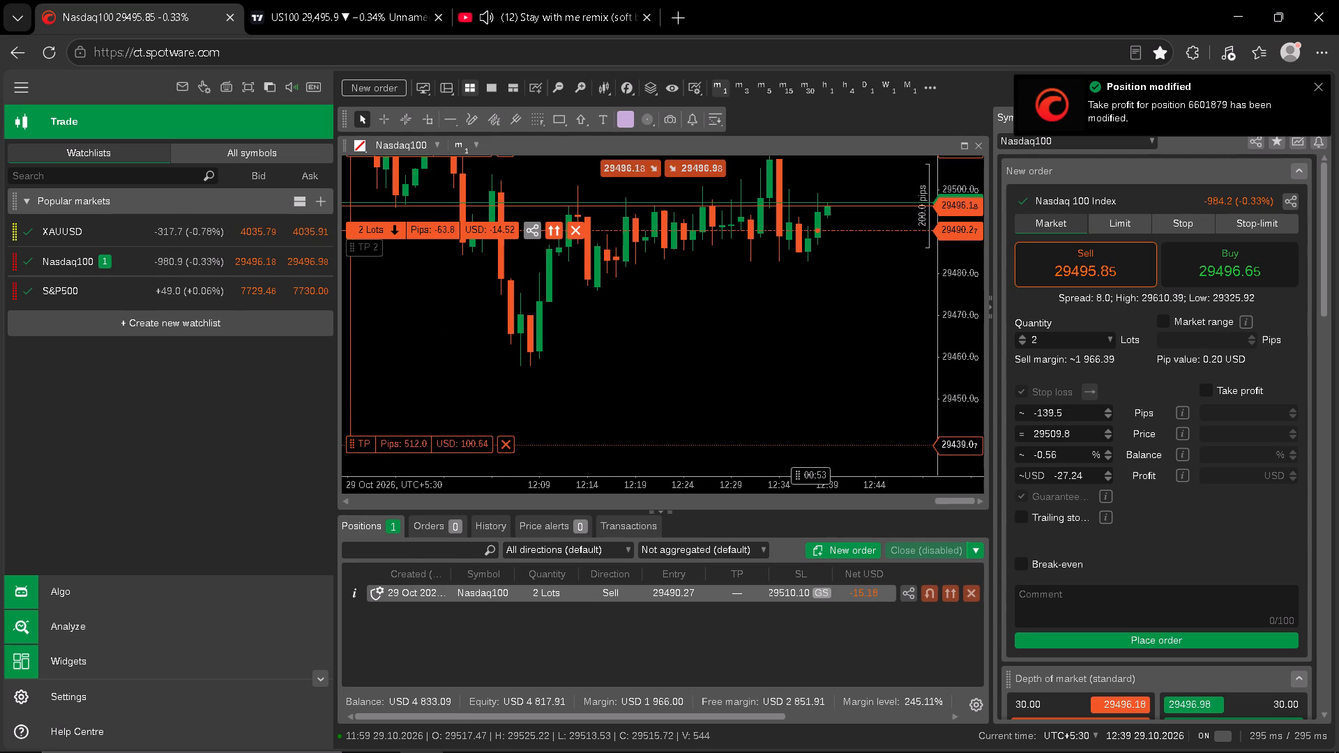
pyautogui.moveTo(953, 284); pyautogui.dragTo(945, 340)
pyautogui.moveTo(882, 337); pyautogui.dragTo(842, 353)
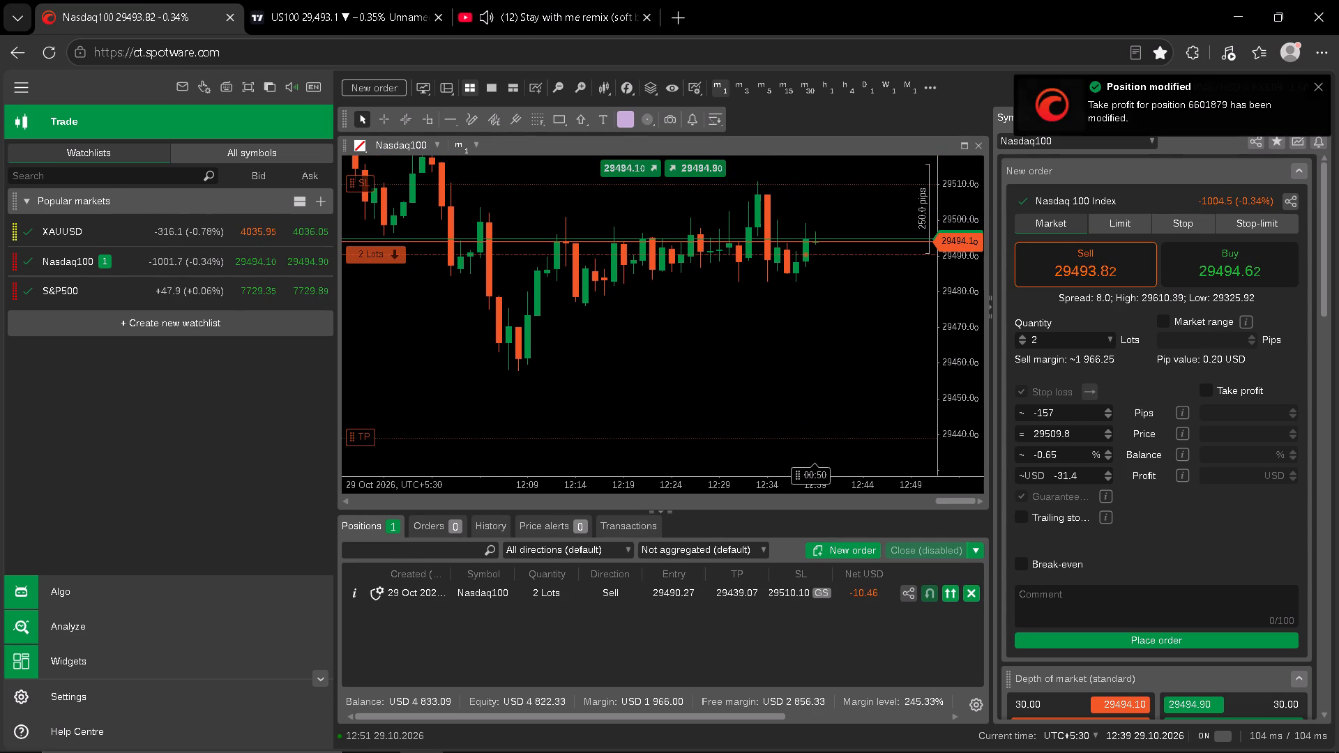
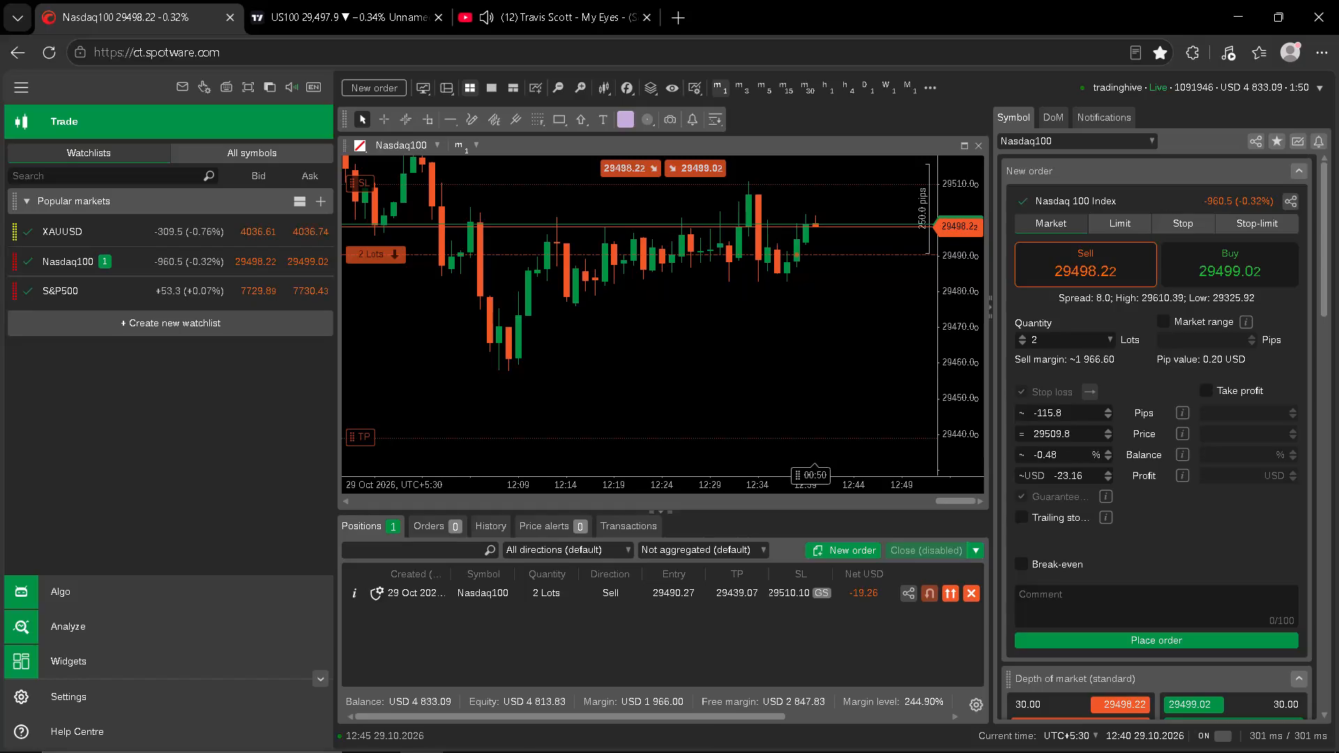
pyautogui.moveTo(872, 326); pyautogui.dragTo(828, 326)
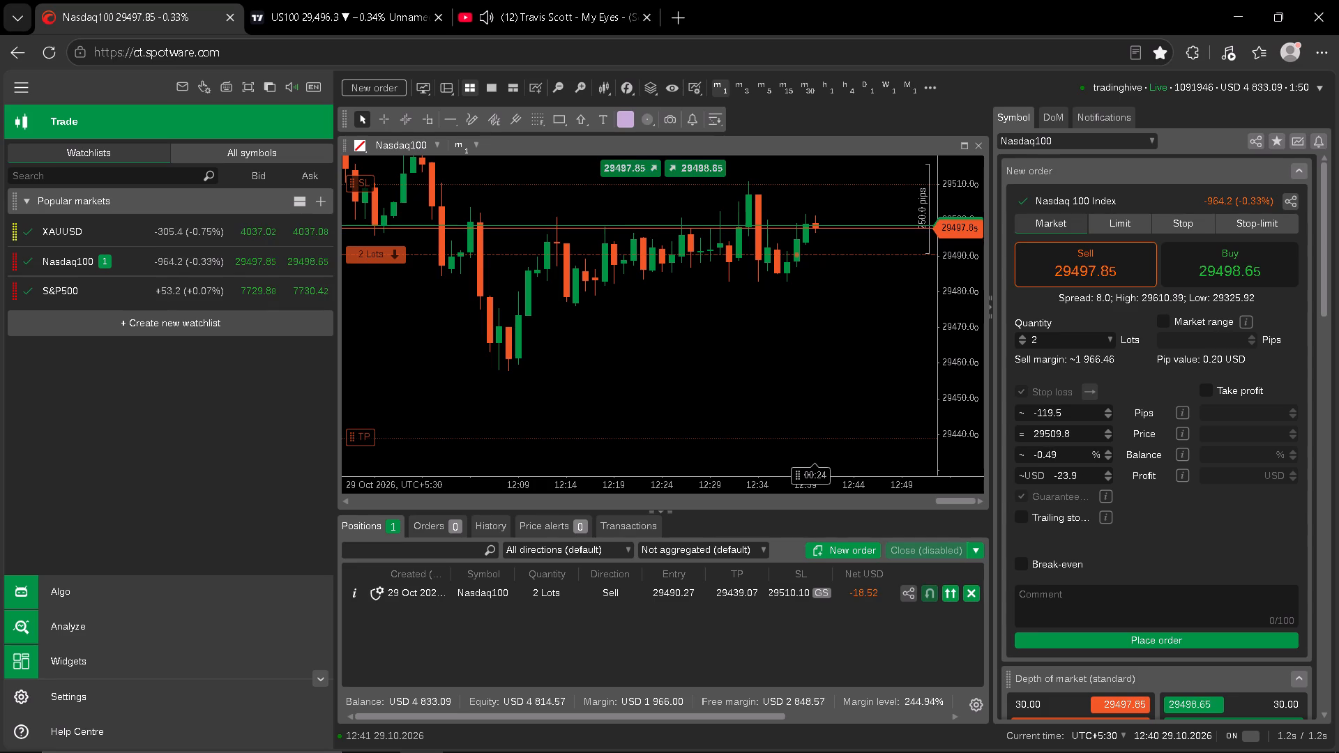
# Switch to TradingView and examine US100's 1-minute price action against the short position's entry, stop and target zones.
pyautogui.click(285, 0)
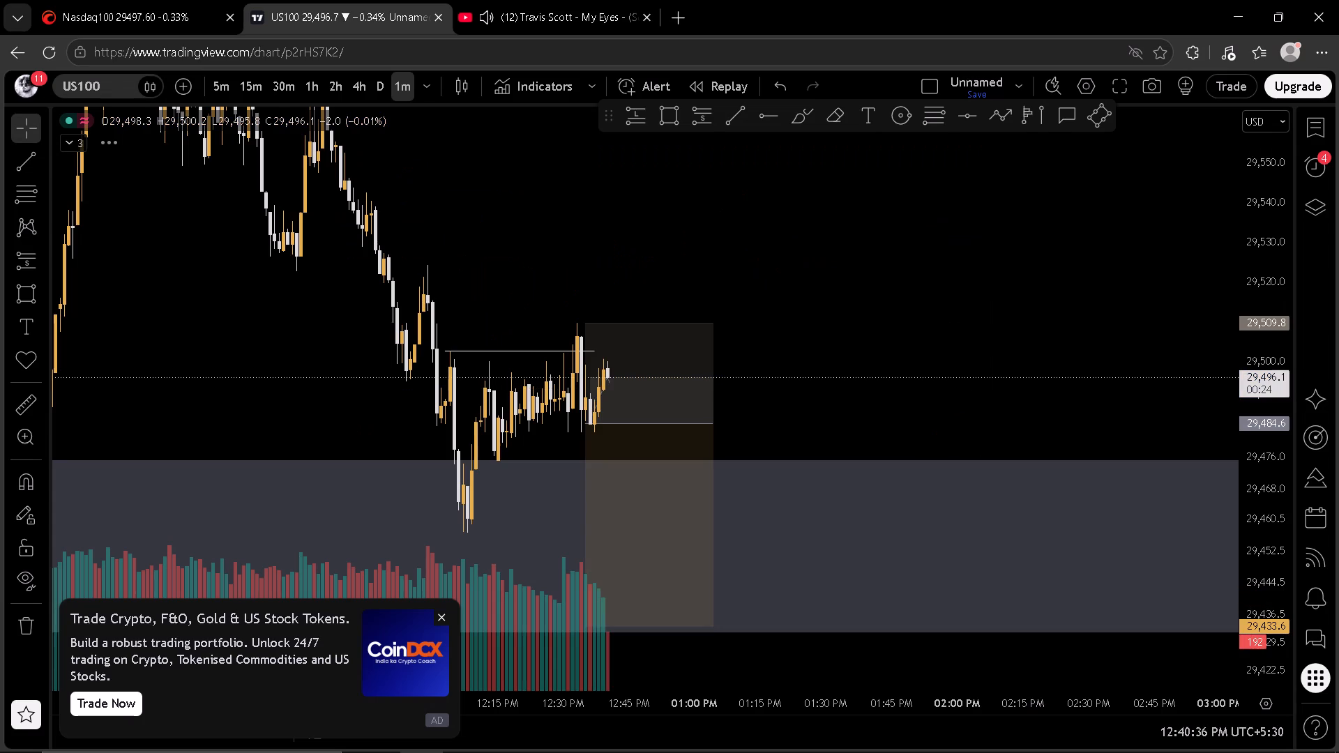
pyautogui.scroll(-4, 945, 302)
pyautogui.moveTo(1037, 332); pyautogui.dragTo(1099, 218)
pyautogui.scroll(-1, 1233, 247)
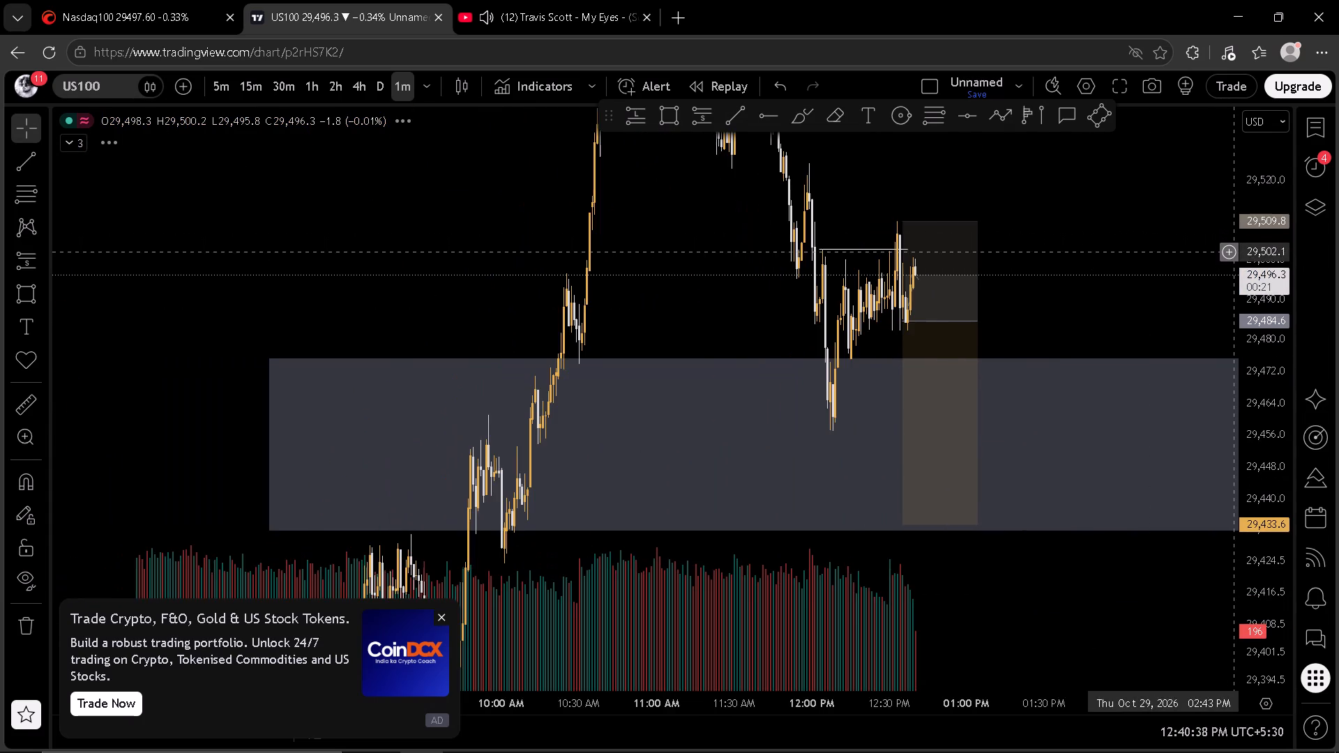
pyautogui.scroll(4, 1176, 296)
pyautogui.scroll(1, 1052, 271)
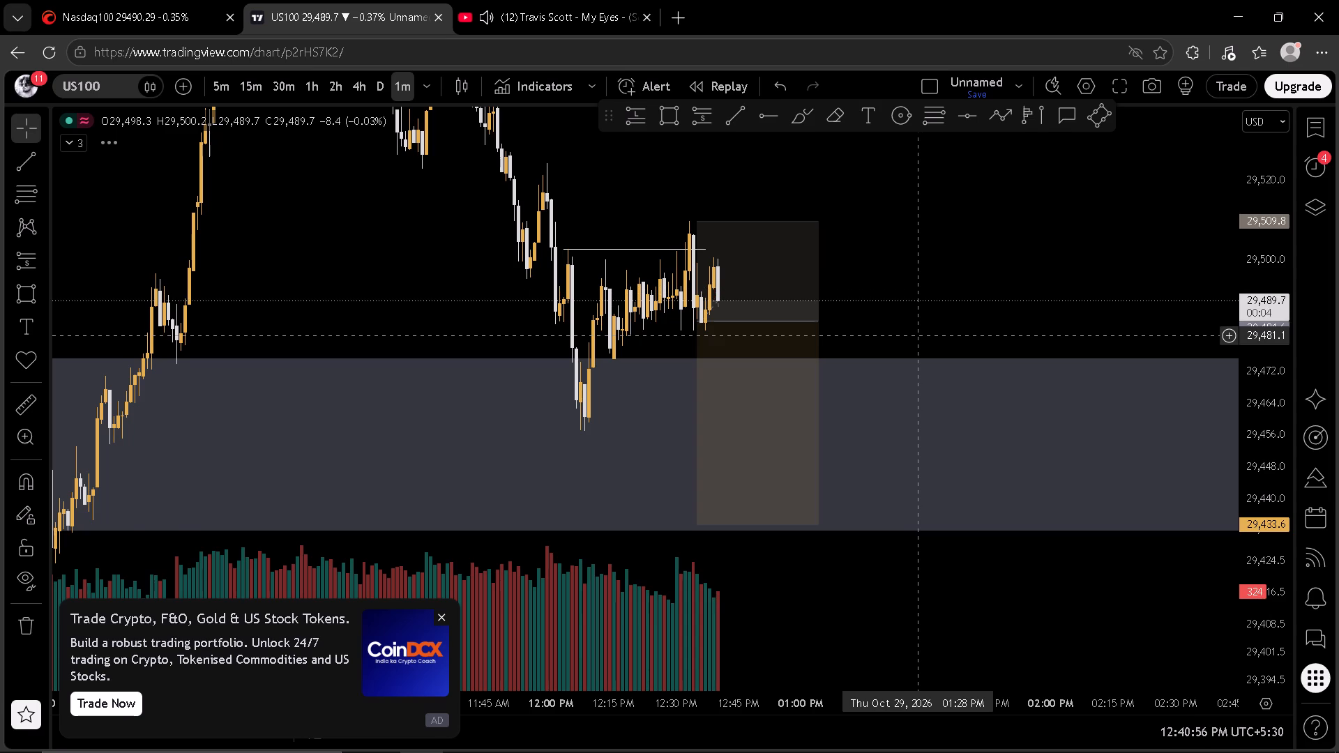
pyautogui.scroll(-2, 921, 335)
pyautogui.moveTo(988, 264); pyautogui.dragTo(984, 219)
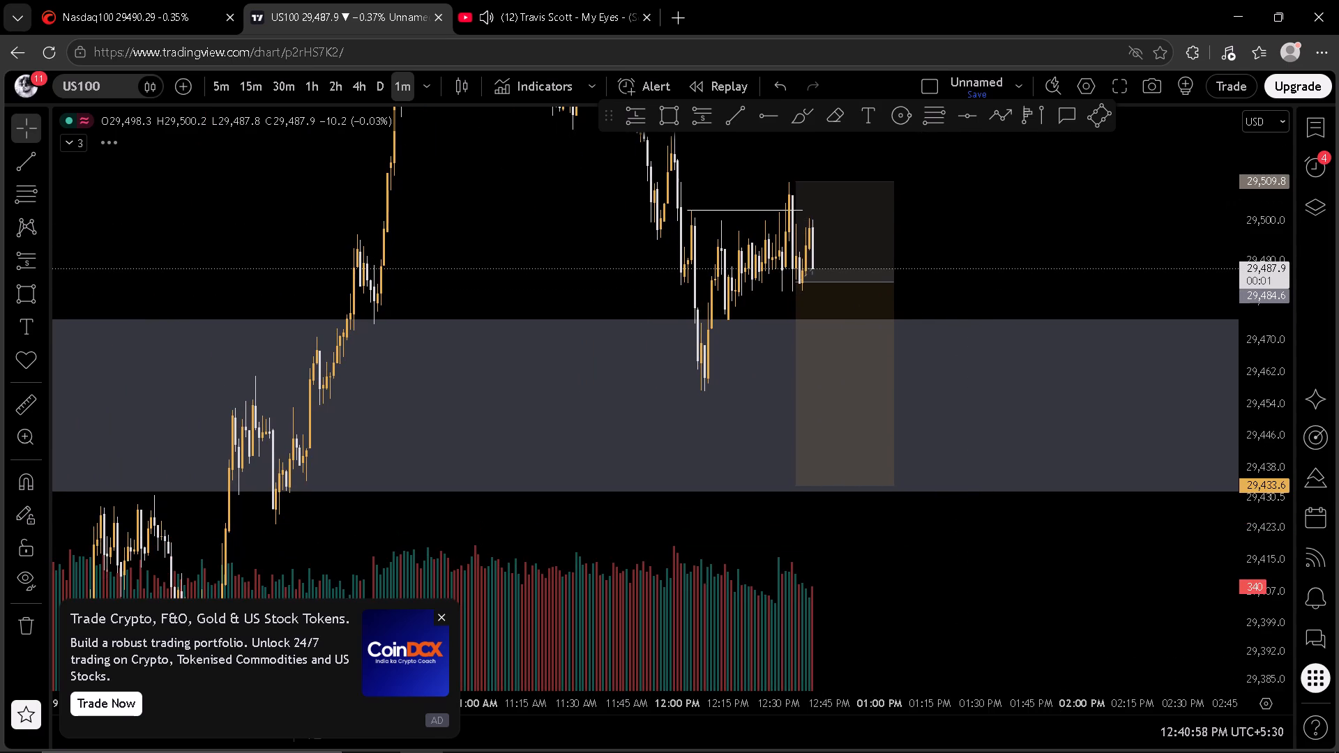
pyautogui.moveTo(1266, 212); pyautogui.dragTo(1261, 248)
pyautogui.click(1126, 227)
pyautogui.scroll(2, 1122, 228)
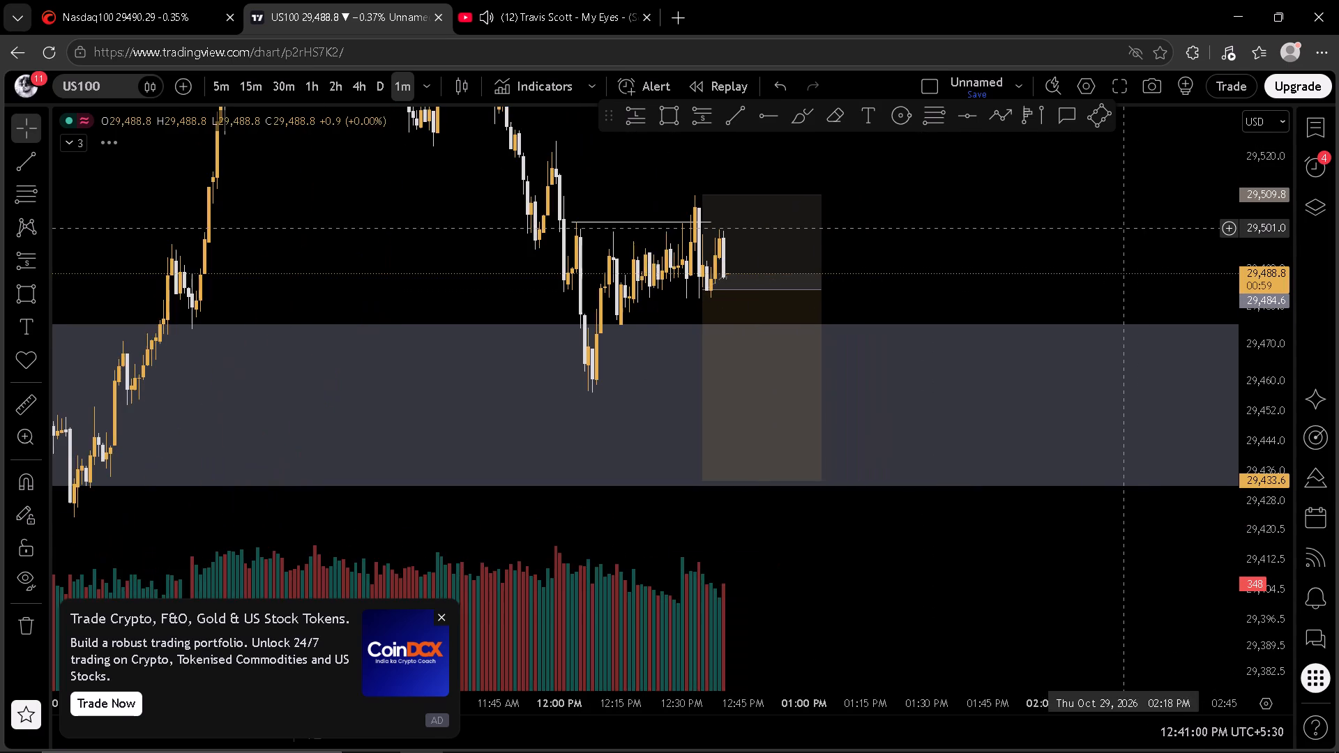
pyautogui.scroll(1, 862, 203)
# Draw a short, near-horizontal trend line at about 29,482 under the recent lows, just below the short position's entry level.
pyautogui.click(736, 111)
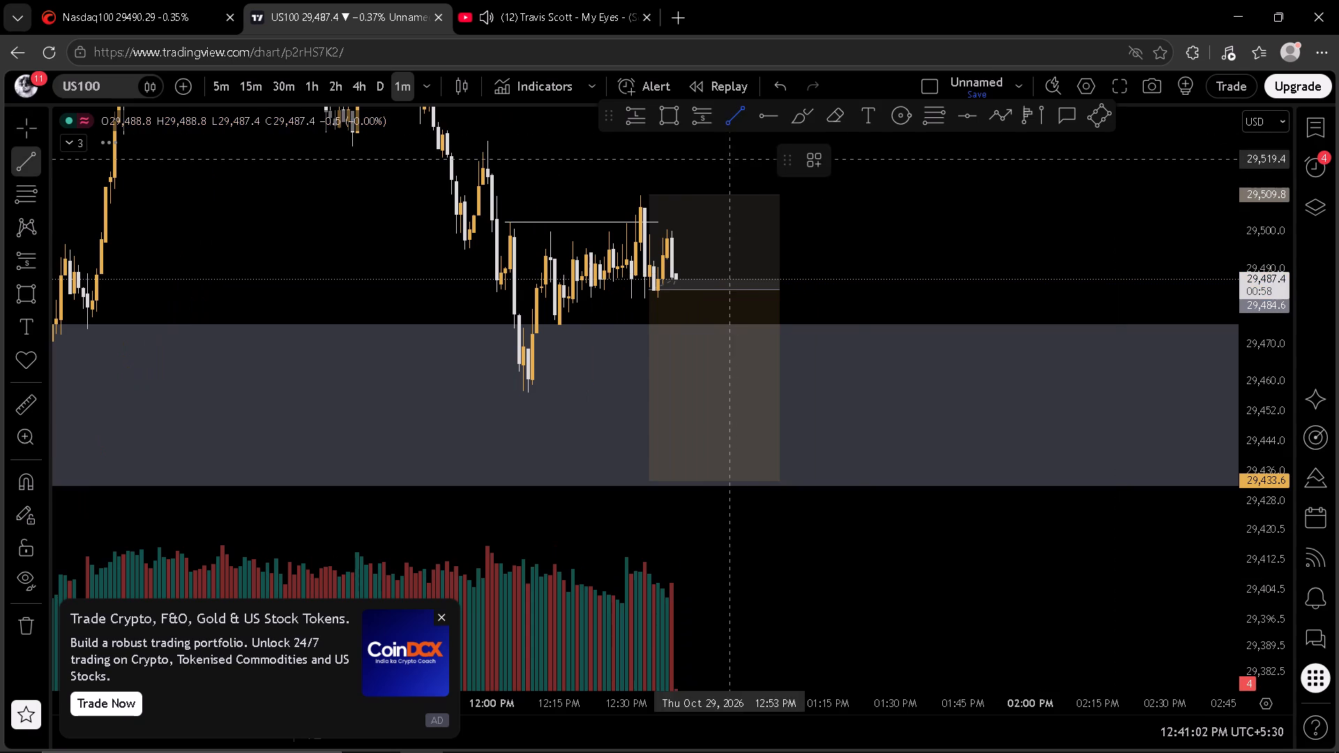
pyautogui.click(656, 298)
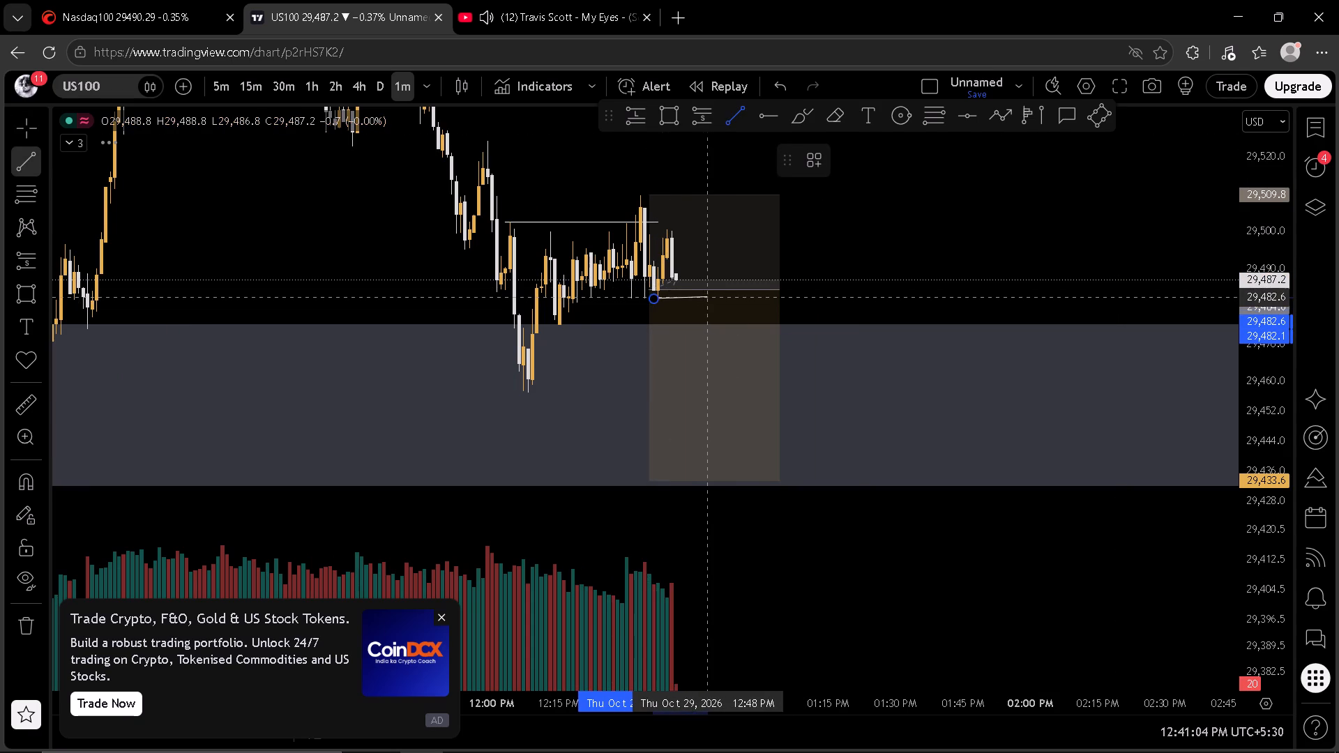
pyautogui.click(705, 298)
pyautogui.click(1004, 267)
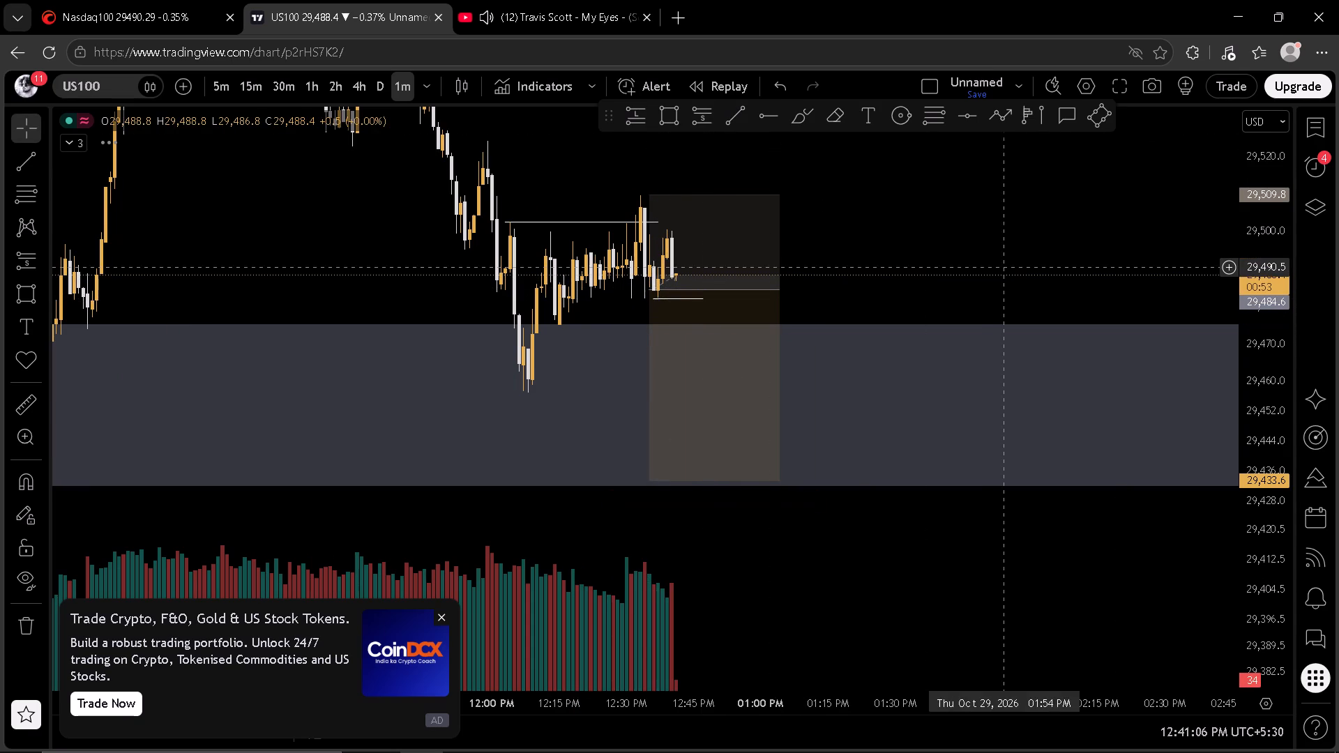
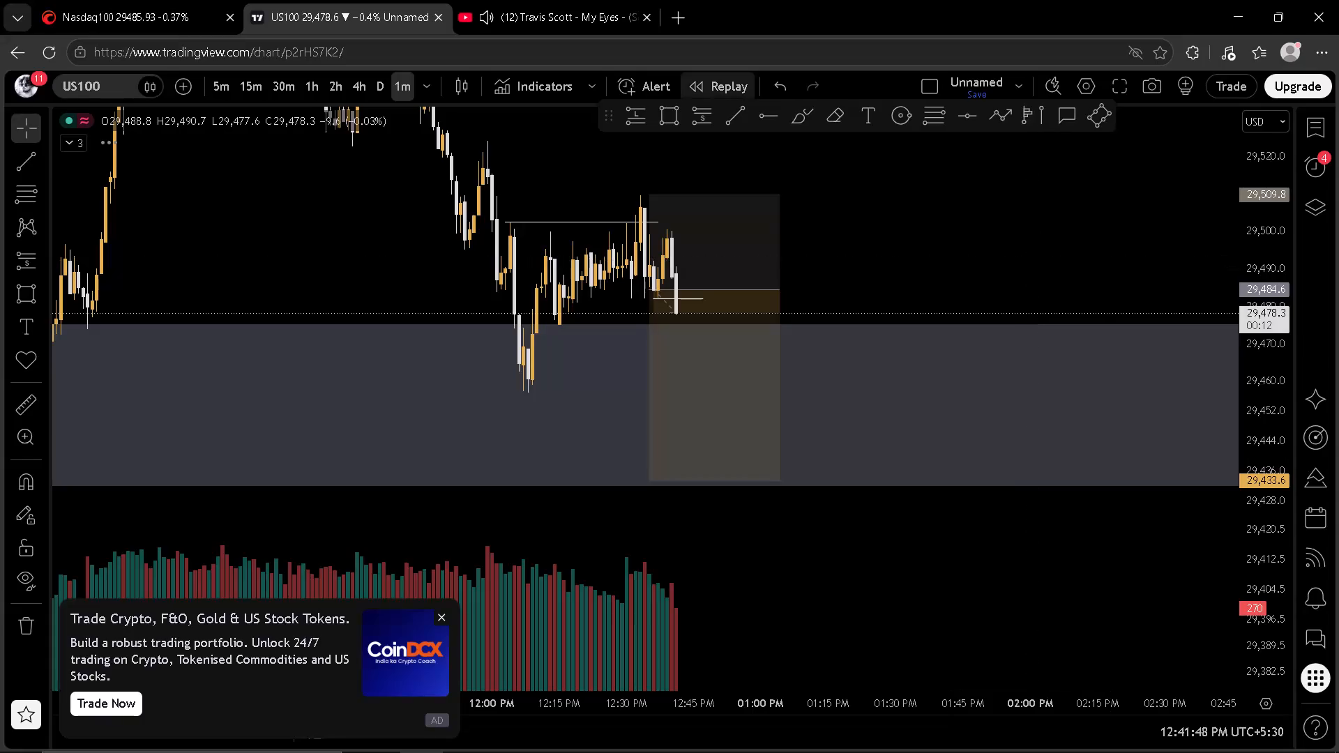
# Draw a near-horizontal trend line at about 29,469 from the 12:07 PM low across the short position's target zone.
pyautogui.click(741, 116)
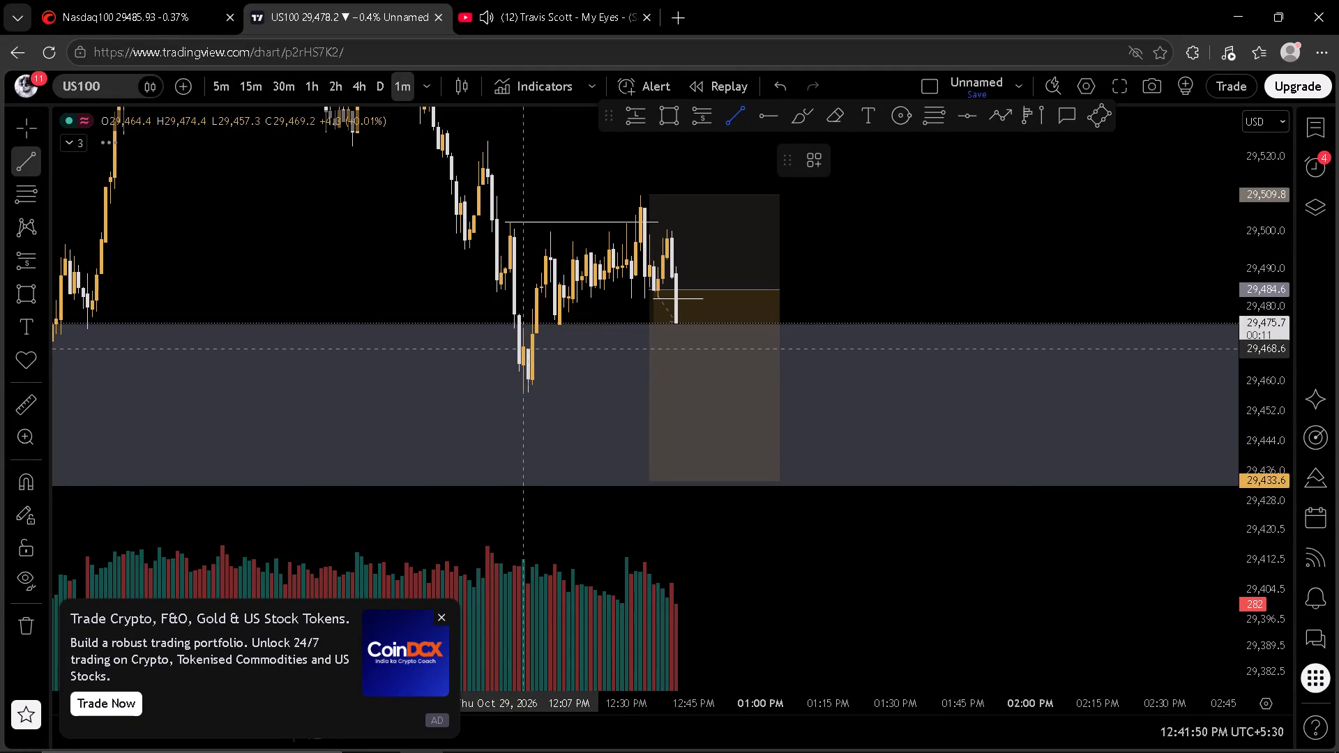
pyautogui.click(525, 349)
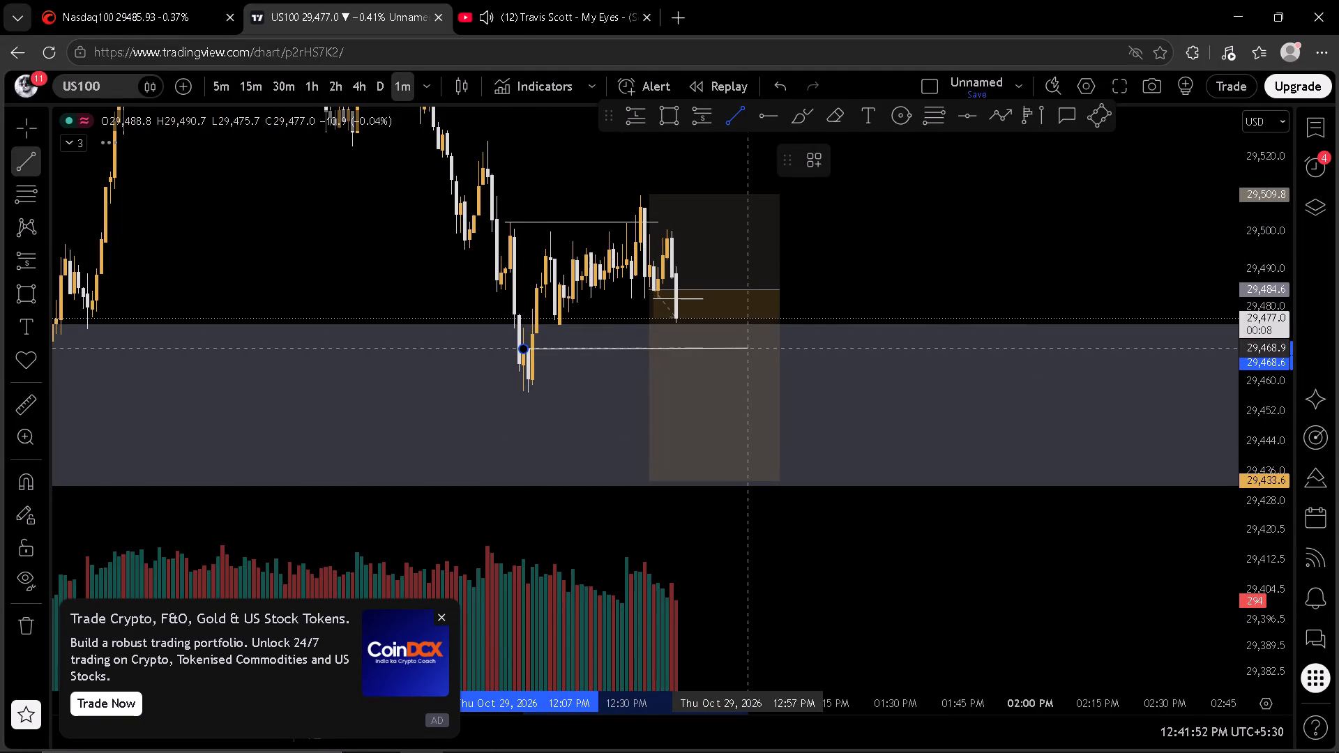
pyautogui.click(748, 348)
pyautogui.click(912, 264)
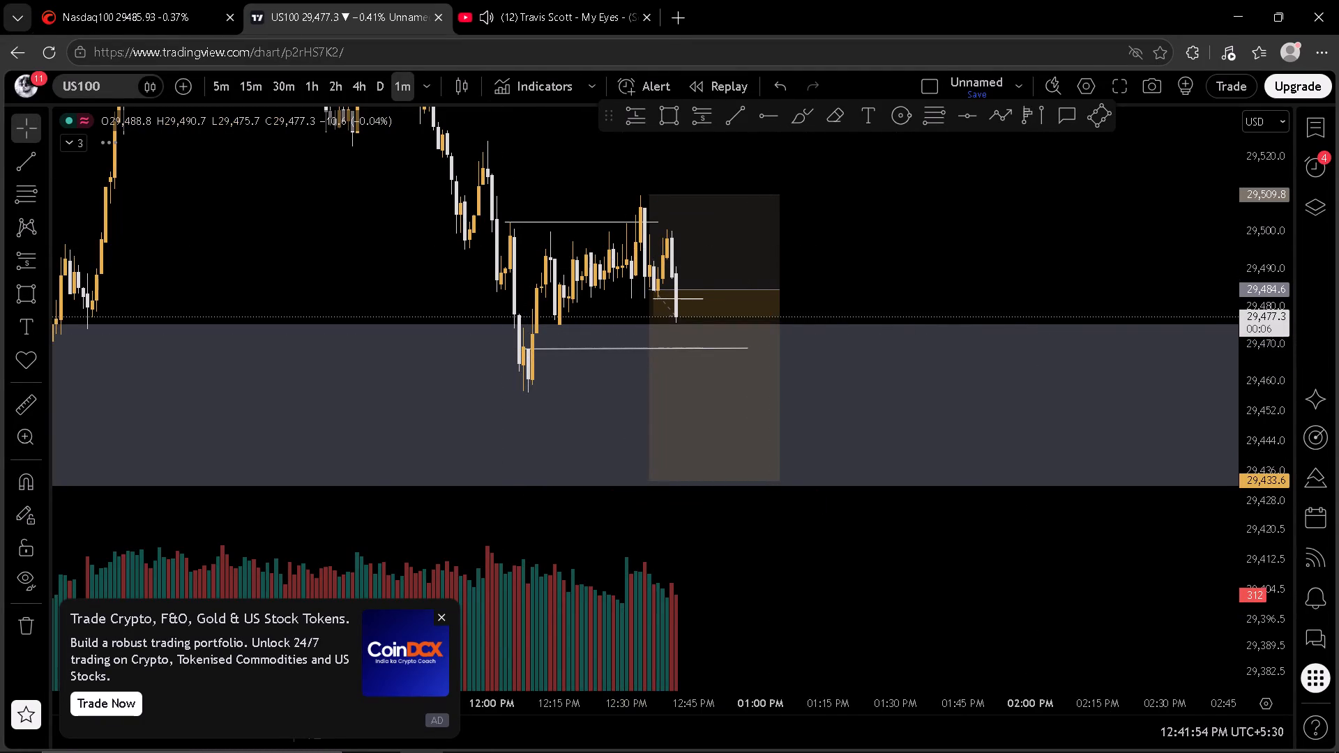
# Switch to cTrader and check the open Nasdaq100 short position.
pyautogui.click(195, 0)
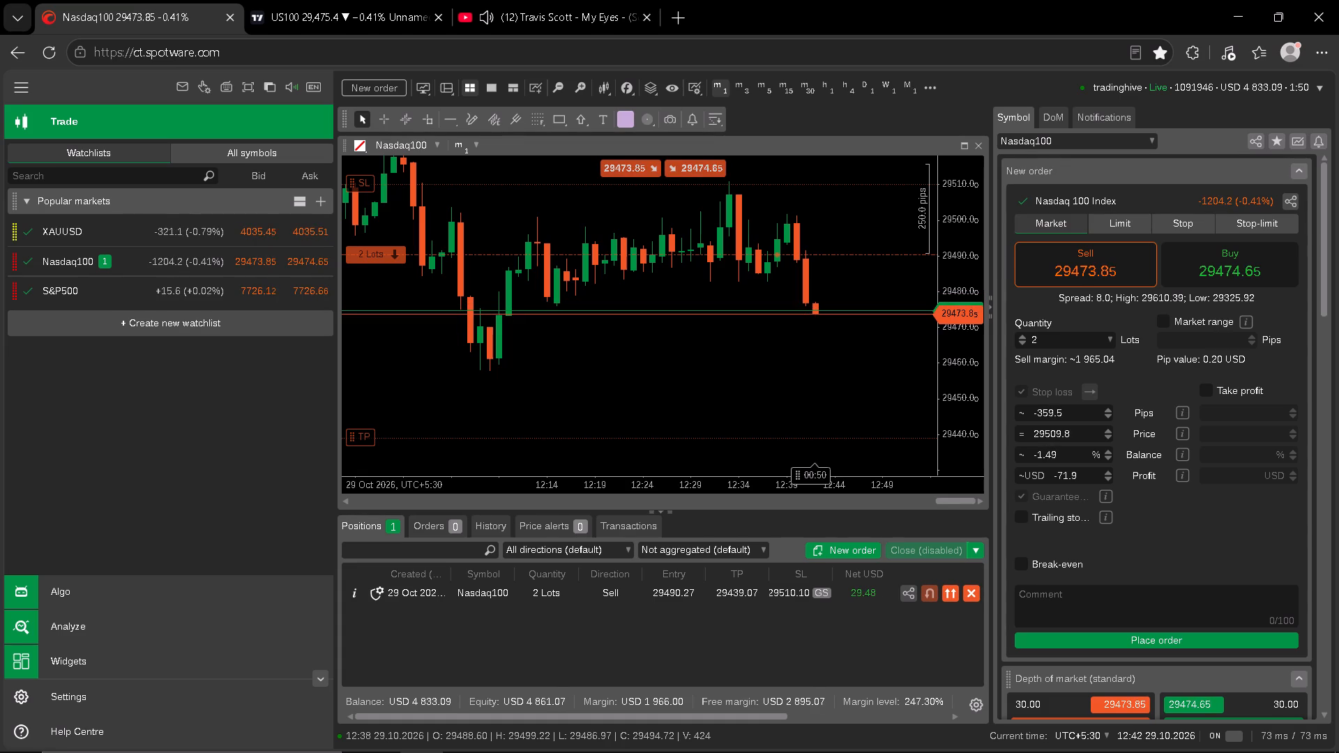
# Return to TradingView and, on US100's 1-hour chart, place a horizontal ray at 29,325.9 from the October 29 low.
pyautogui.click(414, 0)
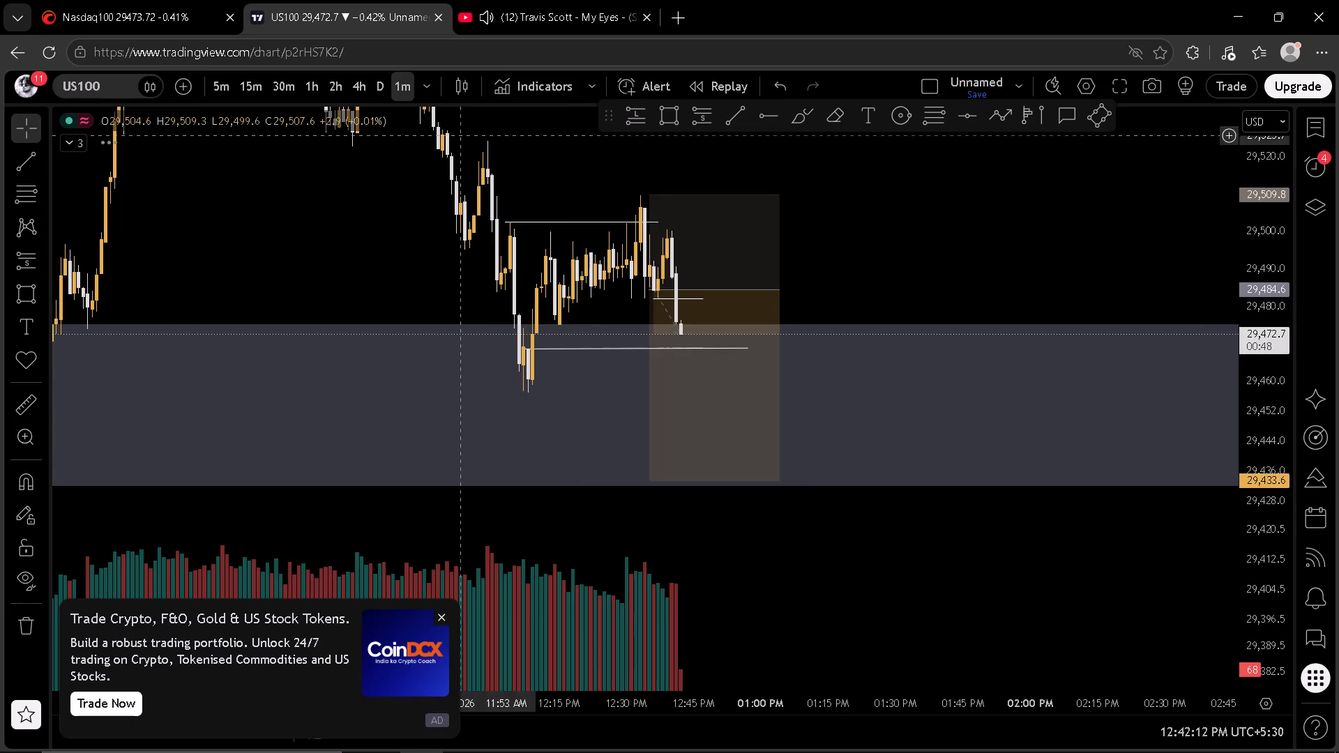
pyautogui.scroll(-5, 762, 397)
pyautogui.scroll(-3, 962, 395)
pyautogui.scroll(-1, 1273, 348)
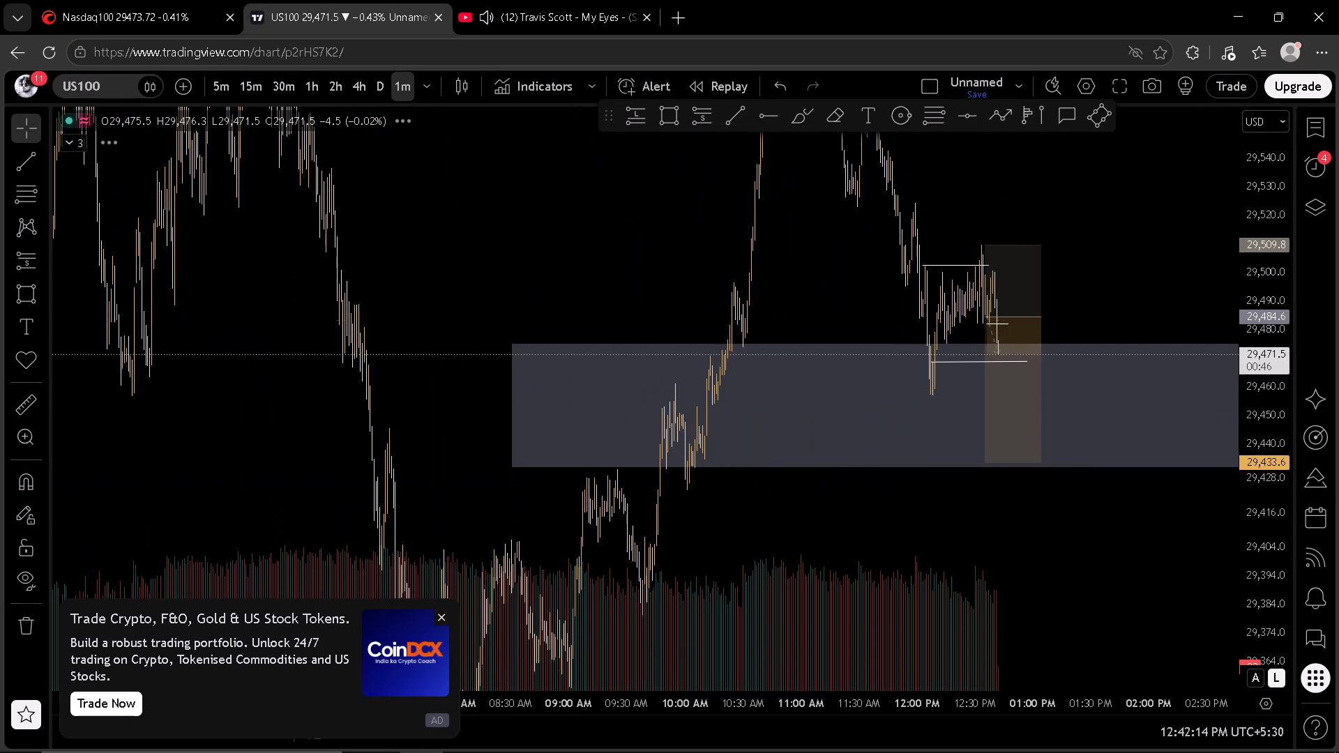
pyautogui.click(303, 81)
pyautogui.scroll(9, 1065, 459)
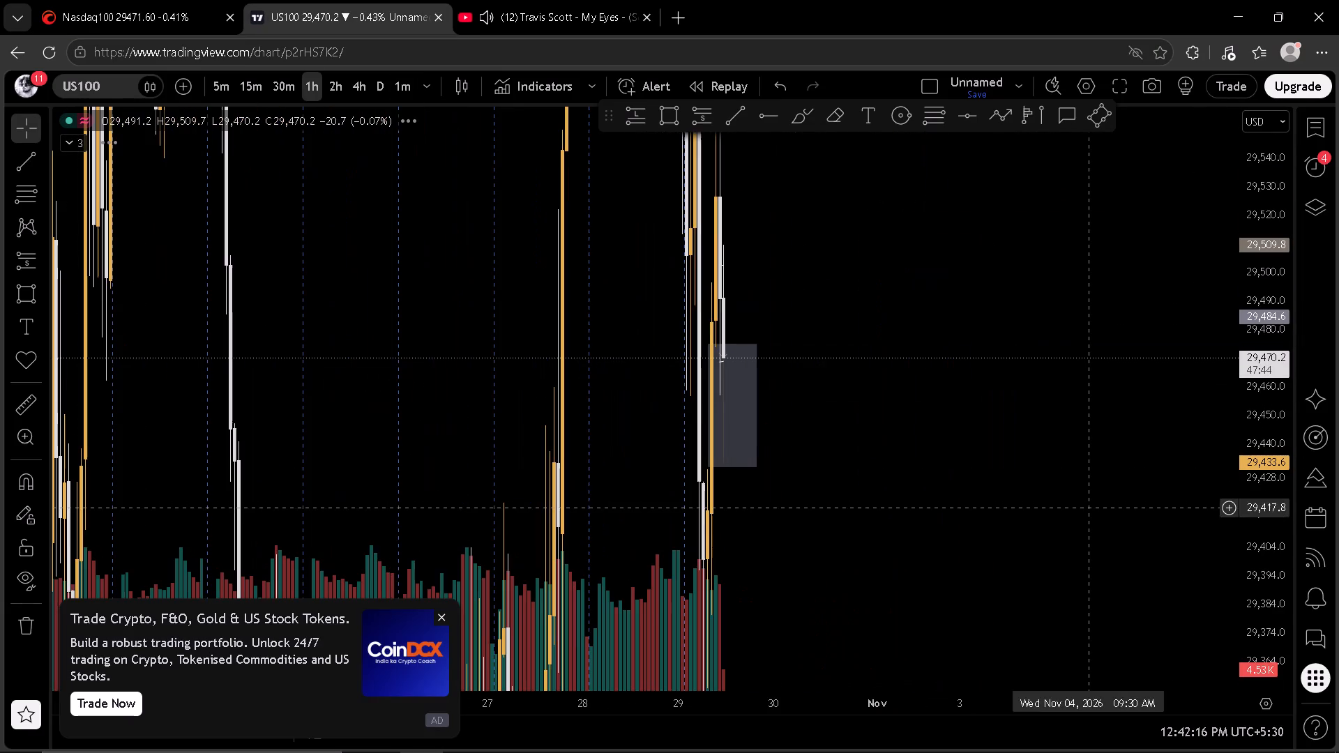
pyautogui.scroll(-2, 1259, 422)
pyautogui.moveTo(1060, 496); pyautogui.dragTo(1098, 373)
pyautogui.scroll(-4, 1258, 341)
pyautogui.scroll(3, 912, 425)
pyautogui.moveTo(835, 441); pyautogui.dragTo(999, 406)
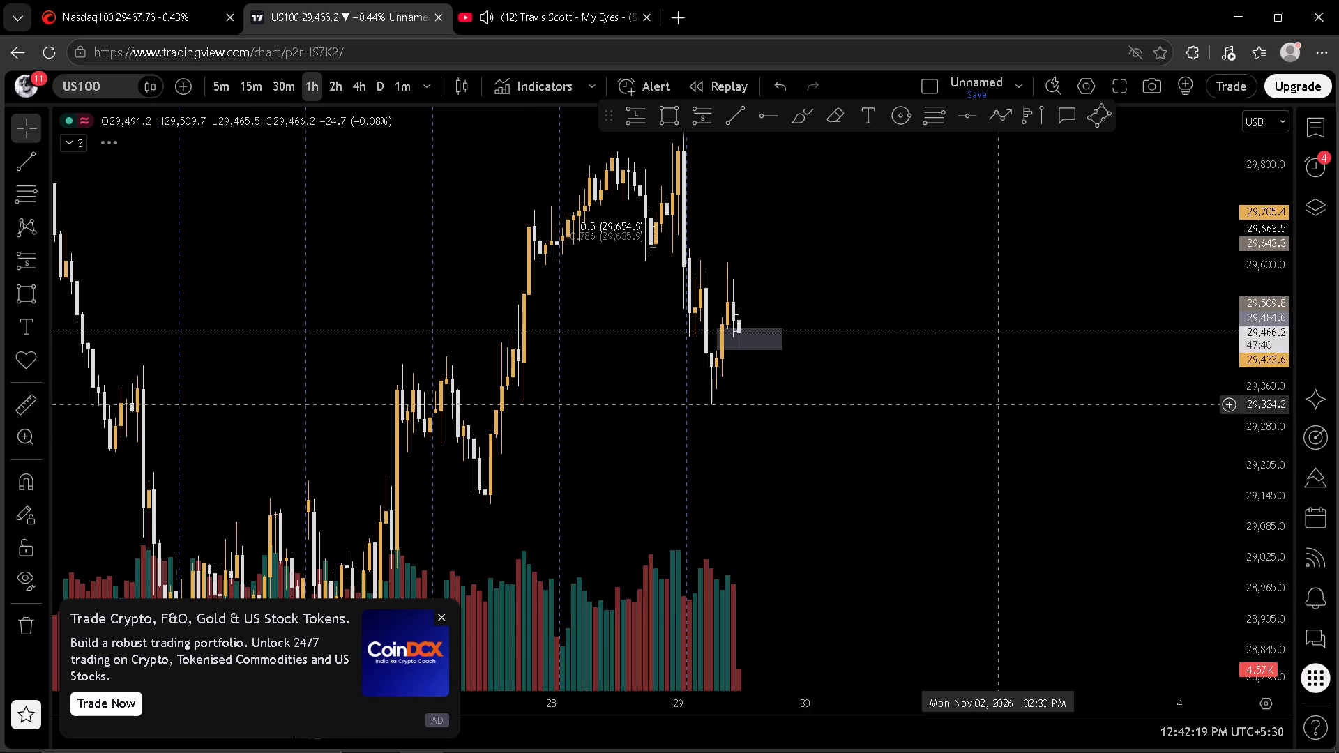
pyautogui.click(751, 119)
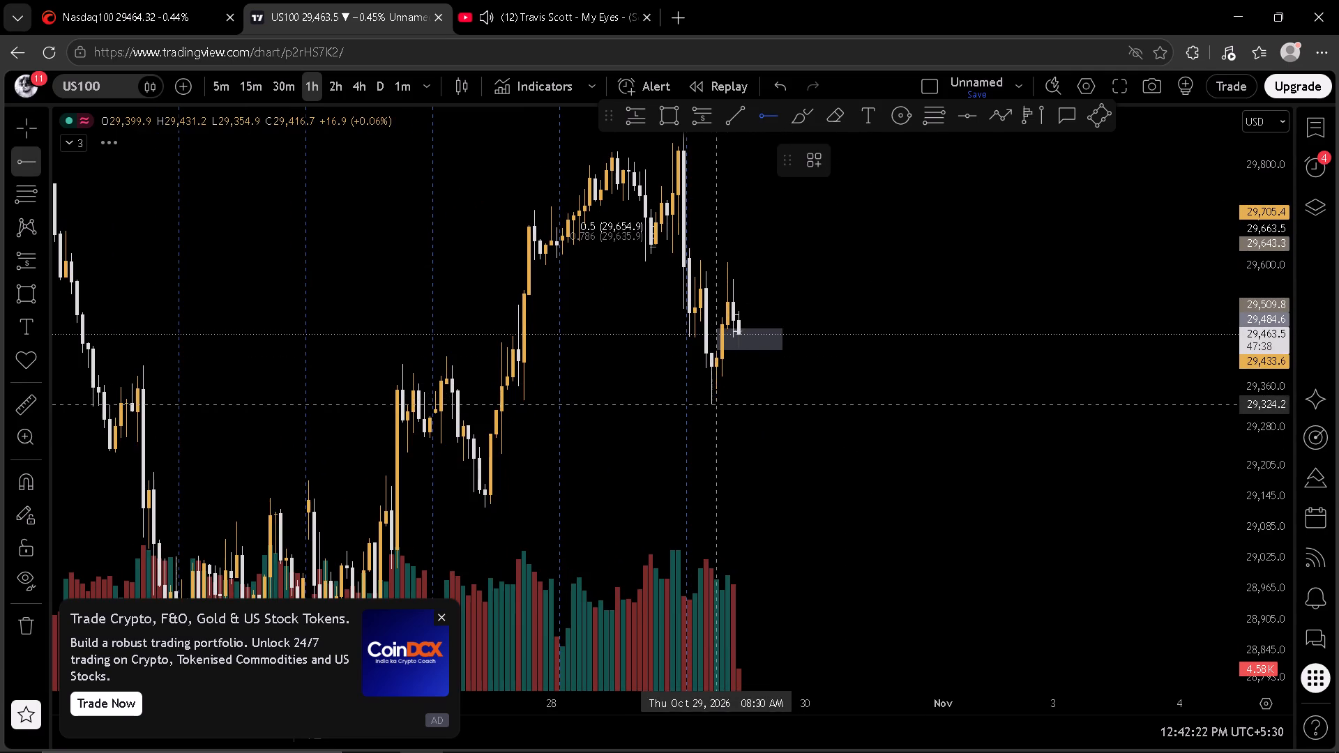
pyautogui.click(711, 404)
pyautogui.click(837, 371)
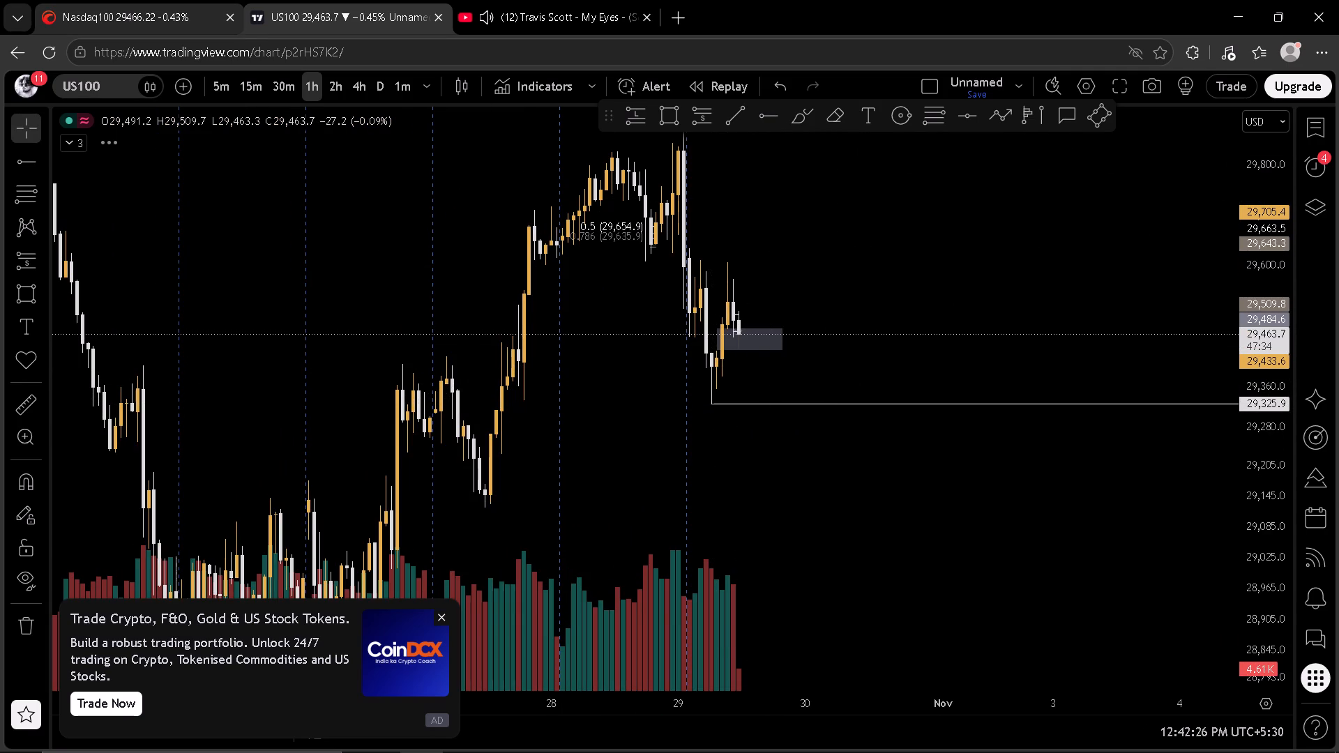
# On the 5-minute chart, draw a rectangle zone from the 9:30 AM low at about 29,380 up to about 29,405.
pyautogui.click(222, 82)
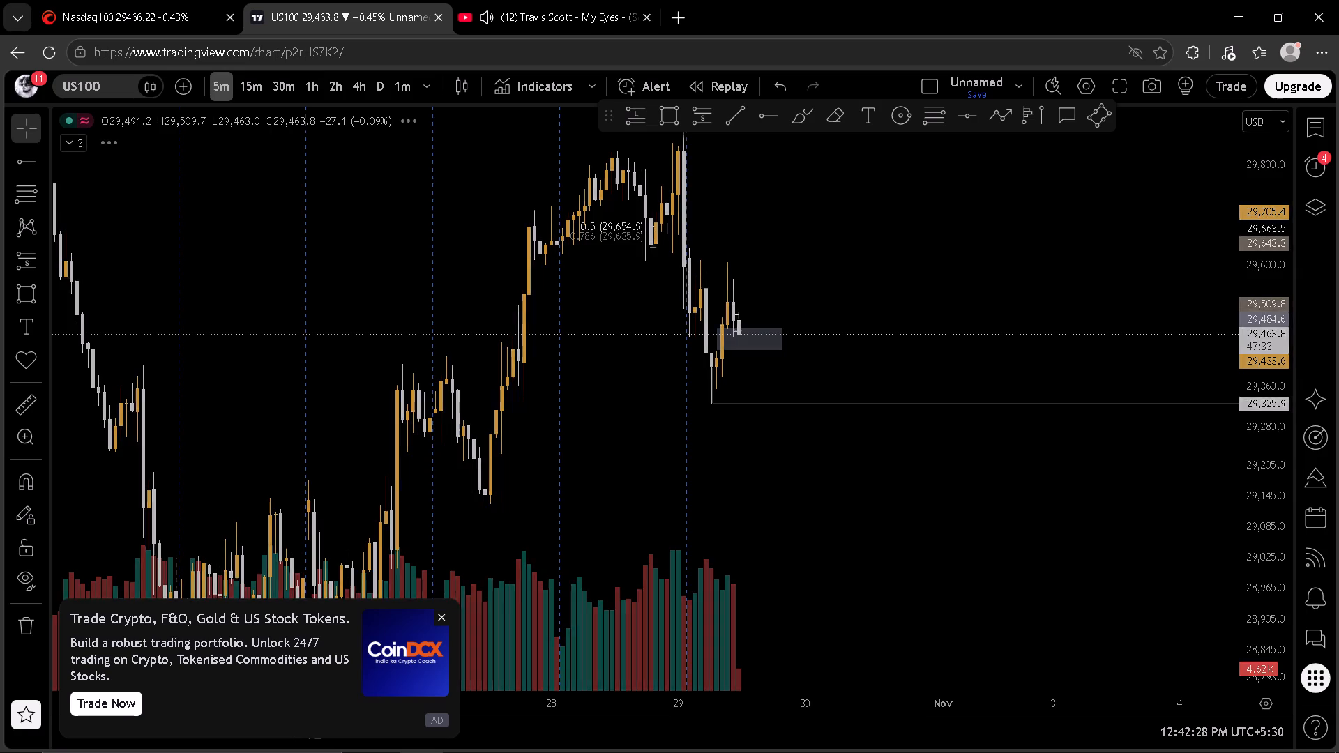
pyautogui.scroll(4, 1278, 388)
pyautogui.scroll(-2, 1059, 364)
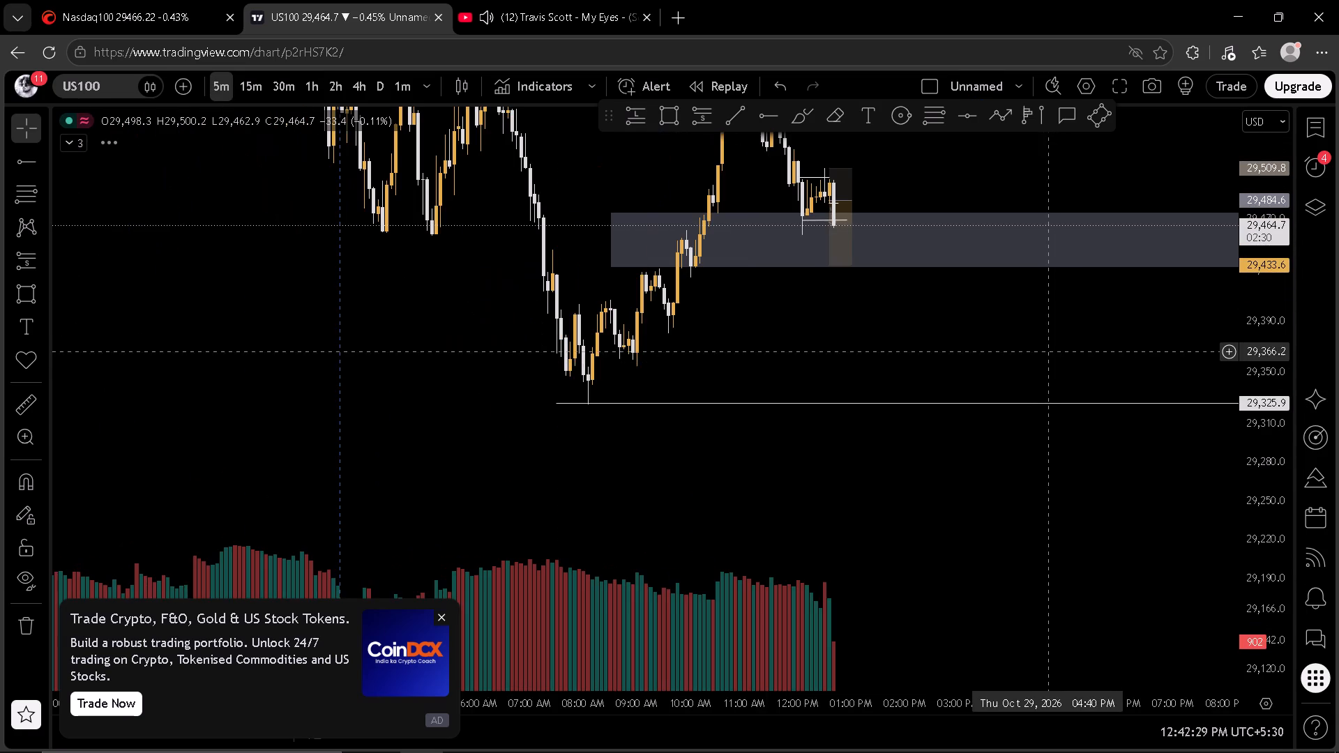
pyautogui.moveTo(1039, 328); pyautogui.dragTo(1020, 370)
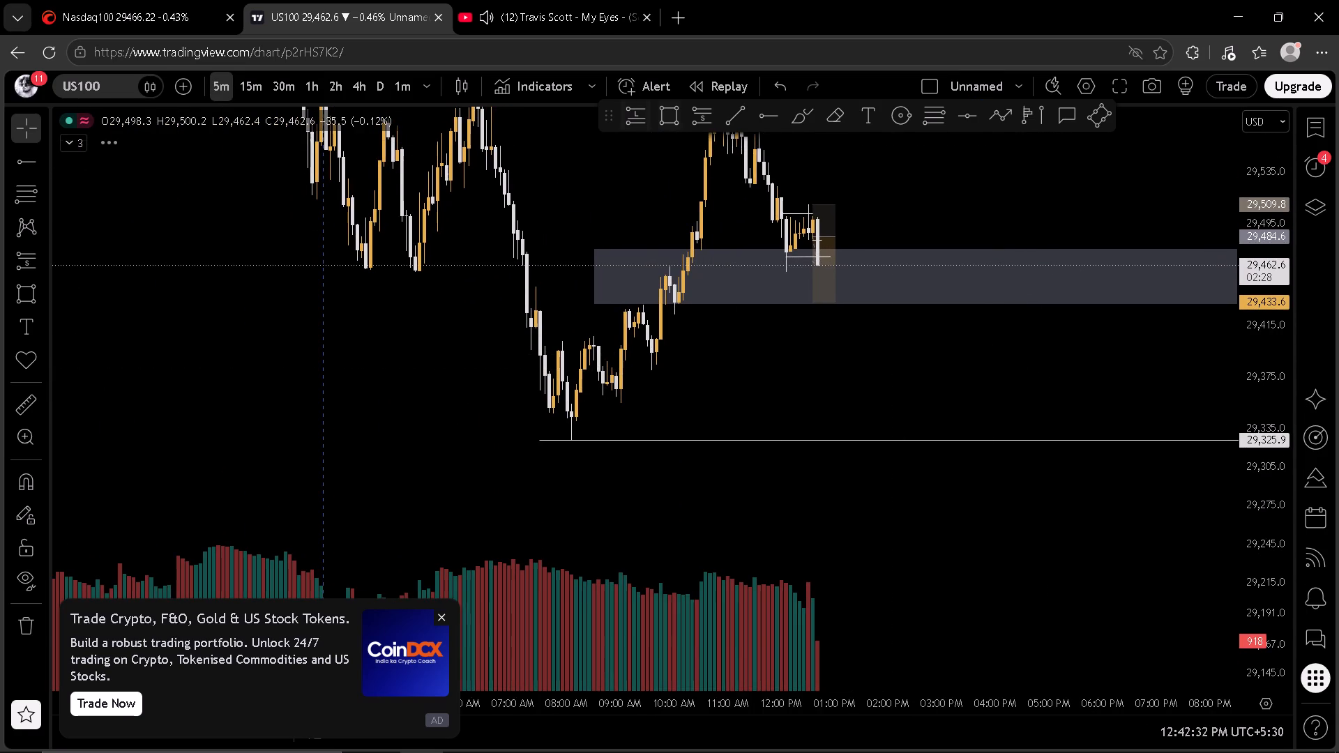
pyautogui.click(667, 124)
pyautogui.click(649, 370)
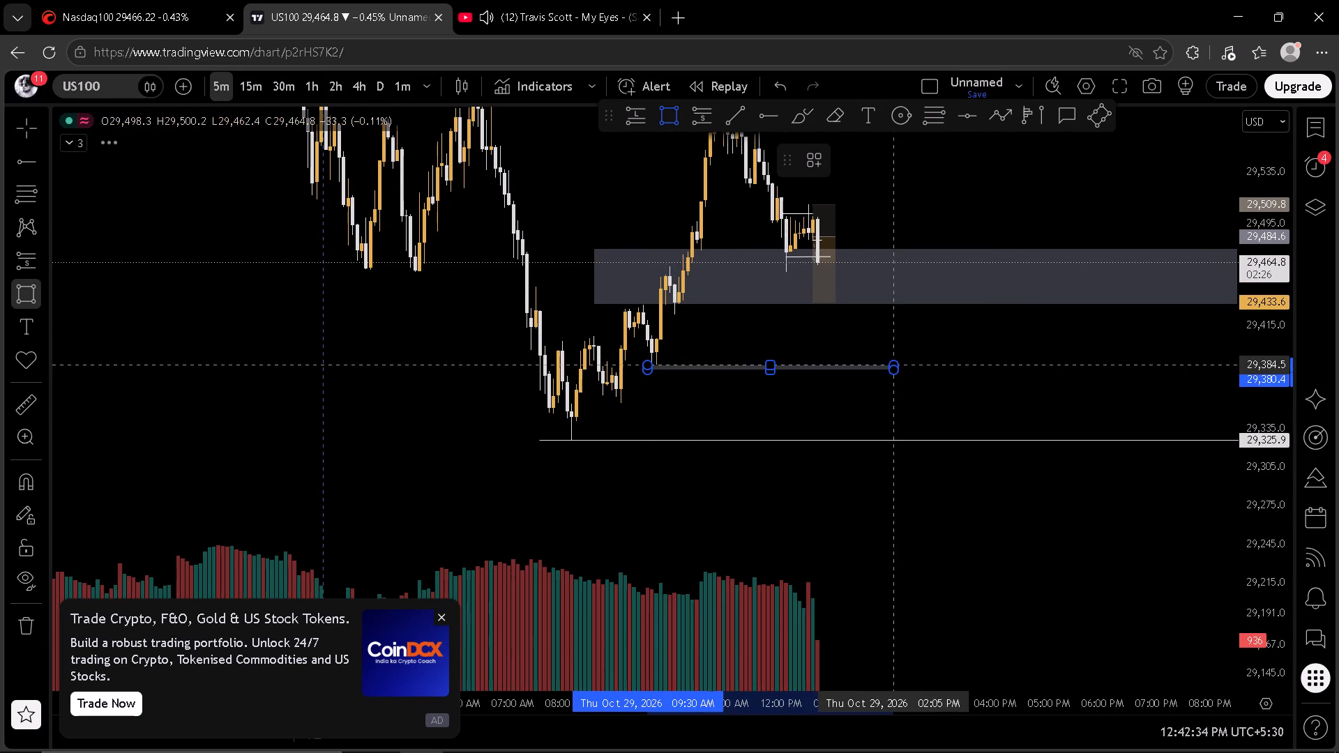
pyautogui.click(1013, 337)
pyautogui.click(1111, 329)
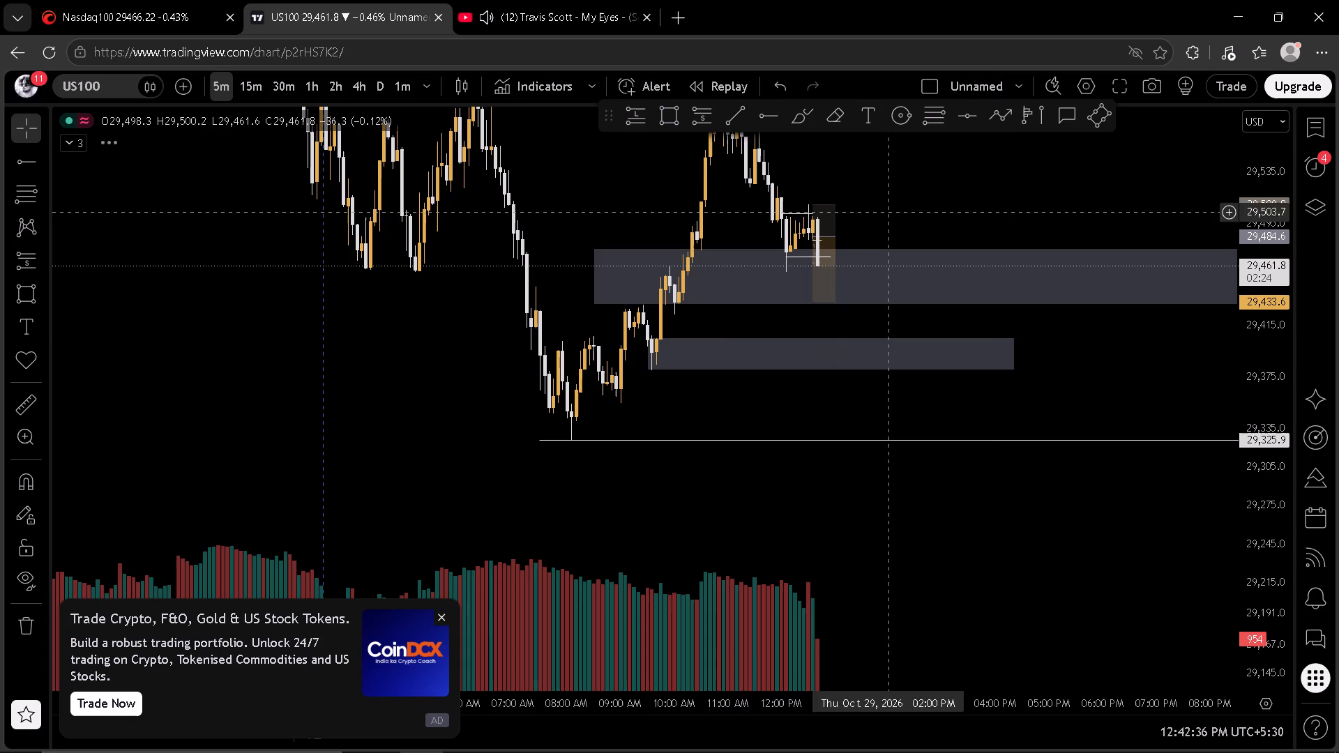
# Draw a second rectangle zone from 7:45 AM, spanning about 29,354 down to the horizontal ray at 29,325.9.
pyautogui.click(659, 120)
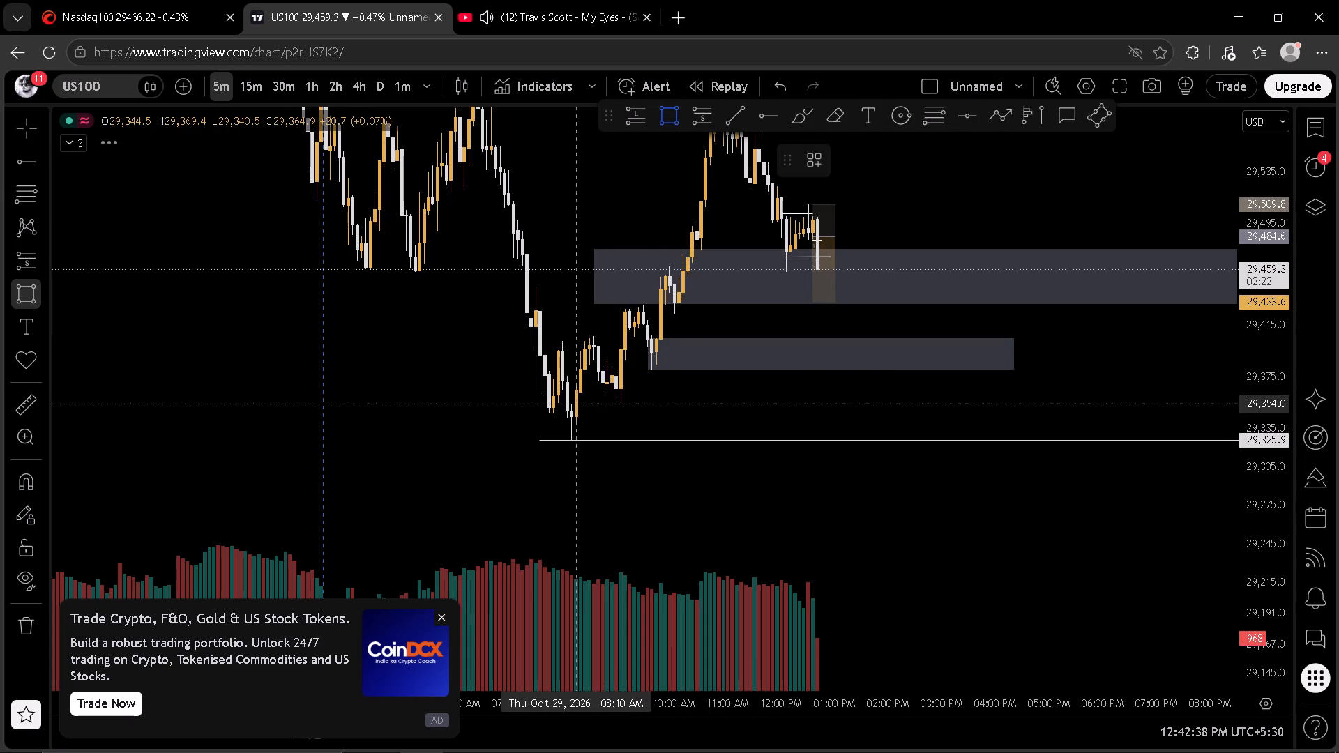
pyautogui.click(554, 404)
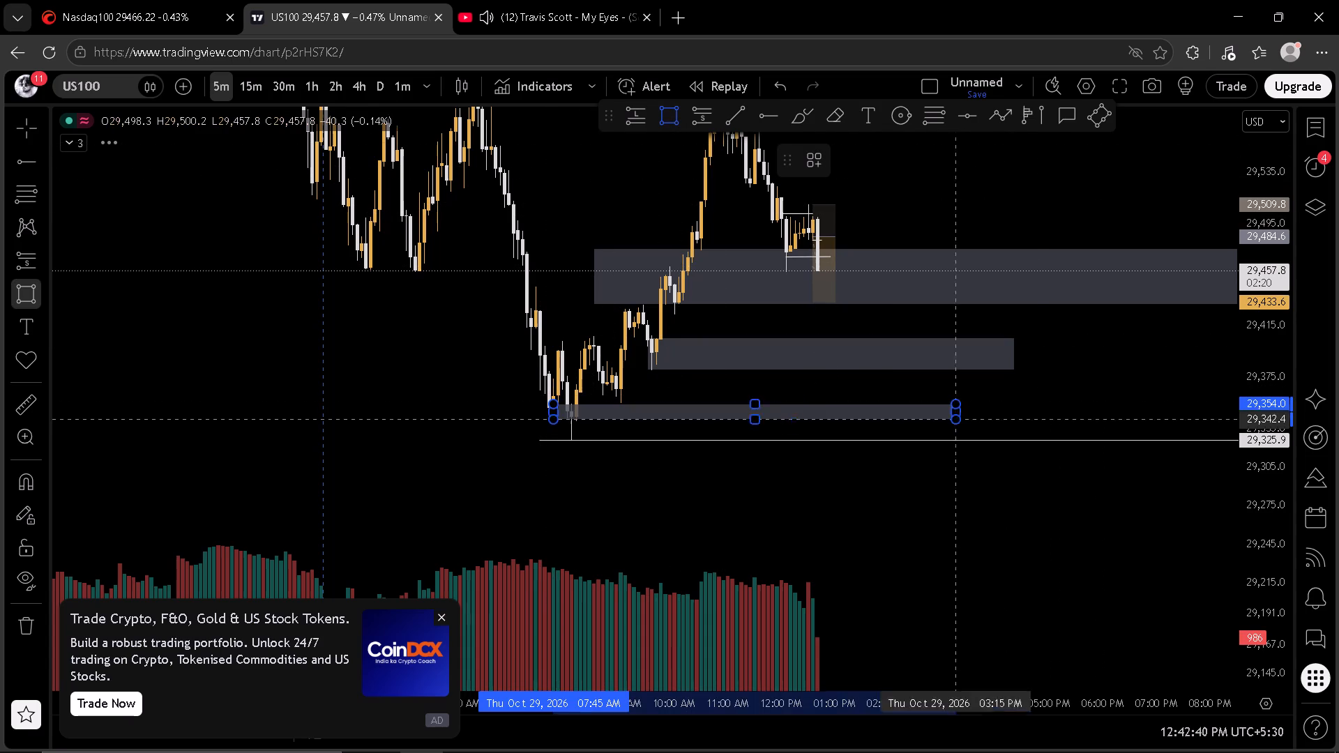
pyautogui.click(1085, 439)
pyautogui.click(1160, 382)
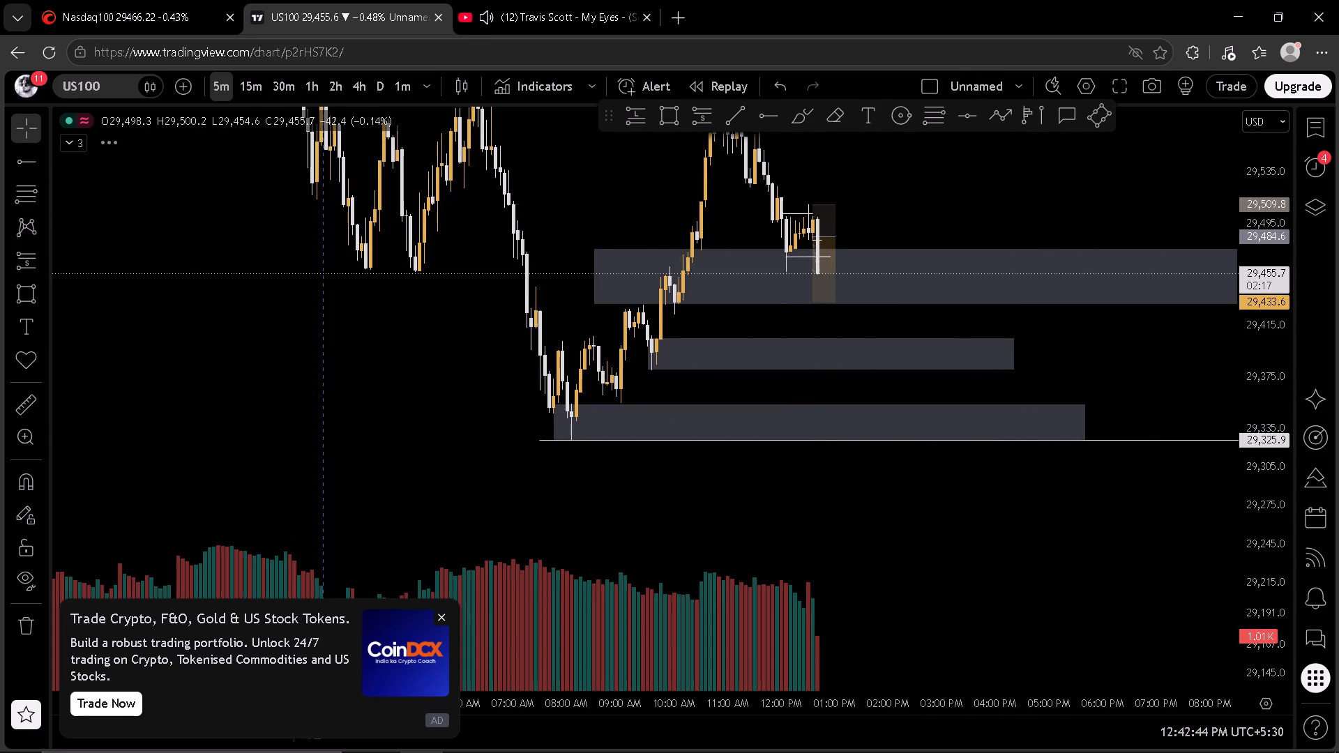
# Switch to cTrader, show Nasdaq100 on the 5-minute chart, and lower the short's take profit to 29406.38.
pyautogui.click(202, 1)
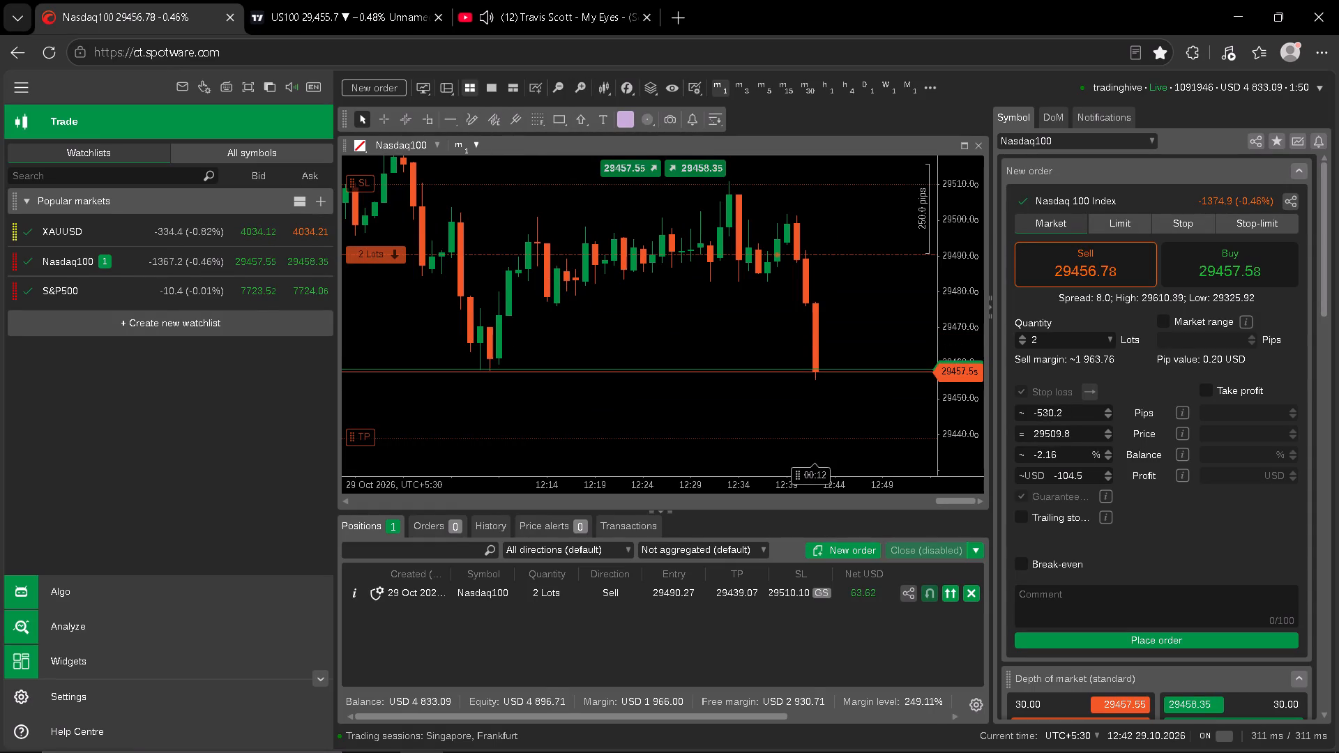
pyautogui.click(763, 90)
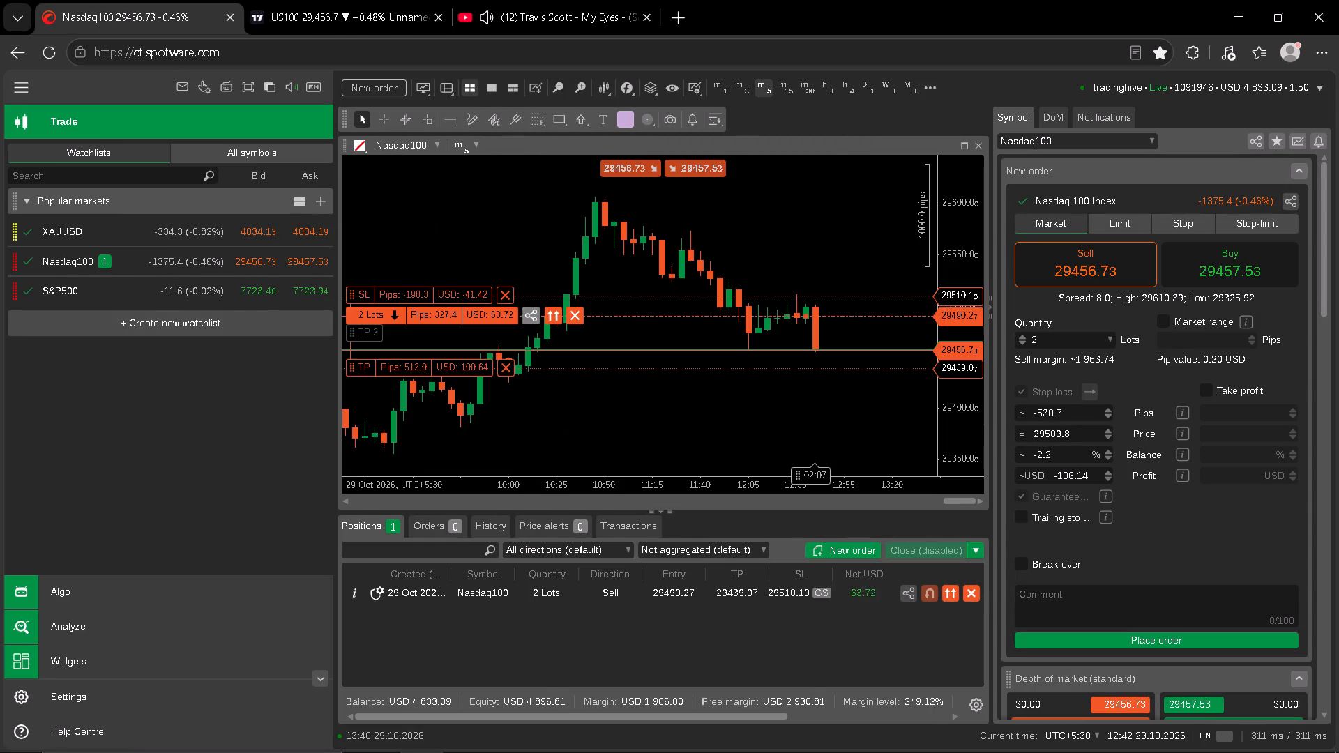
pyautogui.moveTo(965, 236); pyautogui.dragTo(964, 256)
pyautogui.moveTo(662, 424); pyautogui.dragTo(663, 423)
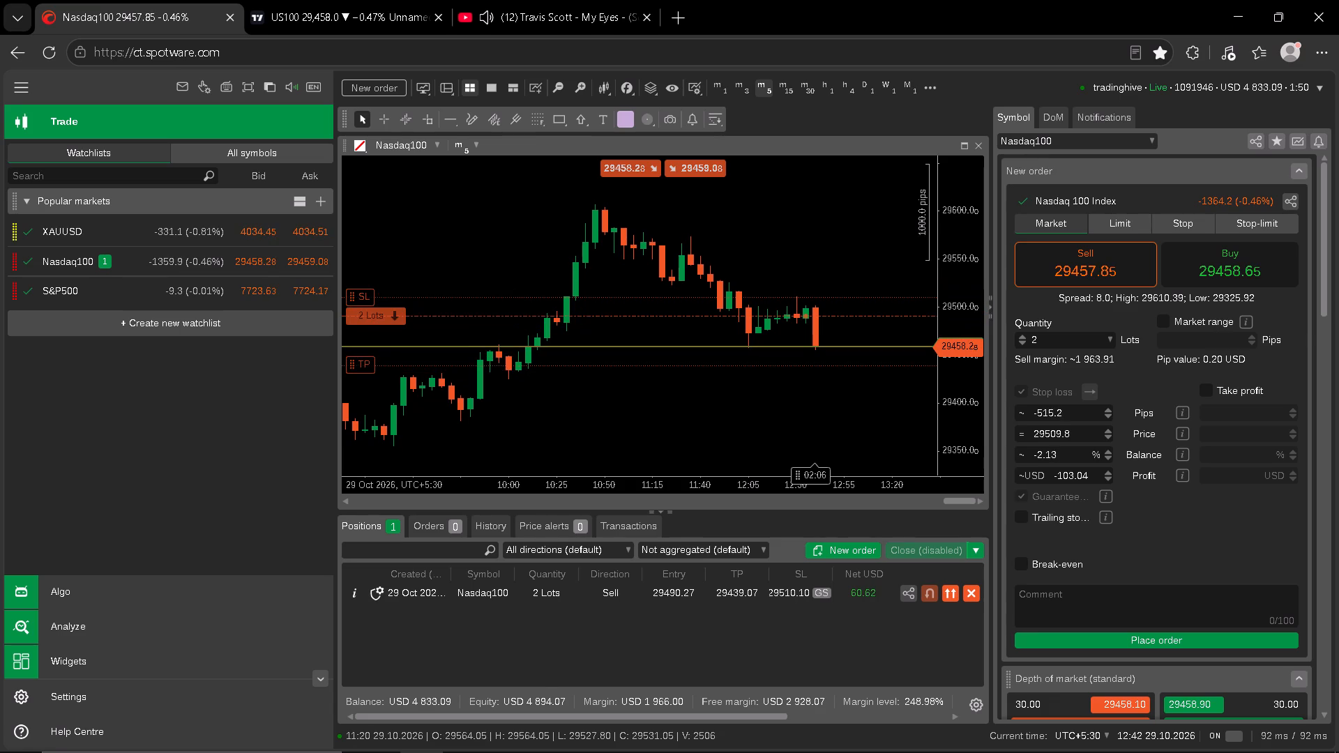
pyautogui.moveTo(663, 423); pyautogui.dragTo(667, 397)
pyautogui.moveTo(357, 340); pyautogui.dragTo(359, 347)
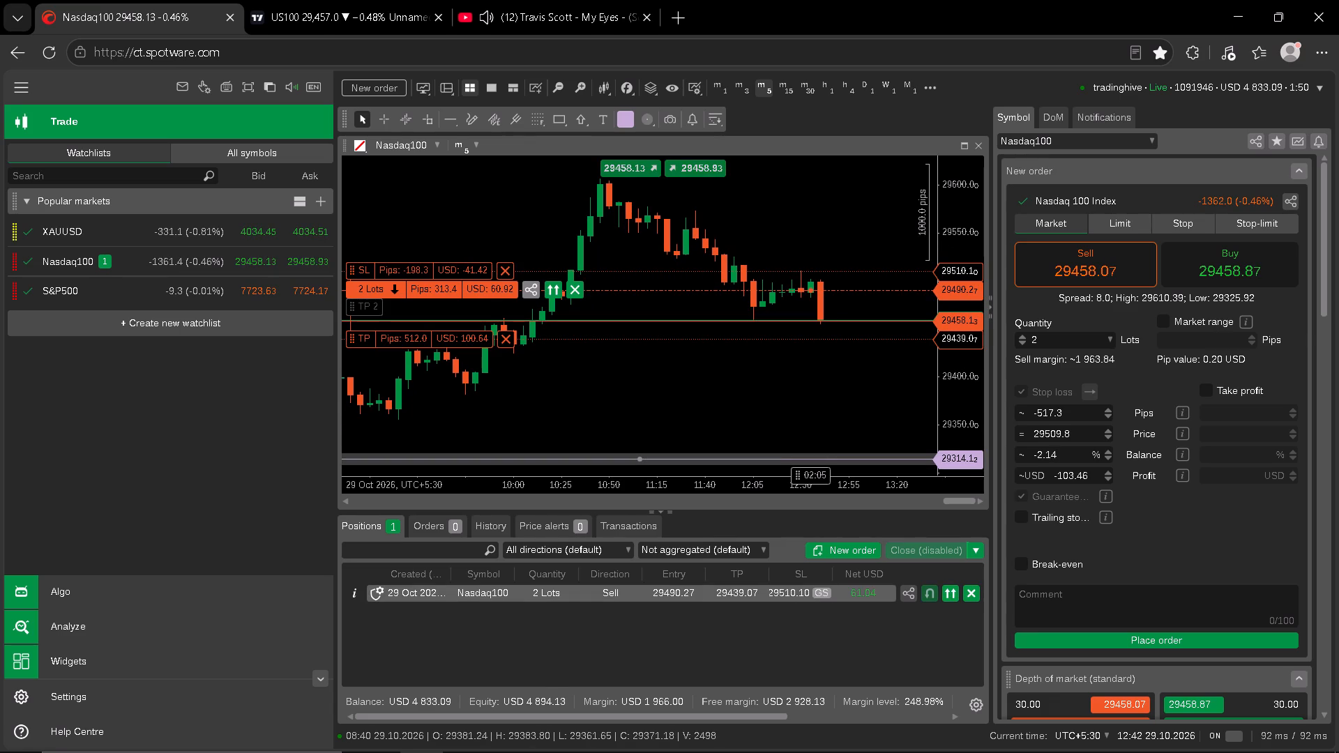
pyautogui.moveTo(359, 347); pyautogui.dragTo(362, 368)
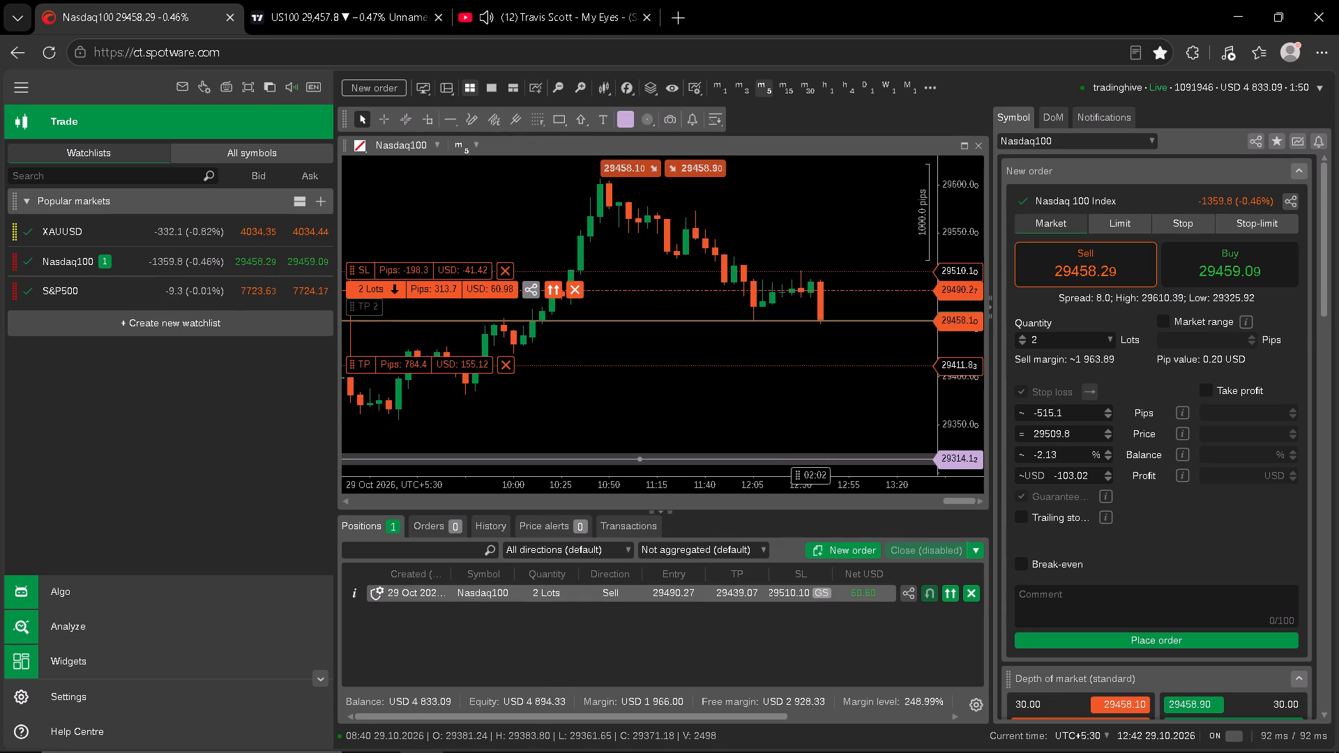
pyautogui.moveTo(362, 368); pyautogui.dragTo(365, 372)
pyautogui.click(493, 385)
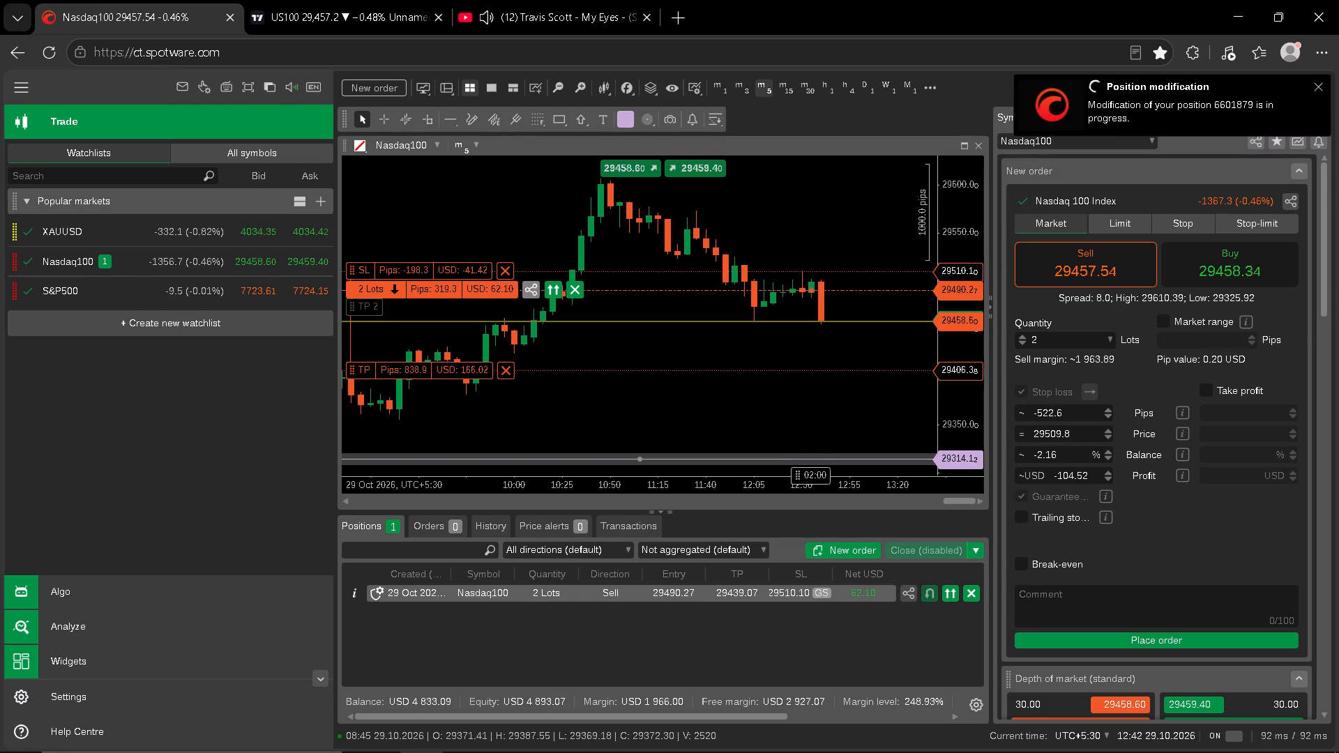
# Fine-tune the Nasdaq100 short's take profit to 29405.71.
pyautogui.moveTo(686, 409); pyautogui.dragTo(696, 390)
pyautogui.moveTo(952, 389); pyautogui.dragTo(954, 281)
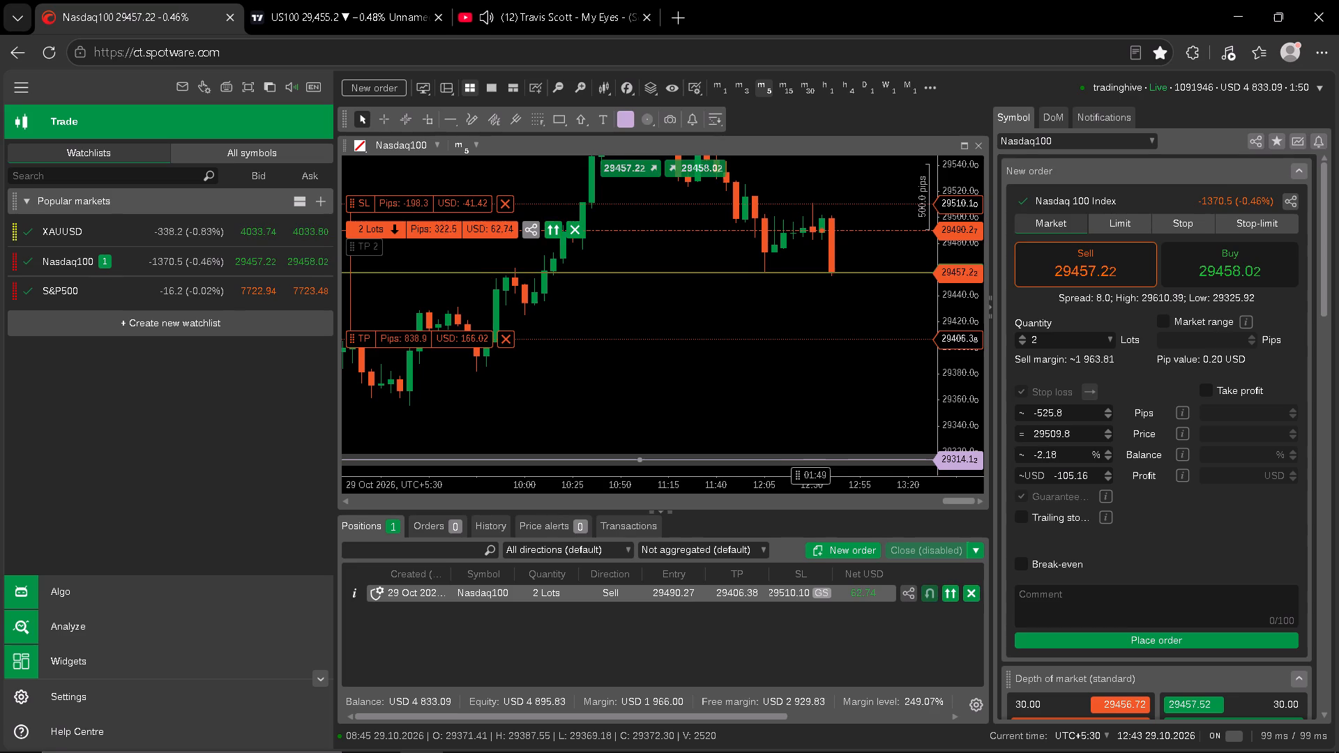
pyautogui.moveTo(562, 378); pyautogui.dragTo(569, 383)
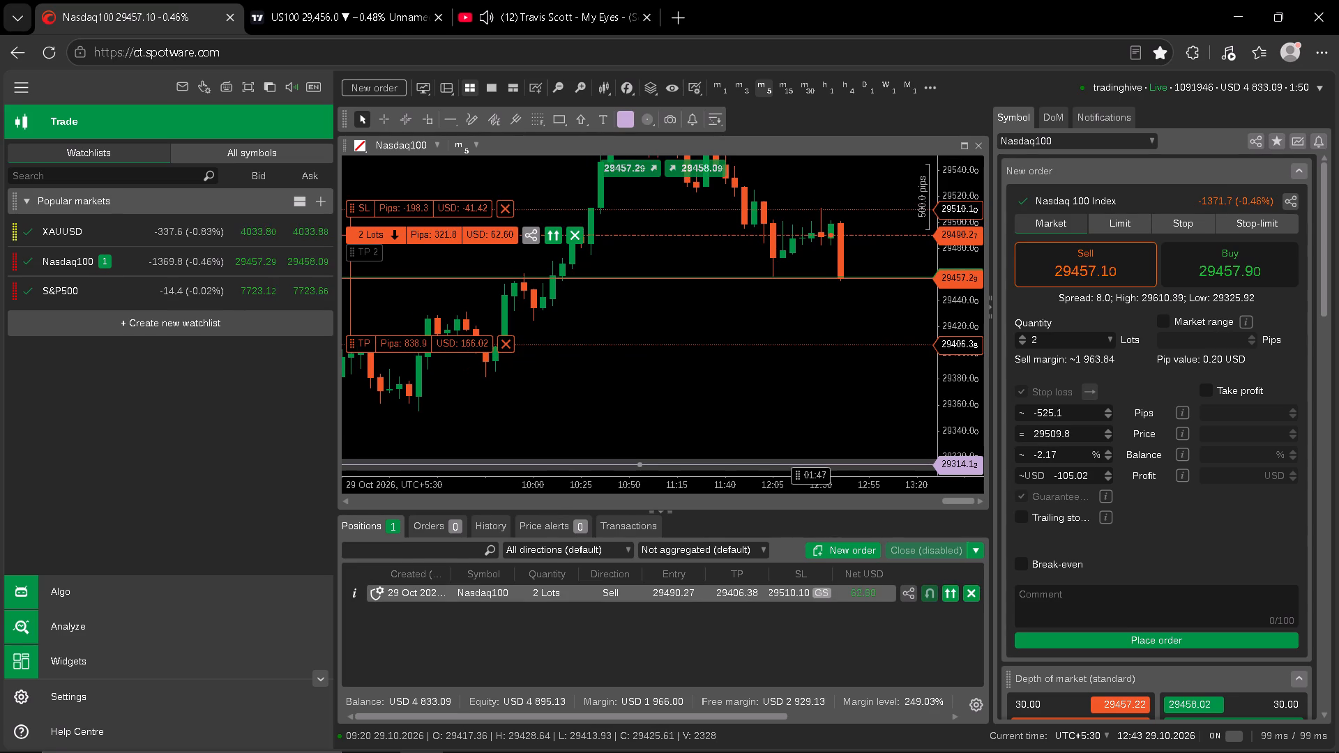
pyautogui.click(439, 347)
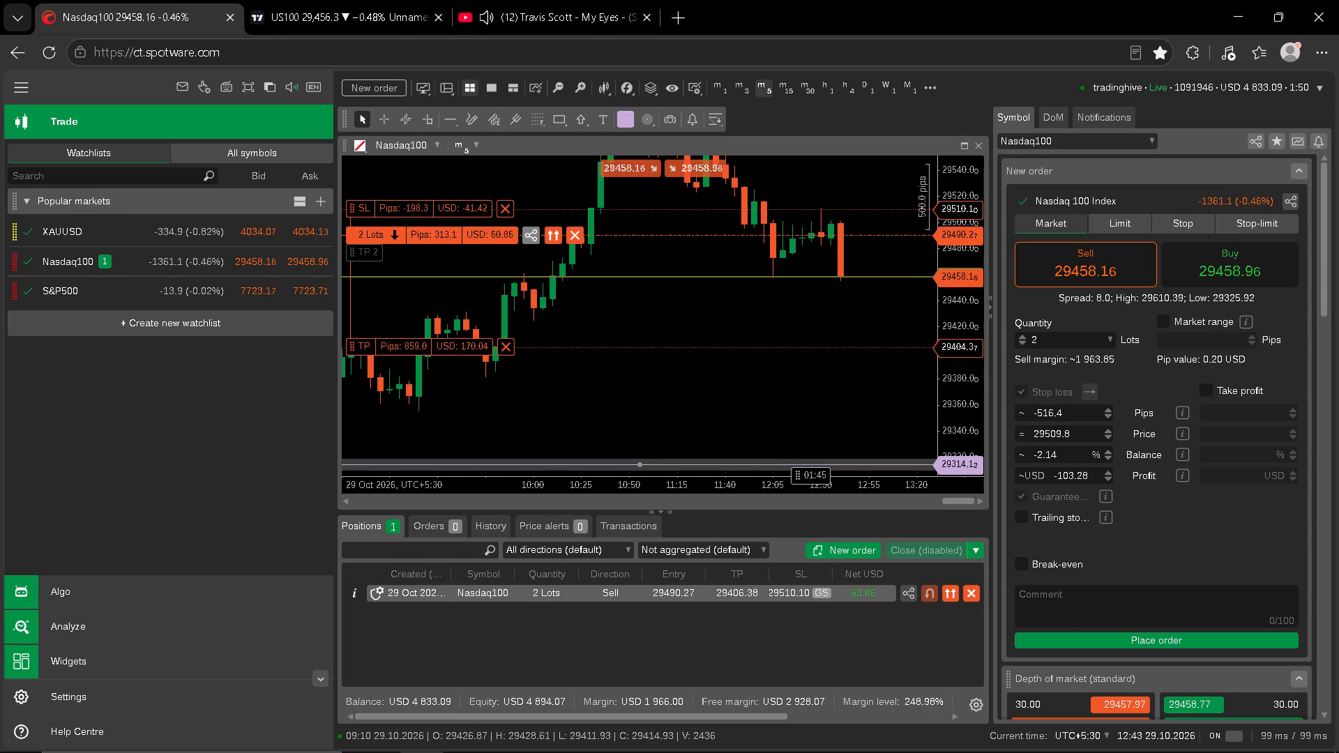
pyautogui.click(591, 383)
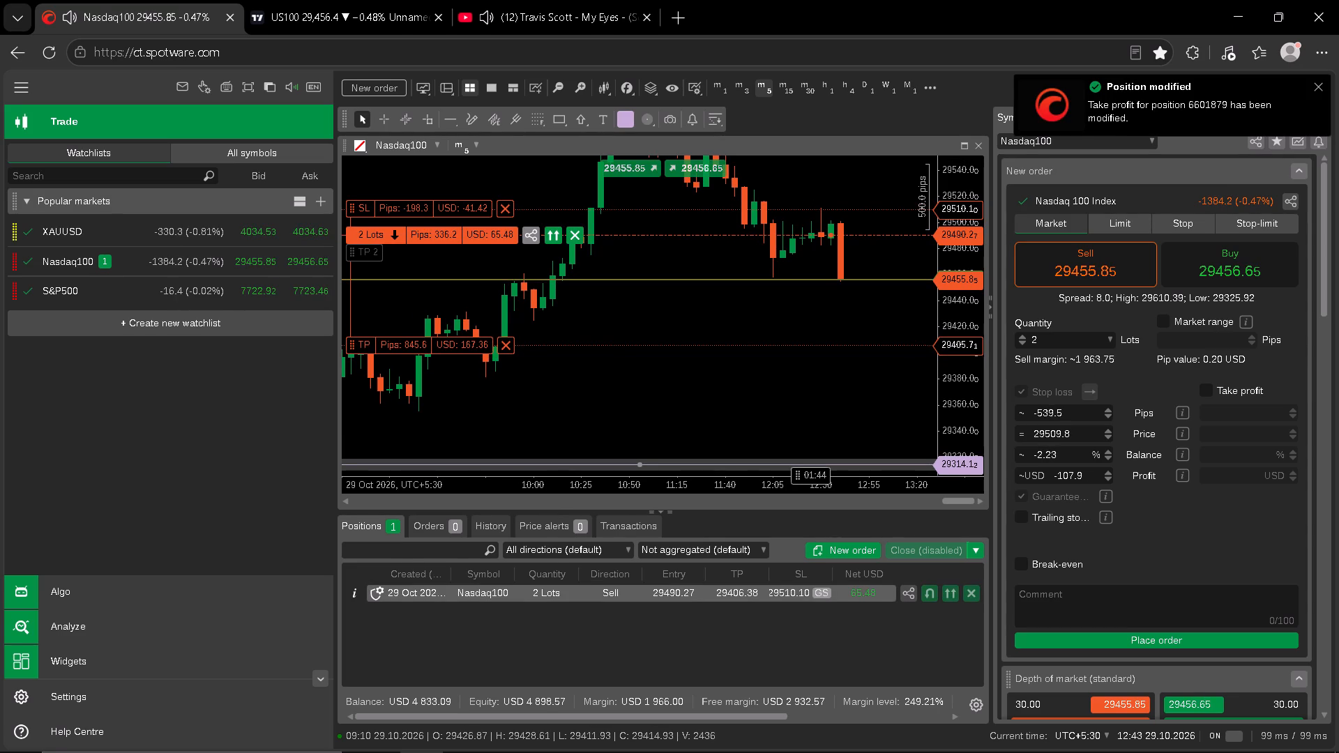
# Move the Nasdaq100 short's stop loss down to 29487.87, just below the entry price.
pyautogui.moveTo(972, 371); pyautogui.dragTo(952, 312)
pyautogui.moveTo(872, 301); pyautogui.dragTo(867, 347)
pyautogui.moveTo(364, 229); pyautogui.dragTo(375, 266)
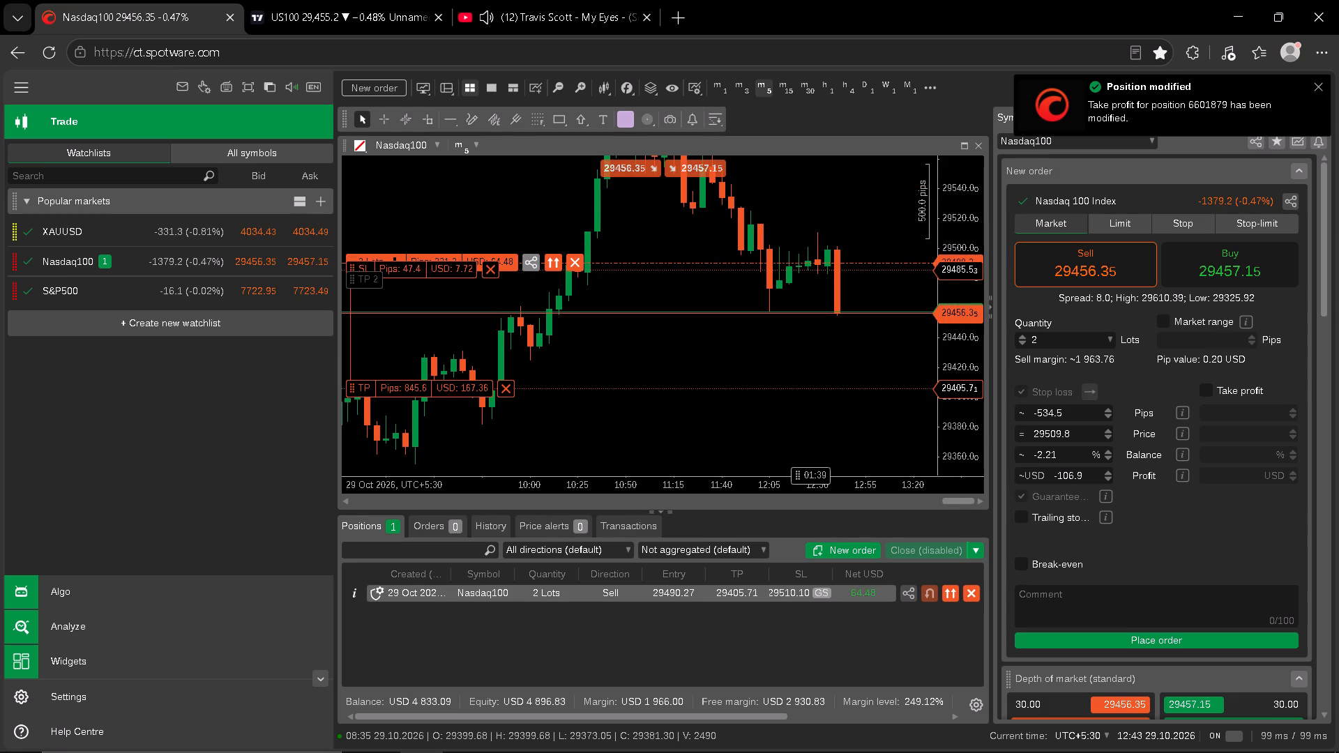
pyautogui.moveTo(375, 266); pyautogui.dragTo(372, 263)
pyautogui.click(705, 315)
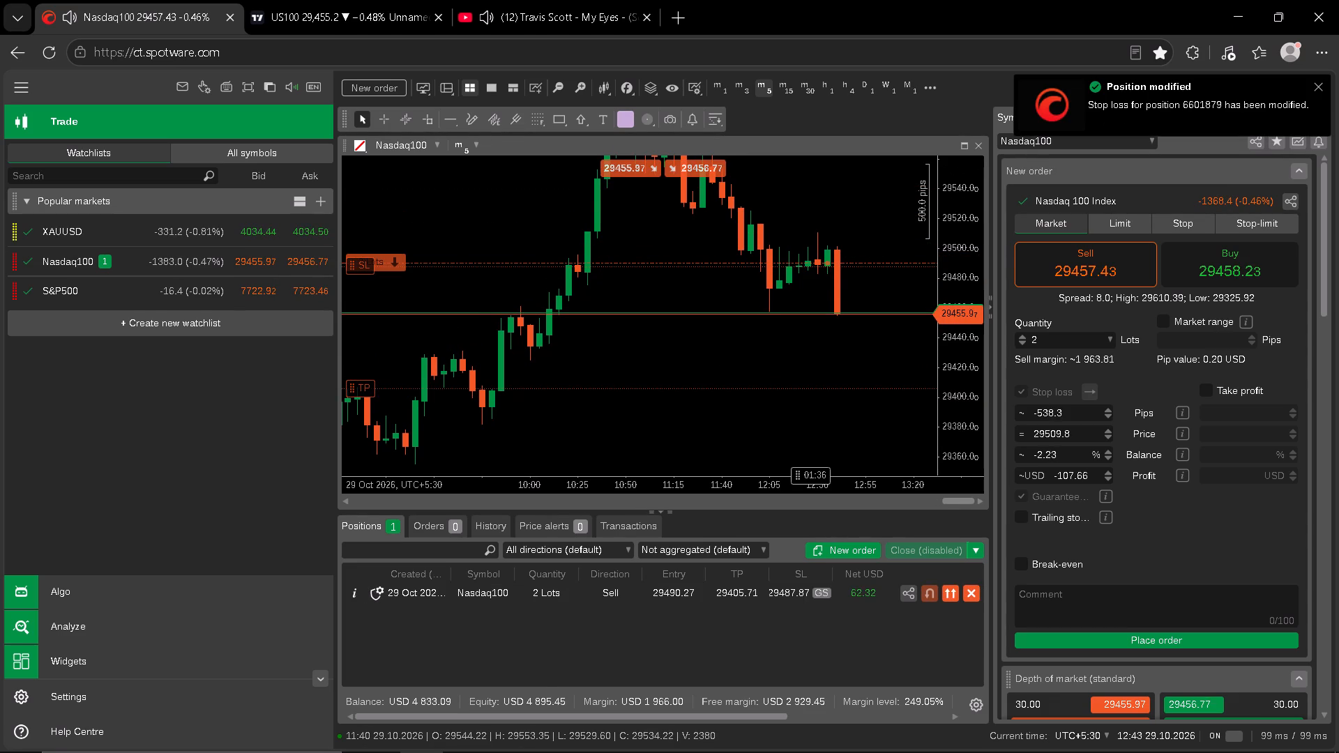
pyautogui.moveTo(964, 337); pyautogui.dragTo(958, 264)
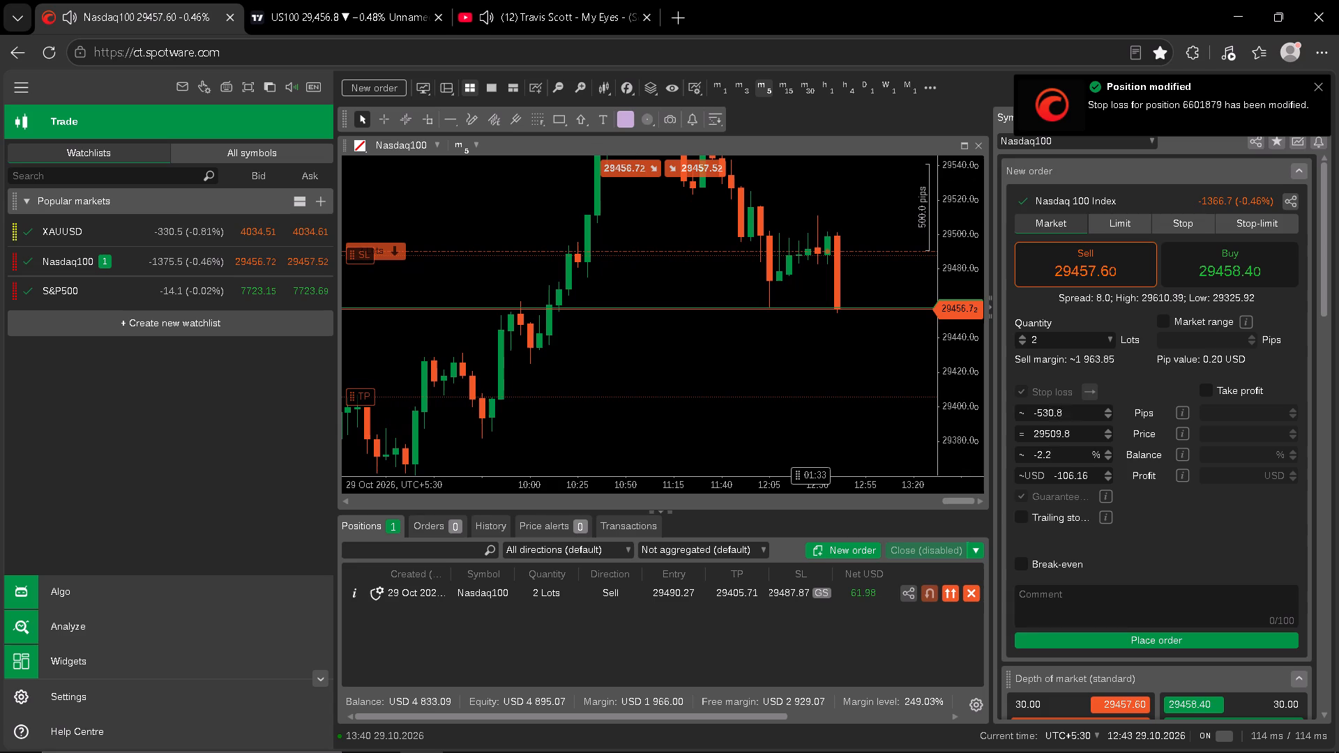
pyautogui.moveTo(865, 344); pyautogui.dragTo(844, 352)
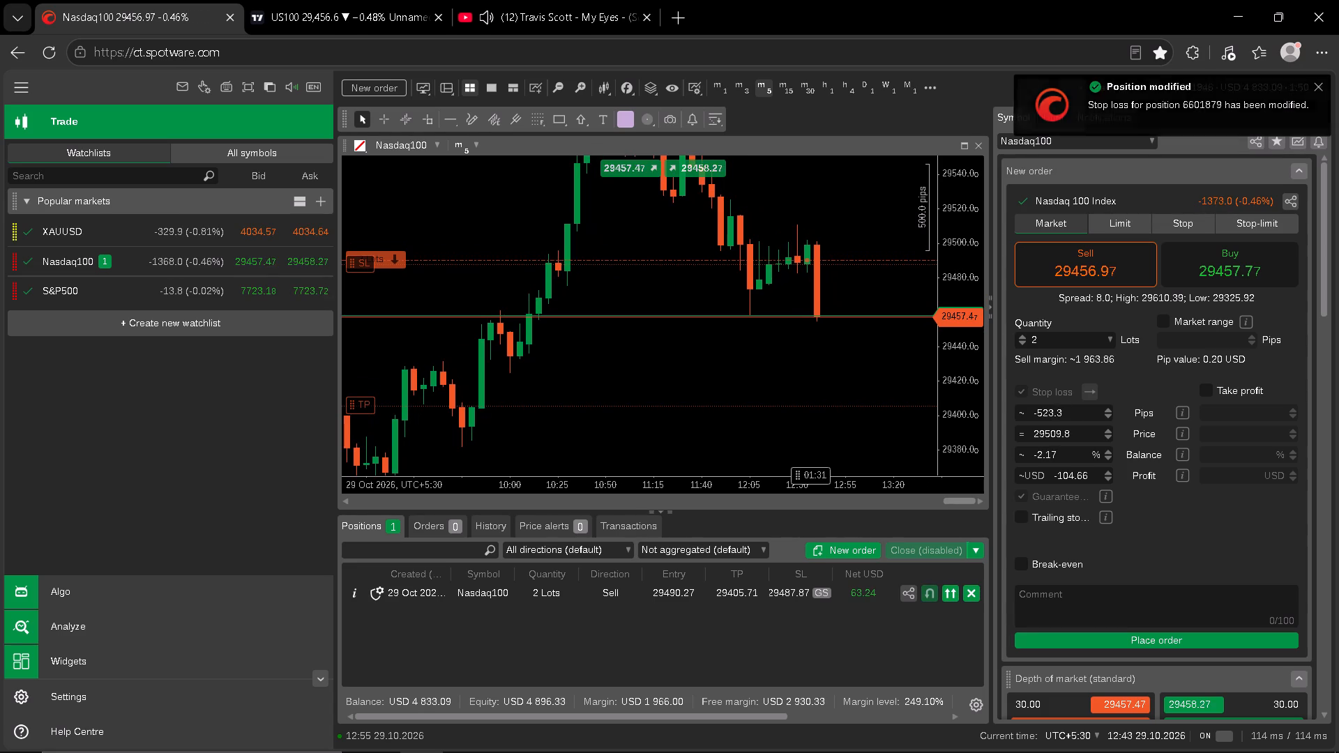
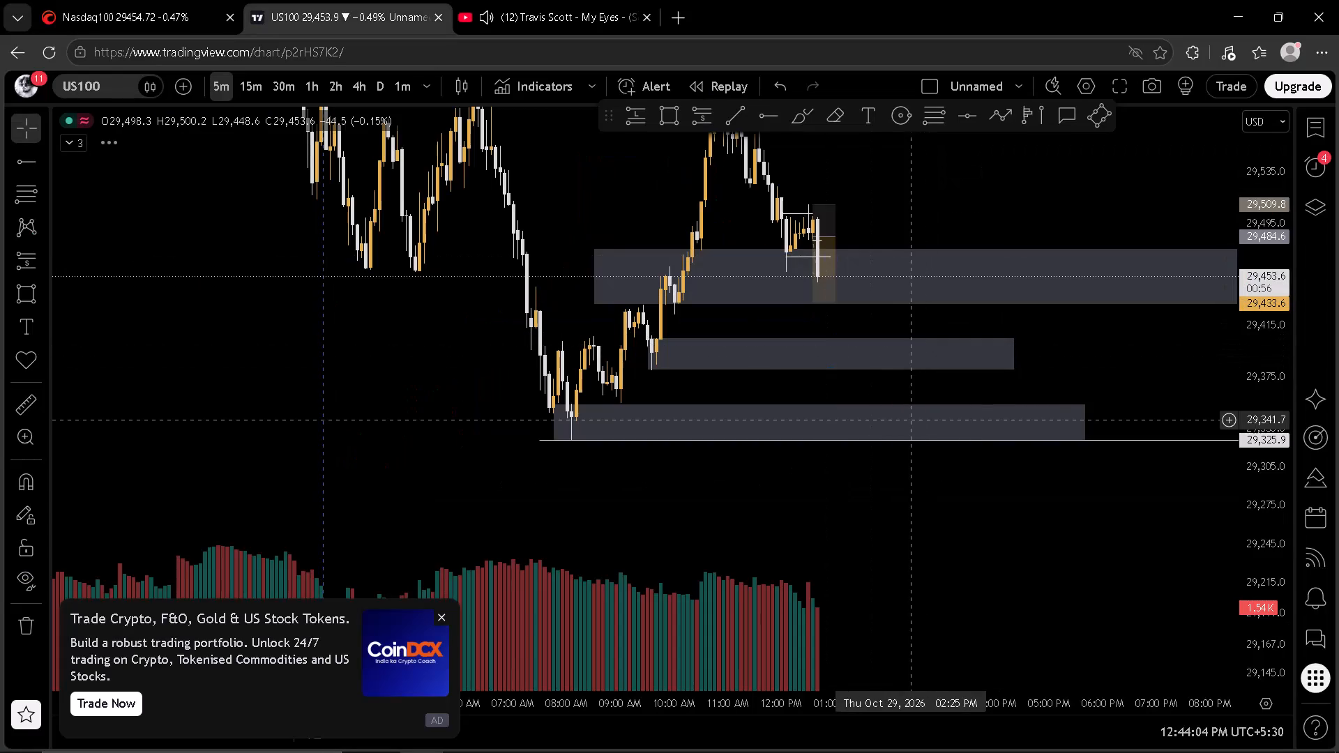
# Look at US100 on the 1-minute and 5-minute charts and check the open Nasdaq100 short in cTrader.
pyautogui.press('1')
pyautogui.press('Return')
pyautogui.moveTo(1054, 540); pyautogui.dragTo(1054, 609)
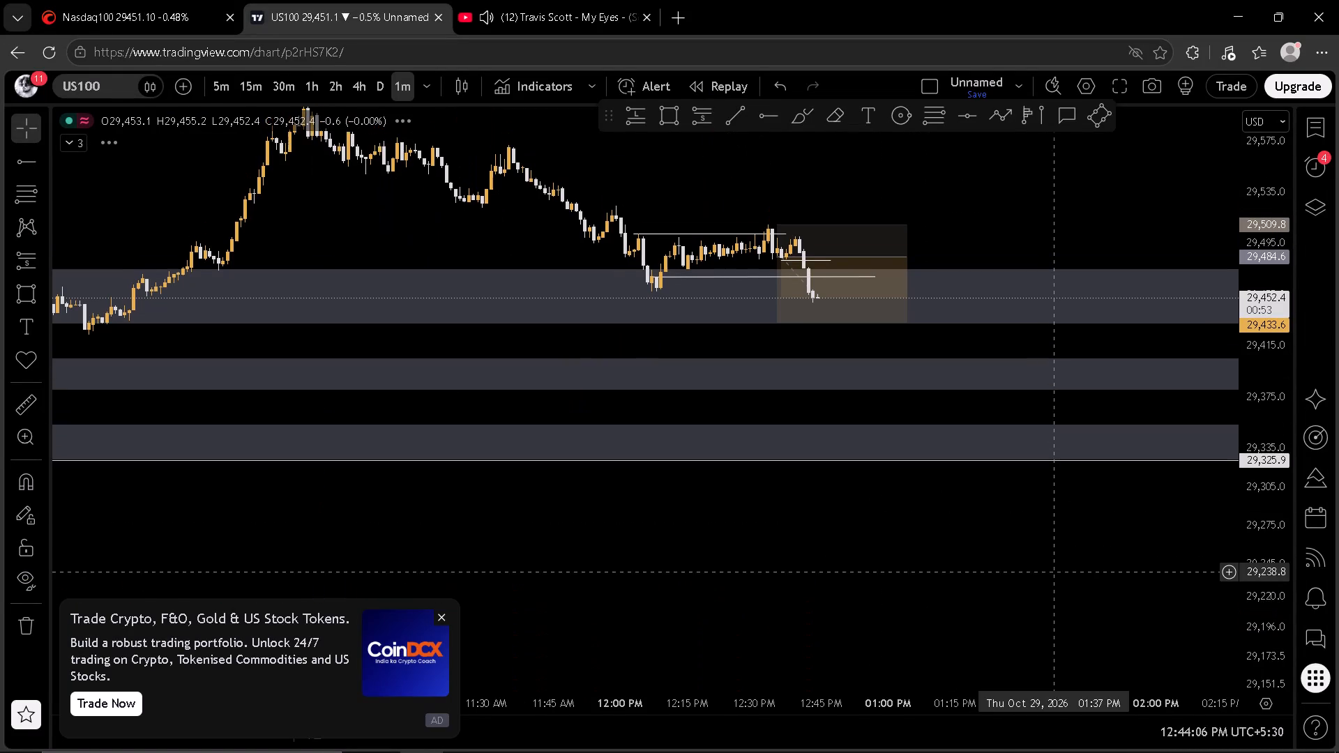
pyautogui.scroll(2, 1250, 558)
pyautogui.click(220, 87)
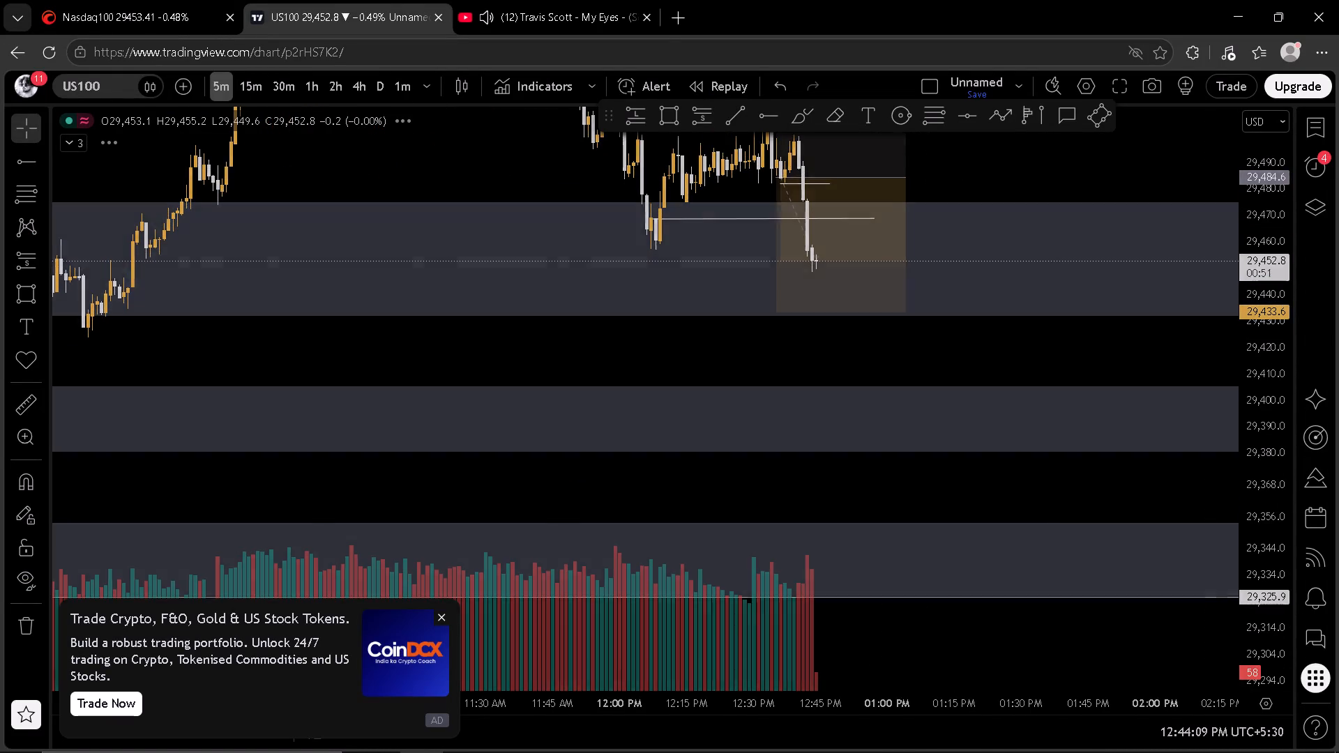
pyautogui.click(166, 0)
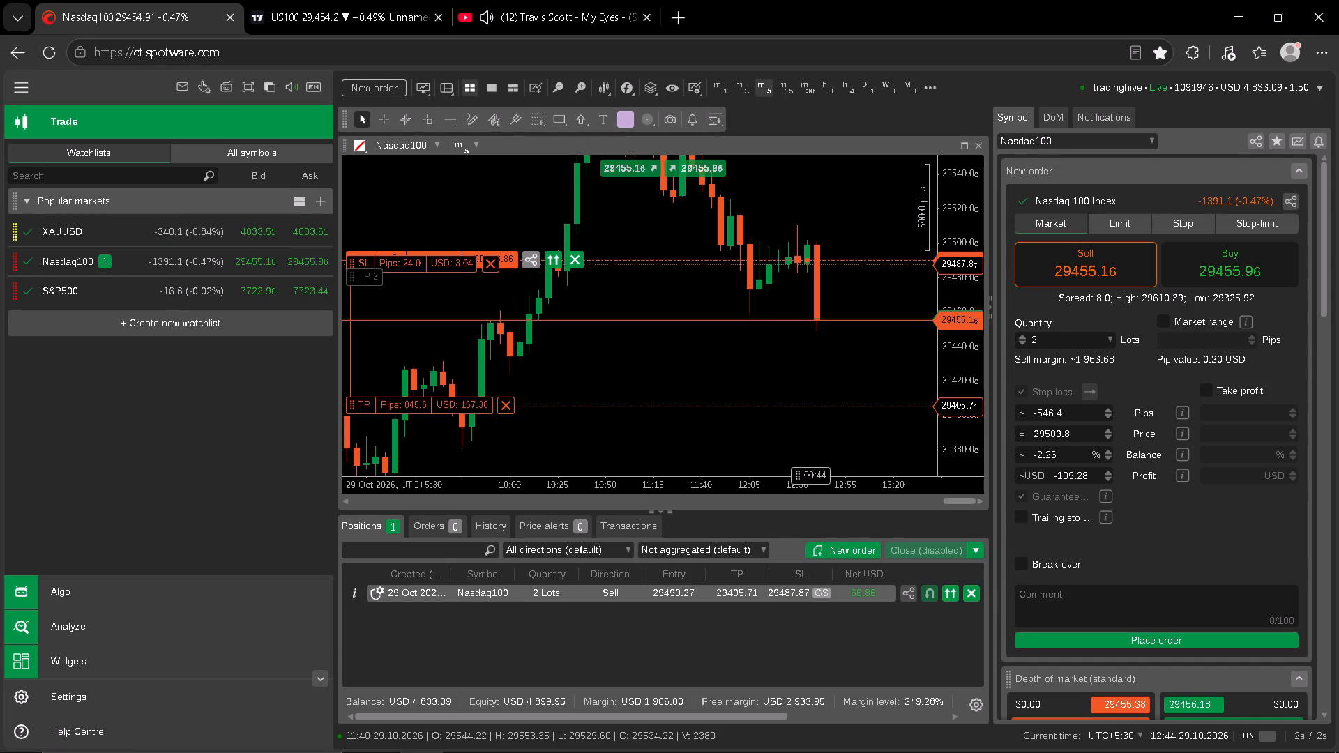
pyautogui.click(305, 0)
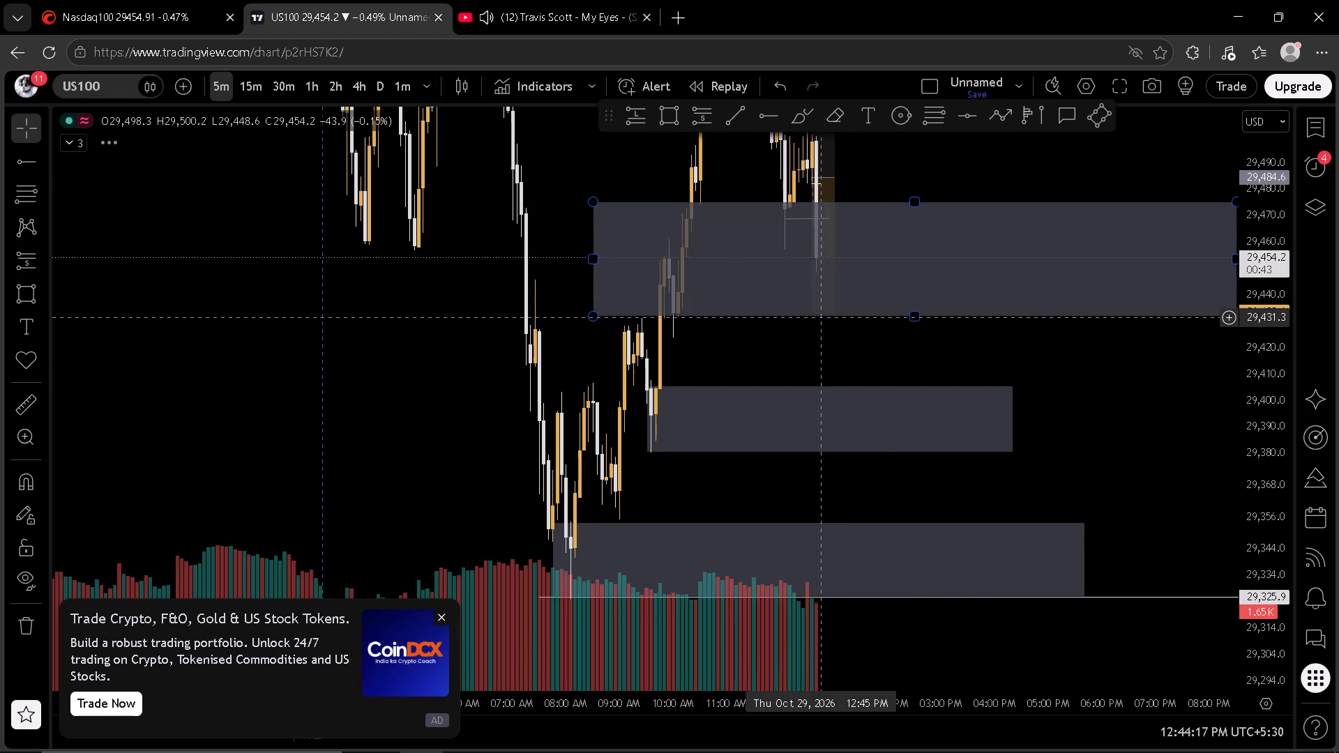
# Extend the US100 short position drawing's target to 29,407.6, just above the middle rectangle zone.
pyautogui.moveTo(812, 313); pyautogui.dragTo(815, 390)
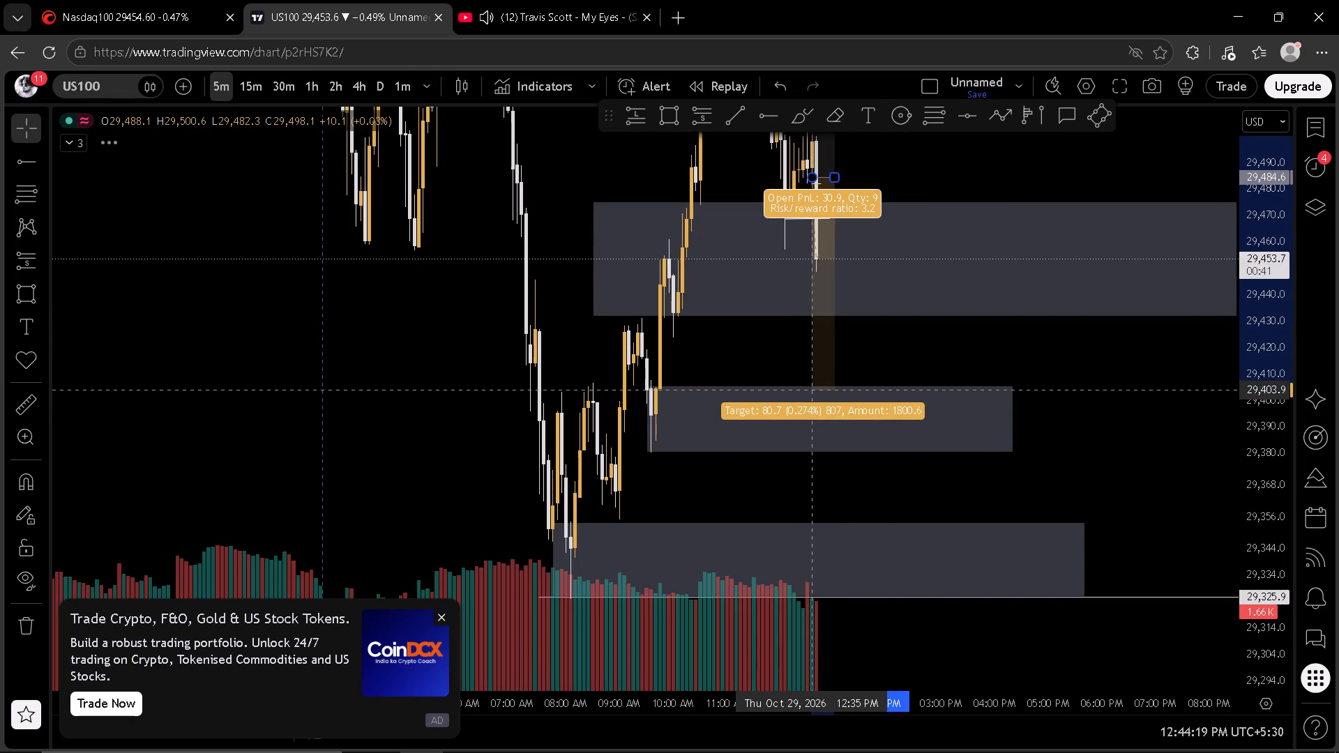
pyautogui.moveTo(815, 390); pyautogui.dragTo(813, 389)
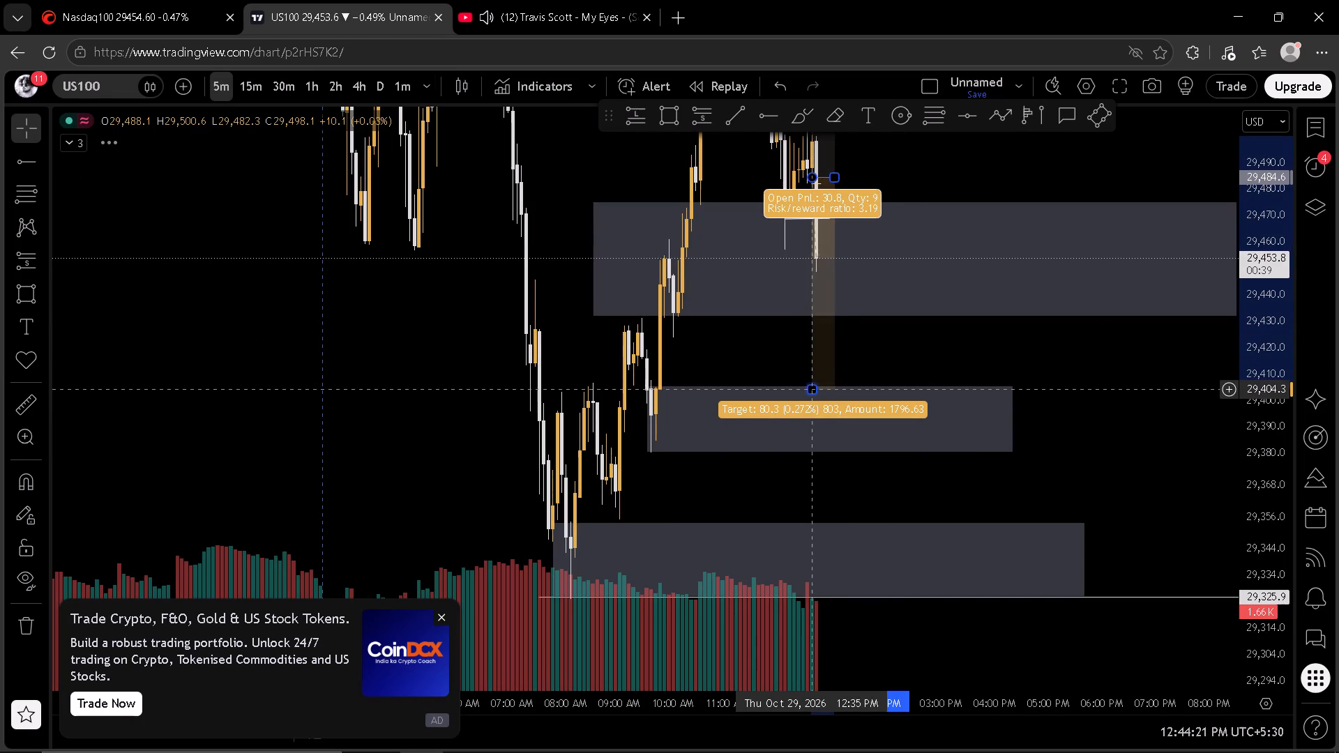
pyautogui.click(1024, 381)
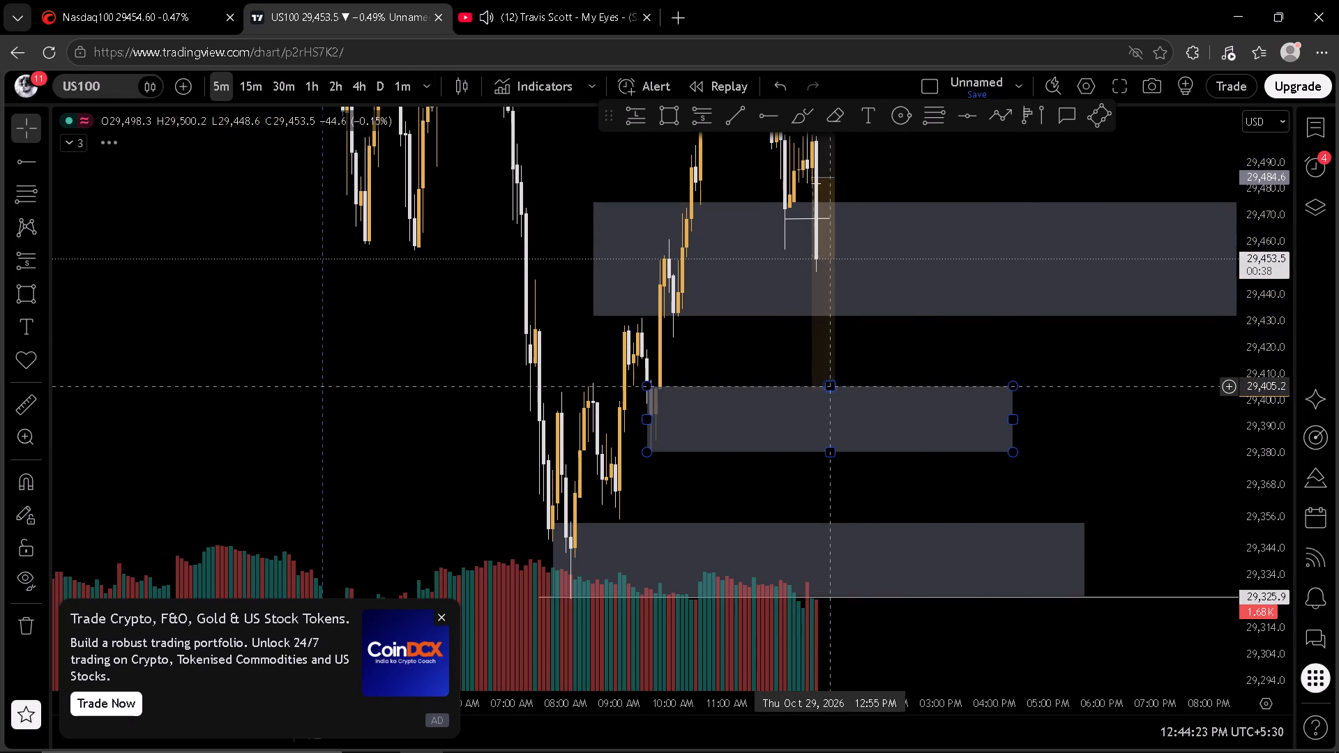
pyautogui.moveTo(812, 388); pyautogui.dragTo(817, 387)
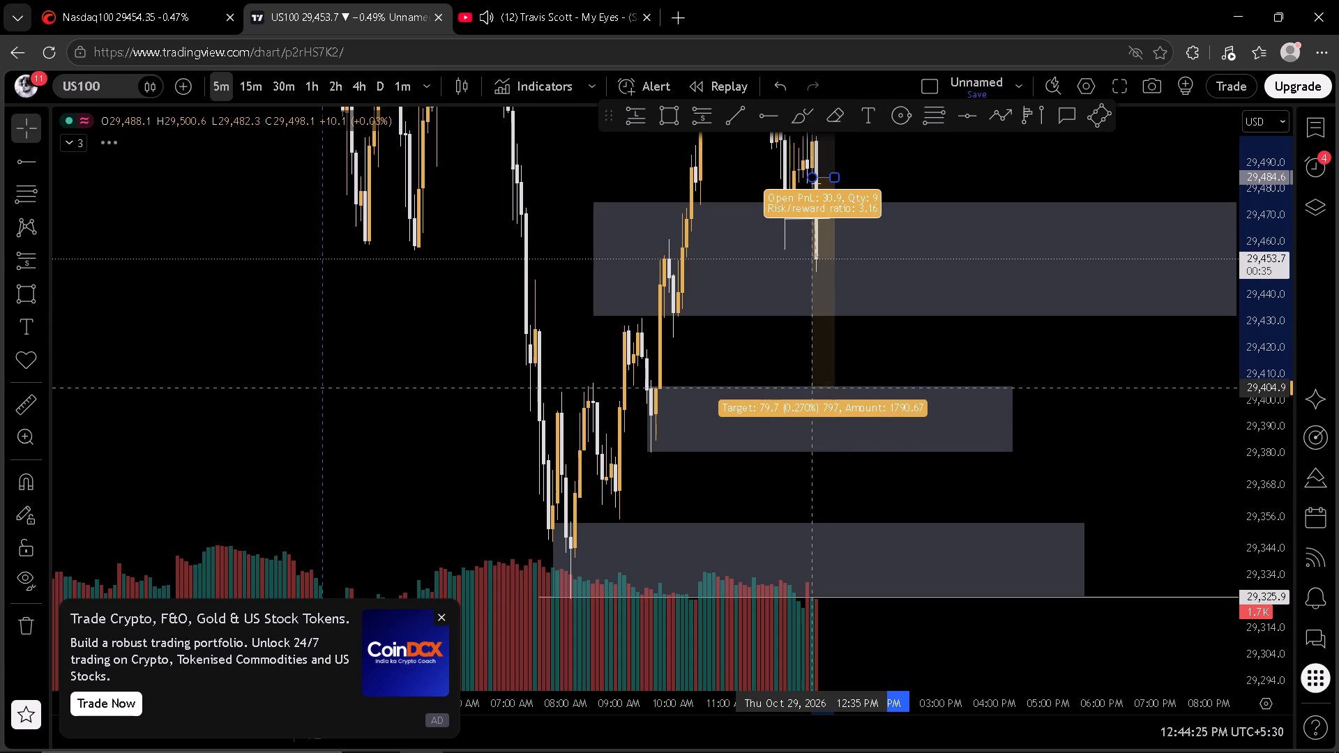
pyautogui.moveTo(817, 387); pyautogui.dragTo(817, 381)
pyautogui.click(925, 358)
# On the 1-minute chart, draw a level trend line at about 29,457.6 from the low shortly after 12:00 PM to 12:42 PM.
pyautogui.scroll(-1, 1243, 340)
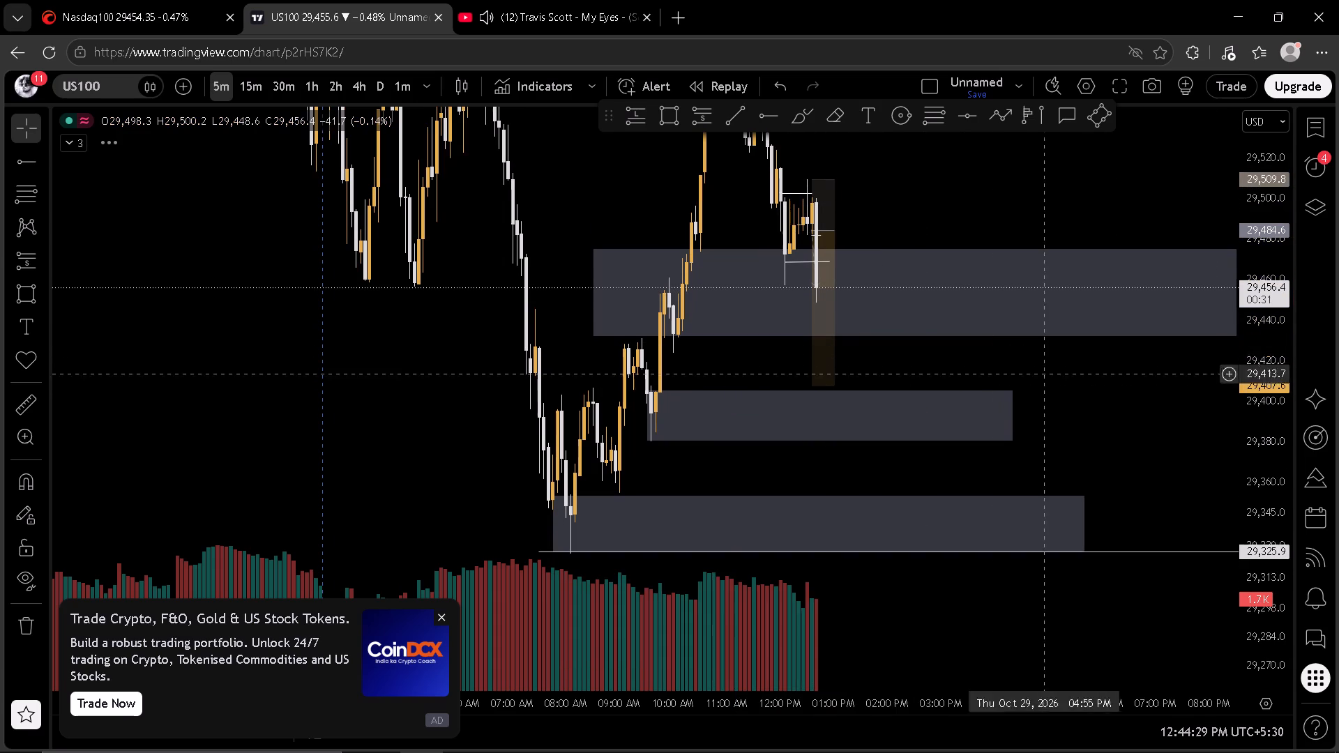
pyautogui.scroll(2, 827, 325)
pyautogui.moveTo(835, 360); pyautogui.dragTo(1052, 394)
pyautogui.scroll(3, 1050, 388)
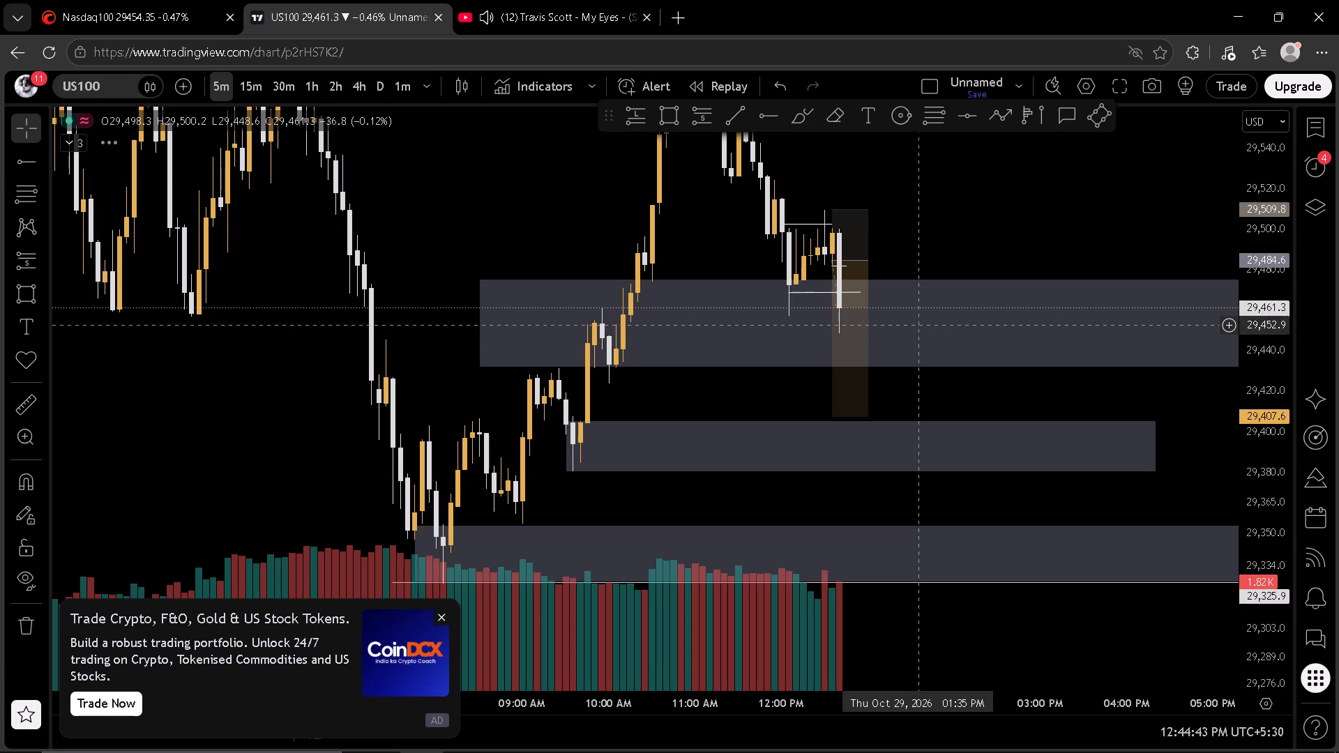
pyautogui.click(403, 91)
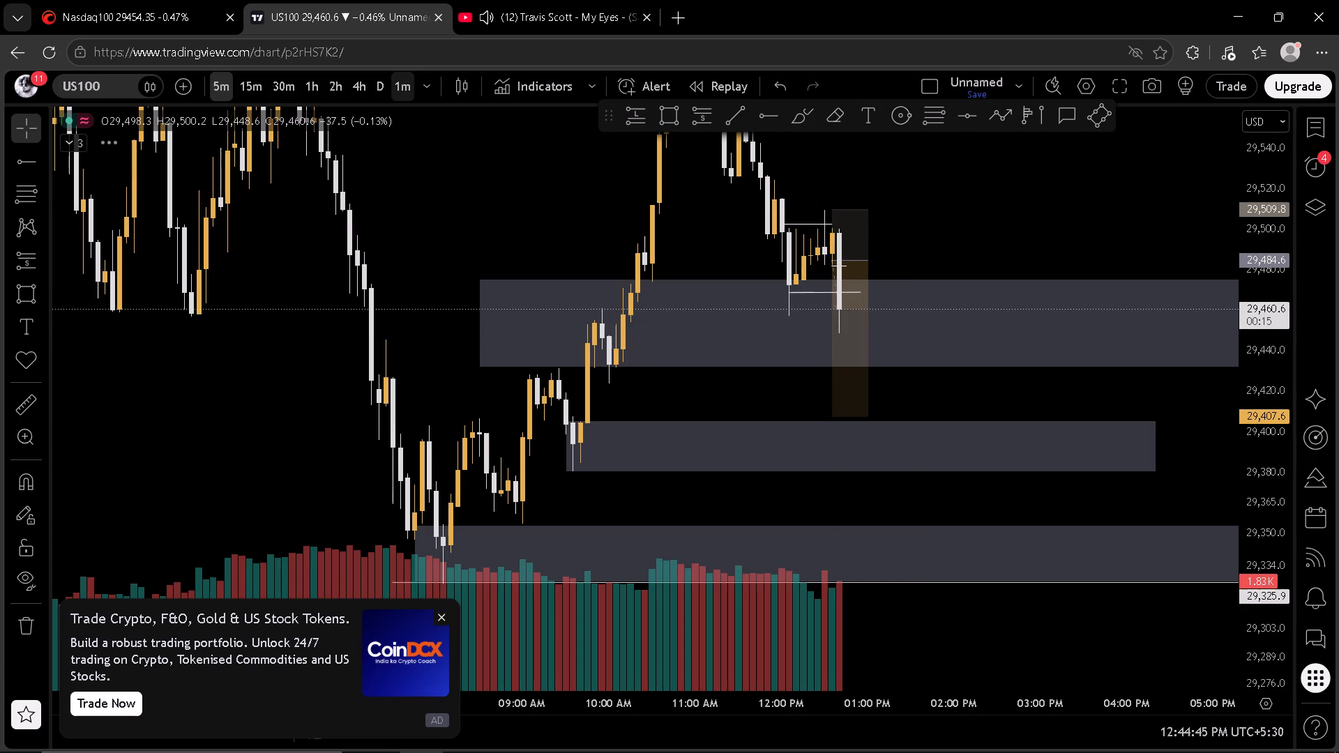
pyautogui.scroll(-2, 1121, 372)
pyautogui.scroll(3, 1263, 379)
pyautogui.scroll(-3, 1217, 372)
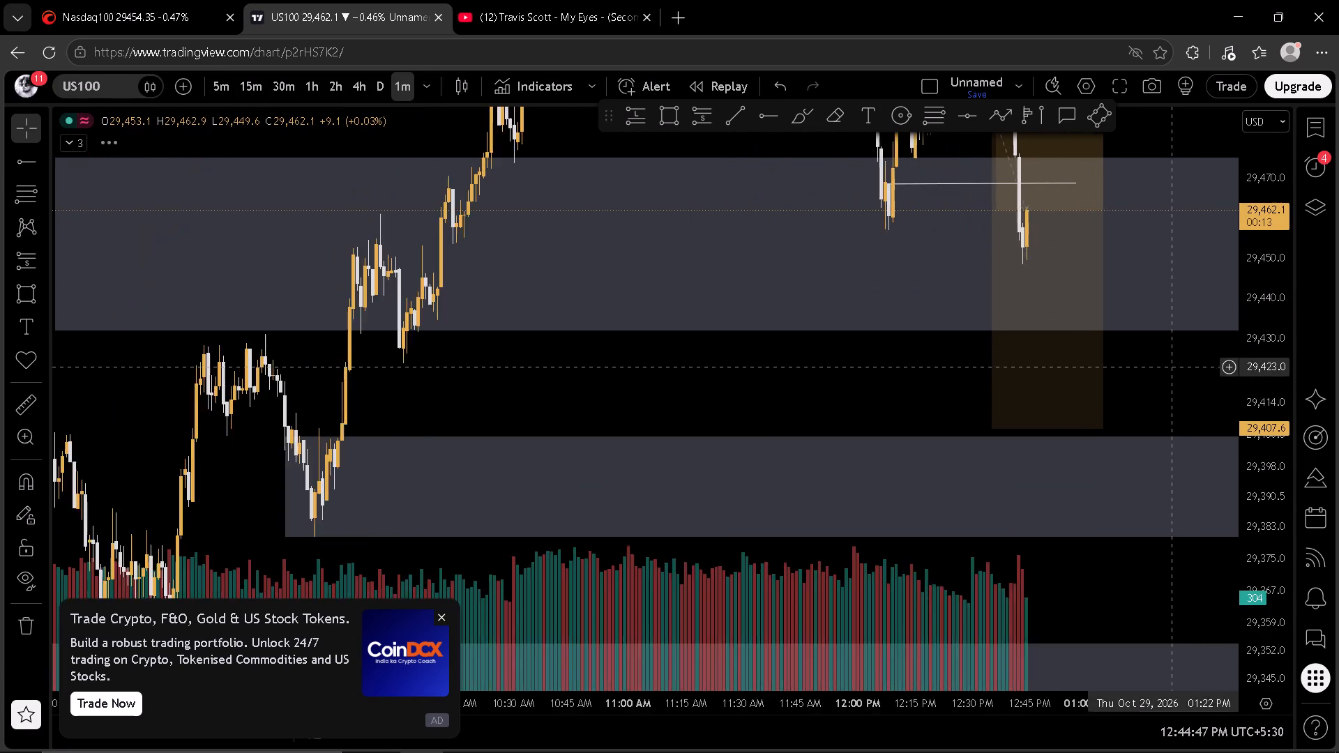
pyautogui.scroll(-7, 1174, 366)
pyautogui.scroll(-2, 1258, 330)
pyautogui.scroll(3, 1113, 359)
pyautogui.moveTo(977, 387); pyautogui.dragTo(916, 385)
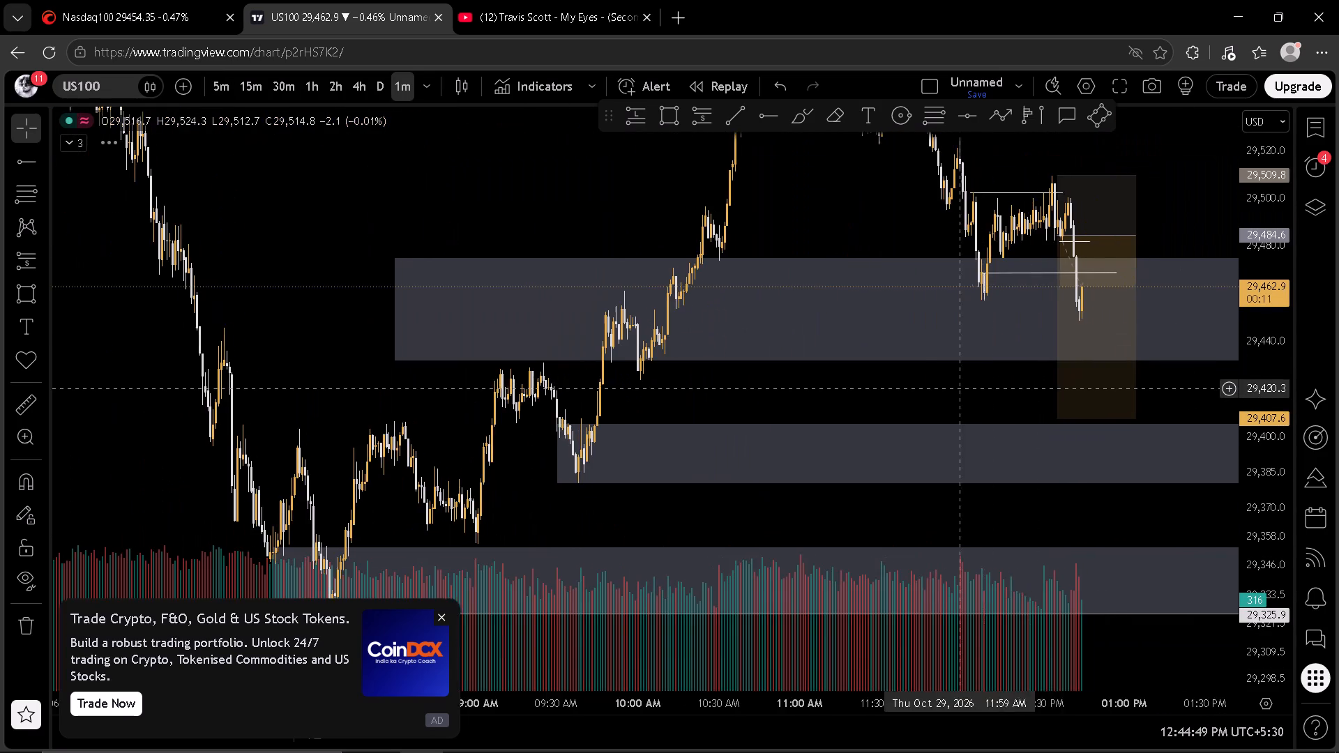
pyautogui.moveTo(916, 385); pyautogui.dragTo(792, 379)
pyautogui.moveTo(1253, 356); pyautogui.dragTo(1250, 314)
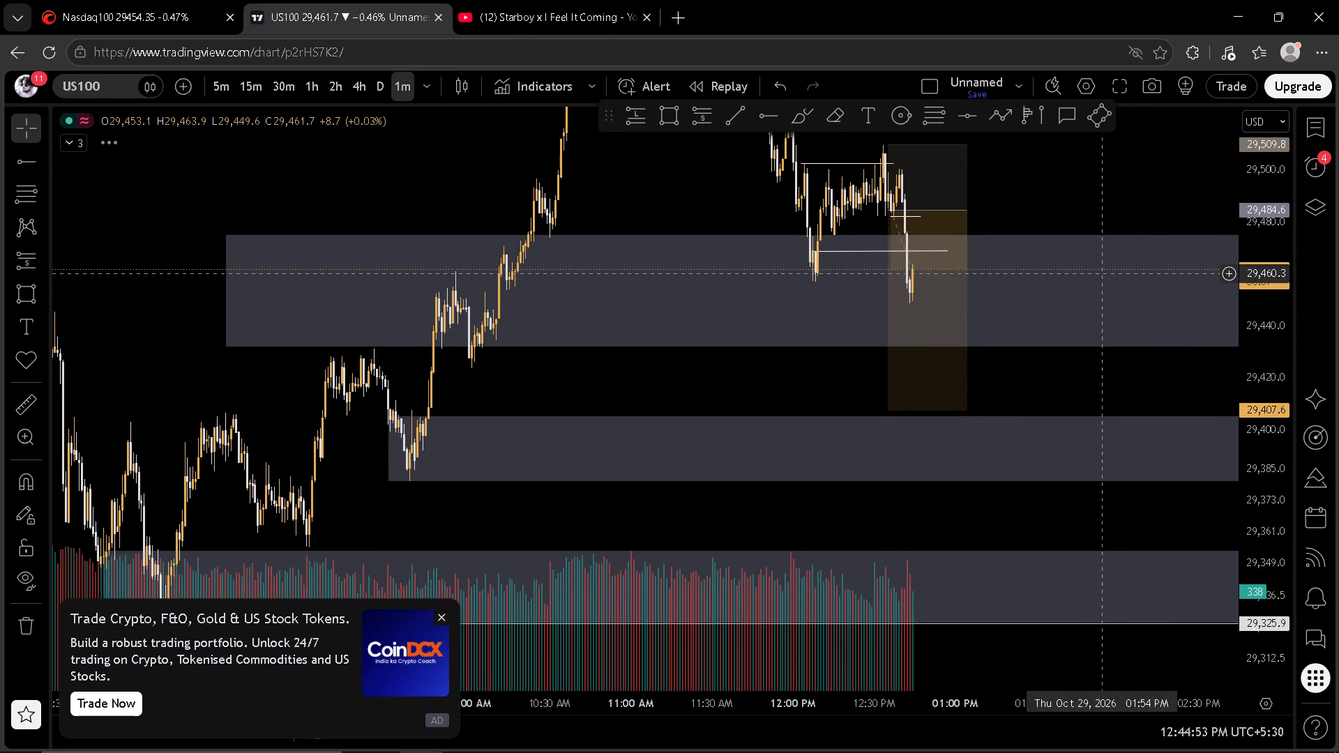
pyautogui.click(736, 115)
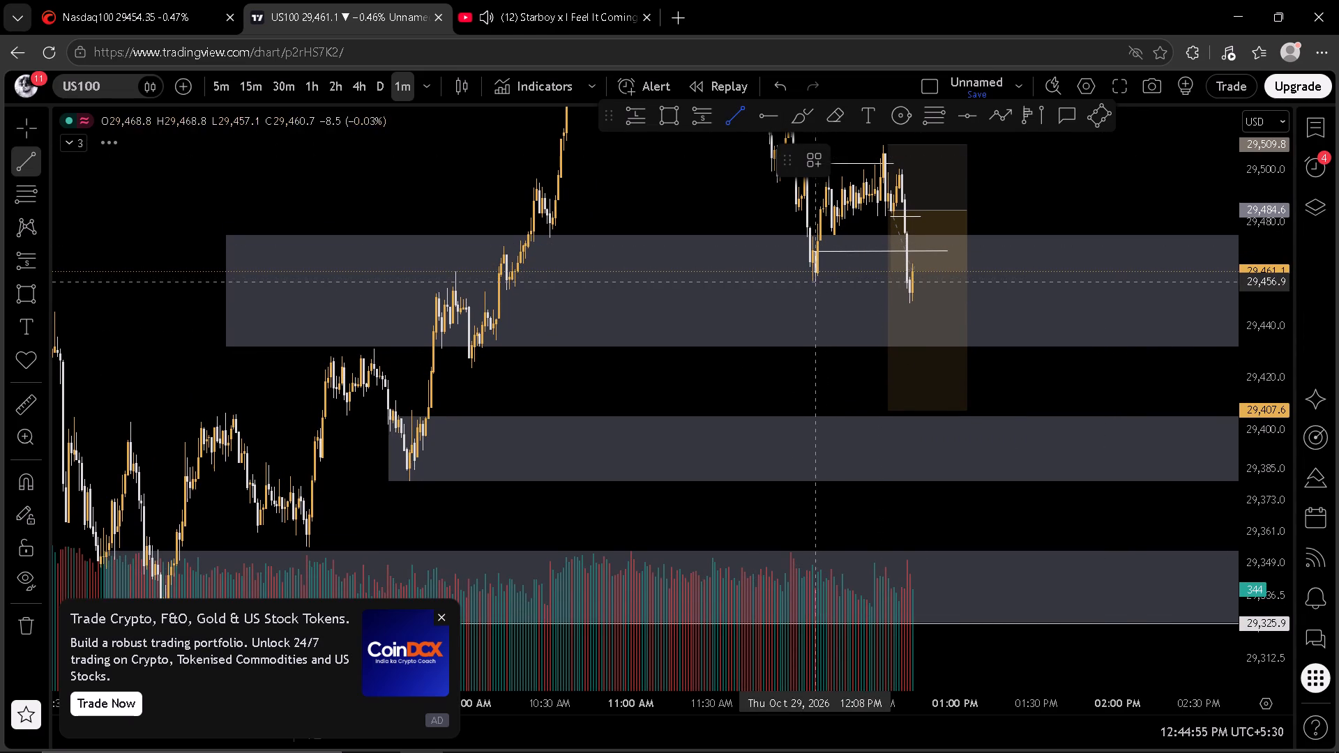
pyautogui.click(811, 280)
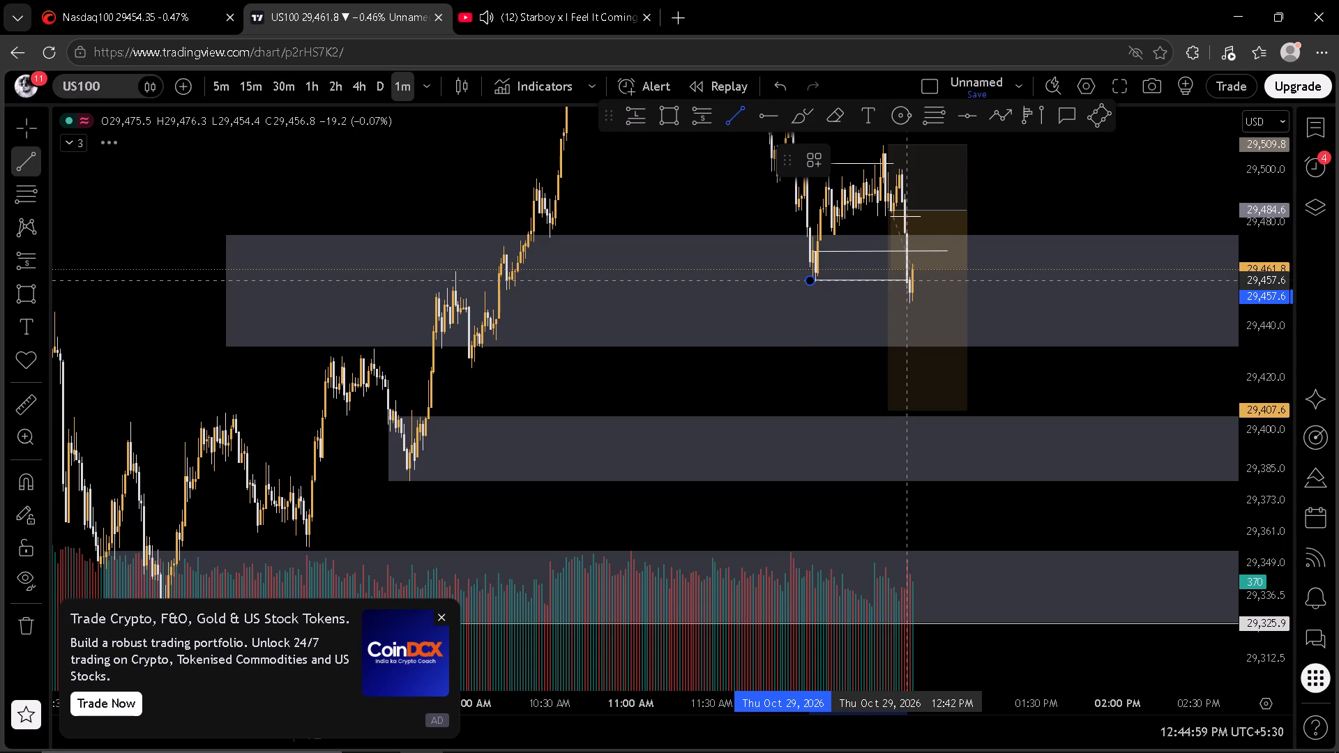
pyautogui.click(906, 280)
pyautogui.click(1094, 220)
# Widen the short position drawing so its end reaches about 1:18 PM.
pyautogui.moveTo(1140, 211); pyautogui.dragTo(1035, 252)
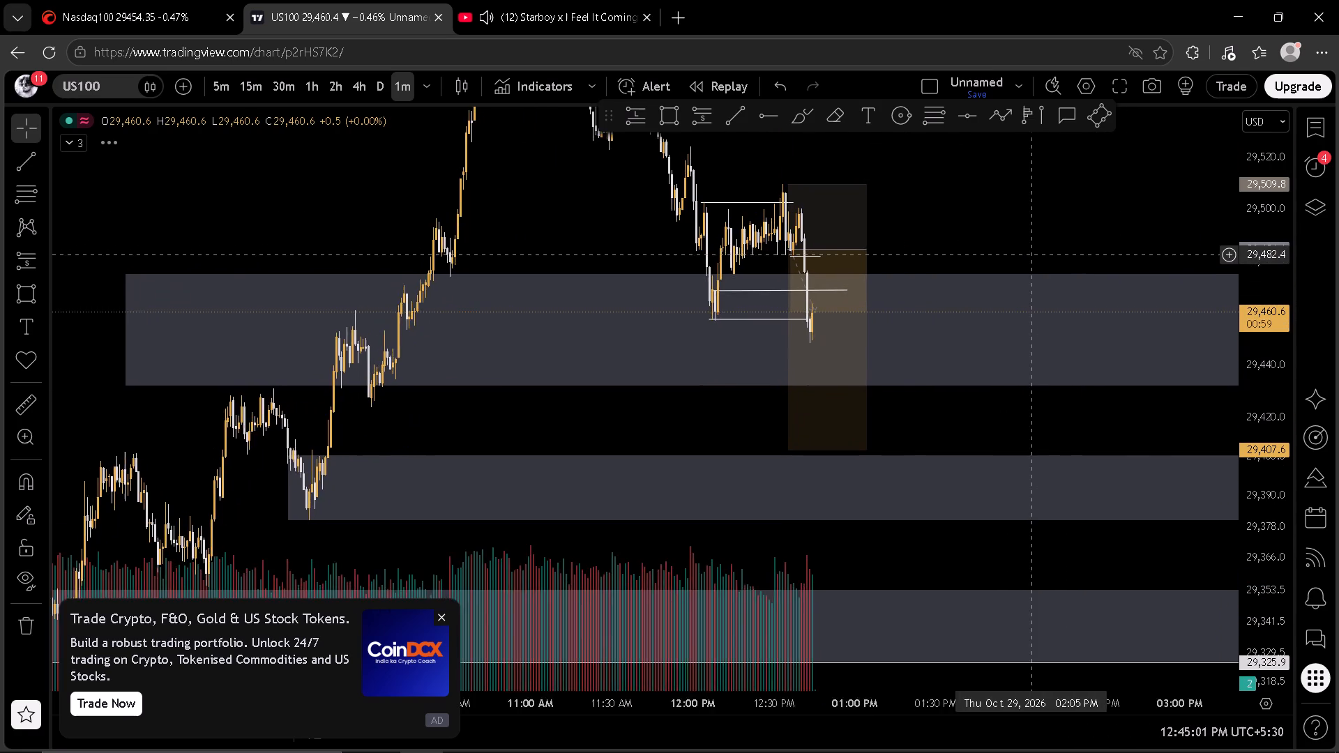
pyautogui.scroll(-1, 1057, 254)
pyautogui.moveTo(1093, 249); pyautogui.dragTo(1072, 227)
pyautogui.moveTo(894, 236); pyautogui.dragTo(924, 236)
pyautogui.click(1016, 225)
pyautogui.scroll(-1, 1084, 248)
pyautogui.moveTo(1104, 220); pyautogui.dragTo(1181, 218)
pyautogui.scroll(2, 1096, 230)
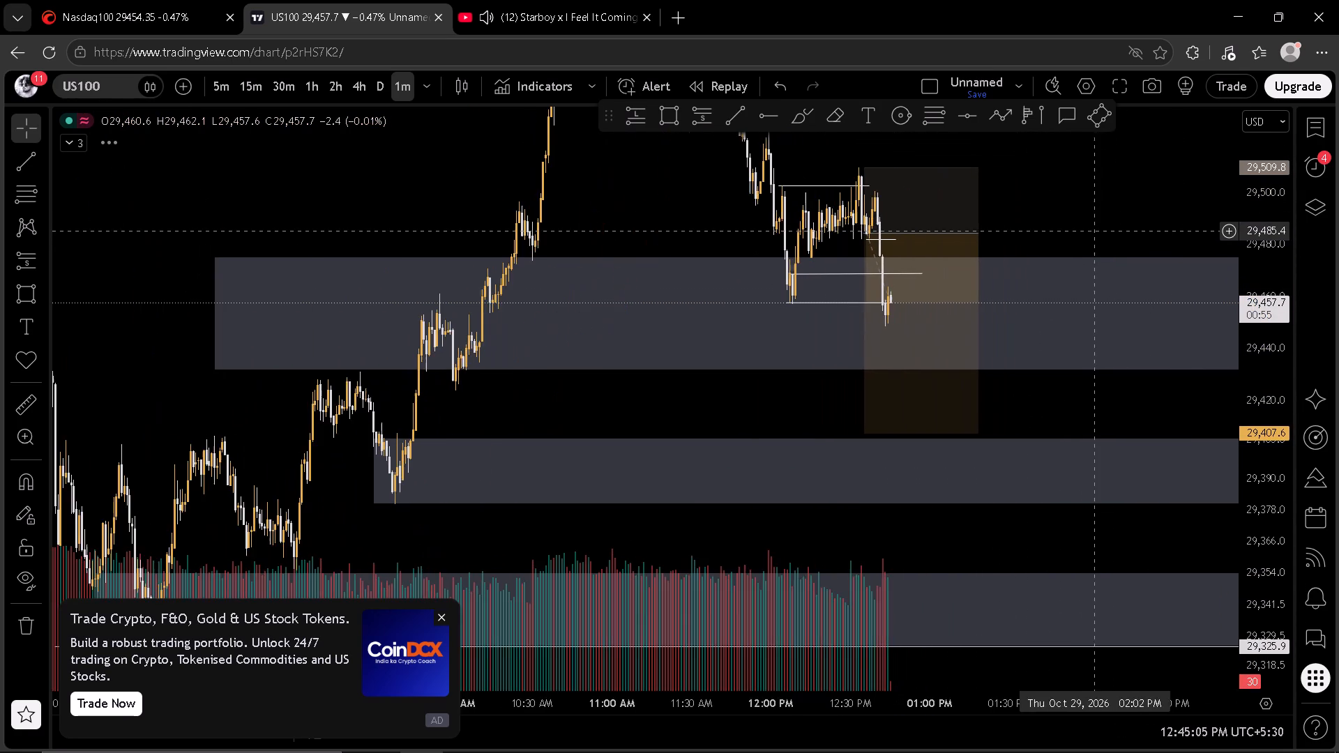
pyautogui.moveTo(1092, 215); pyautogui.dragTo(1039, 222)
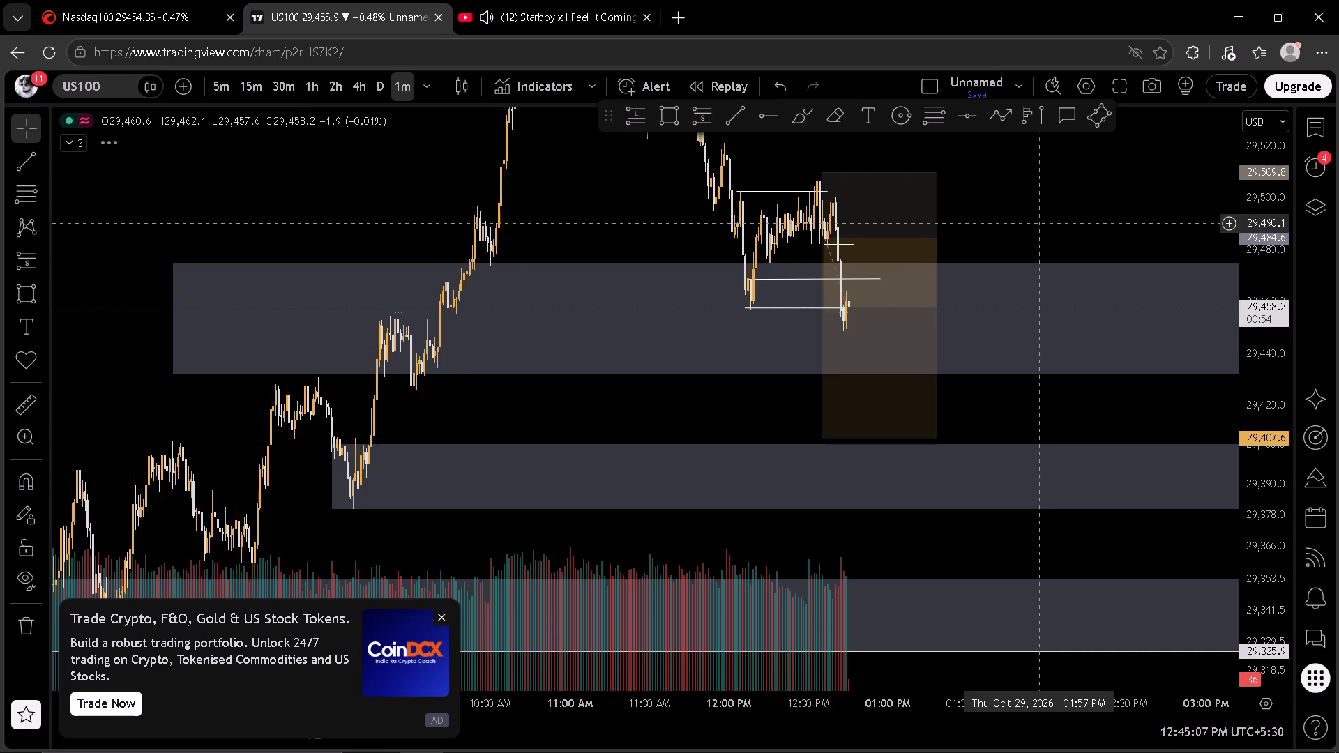
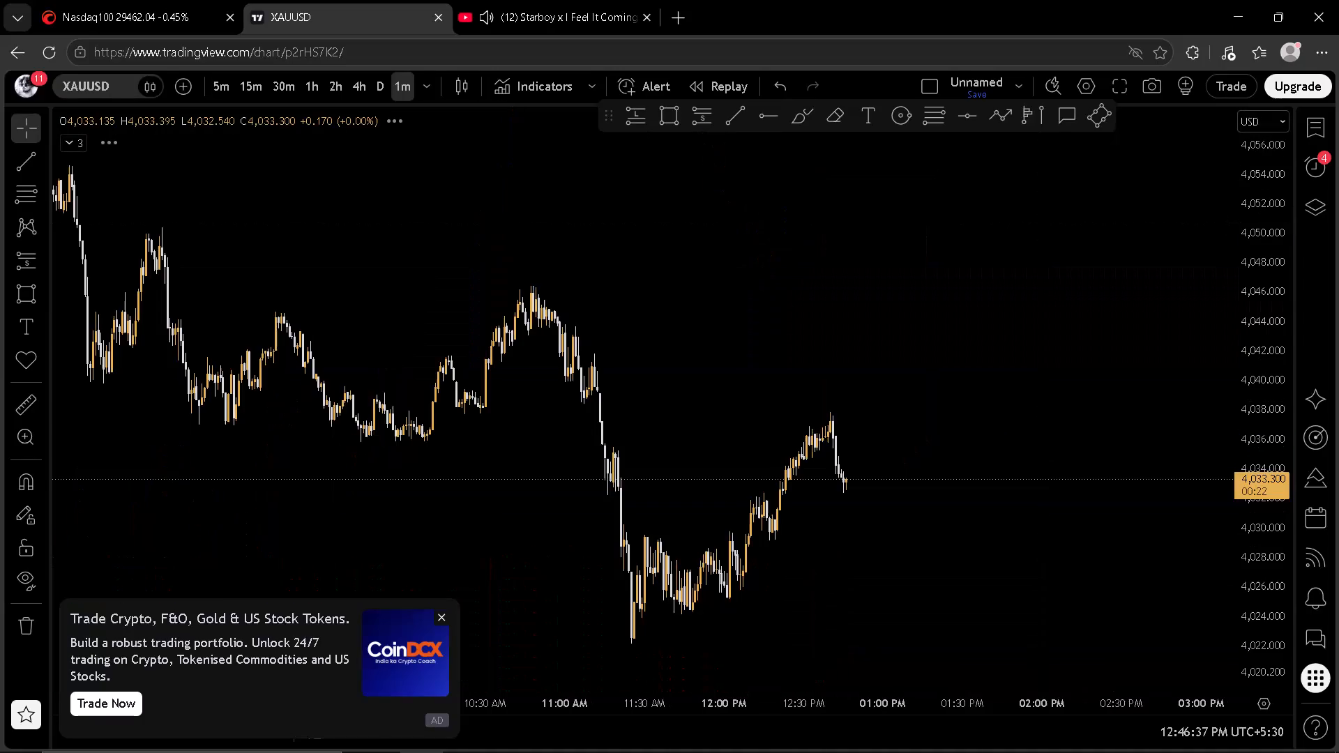
# Switch the chart from XAUUSD back to US100 and examine the 1-minute price action around the short position drawing and rectangle zones.
pyautogui.press('space')
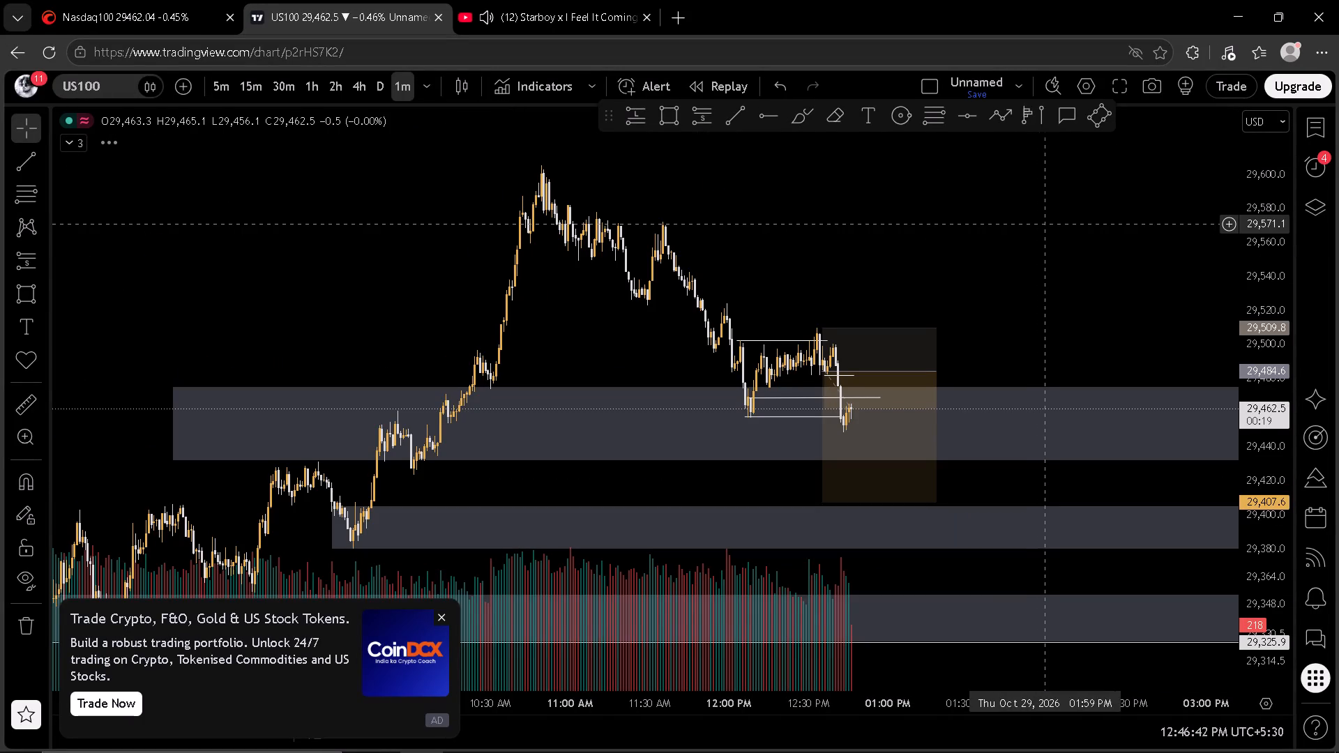
pyautogui.moveTo(1053, 277); pyautogui.dragTo(1059, 202)
pyautogui.moveTo(1273, 329); pyautogui.dragTo(1253, 214)
pyautogui.scroll(-1, 1177, 227)
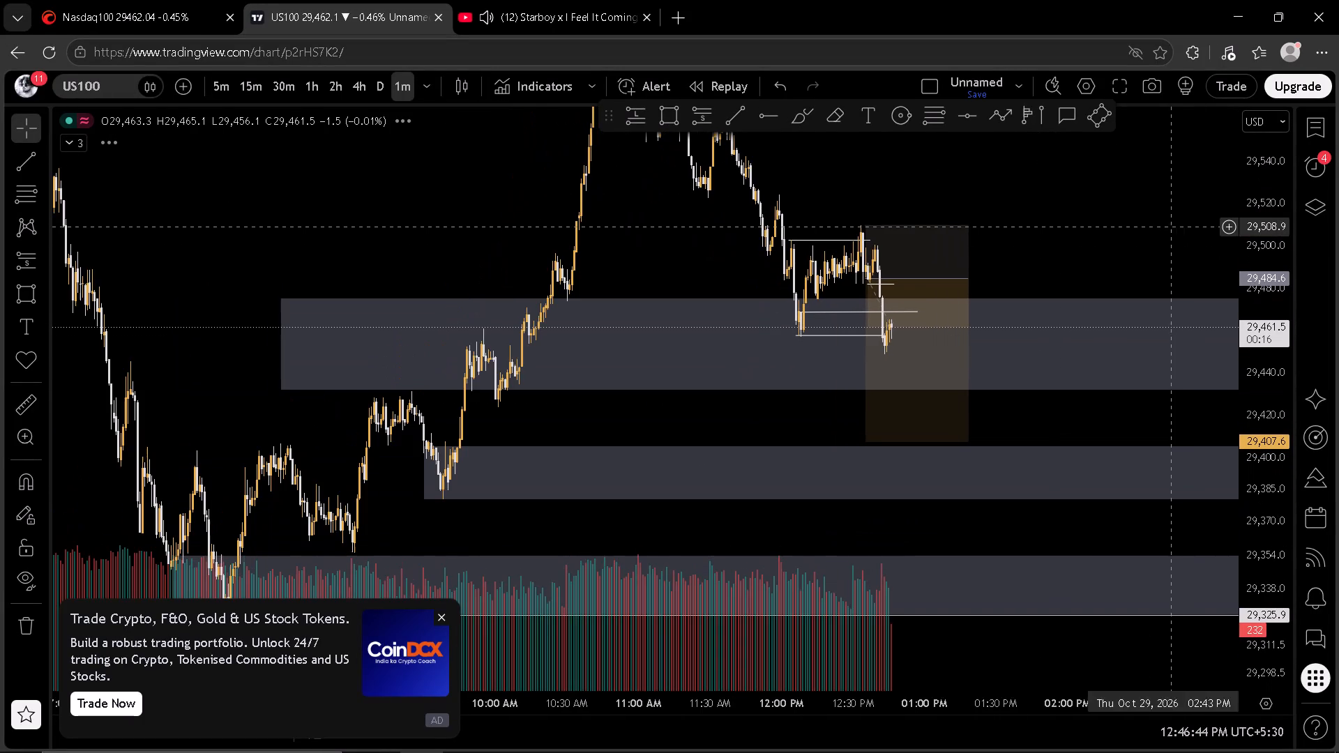
pyautogui.moveTo(1137, 234); pyautogui.dragTo(1107, 232)
pyautogui.scroll(1, 1106, 231)
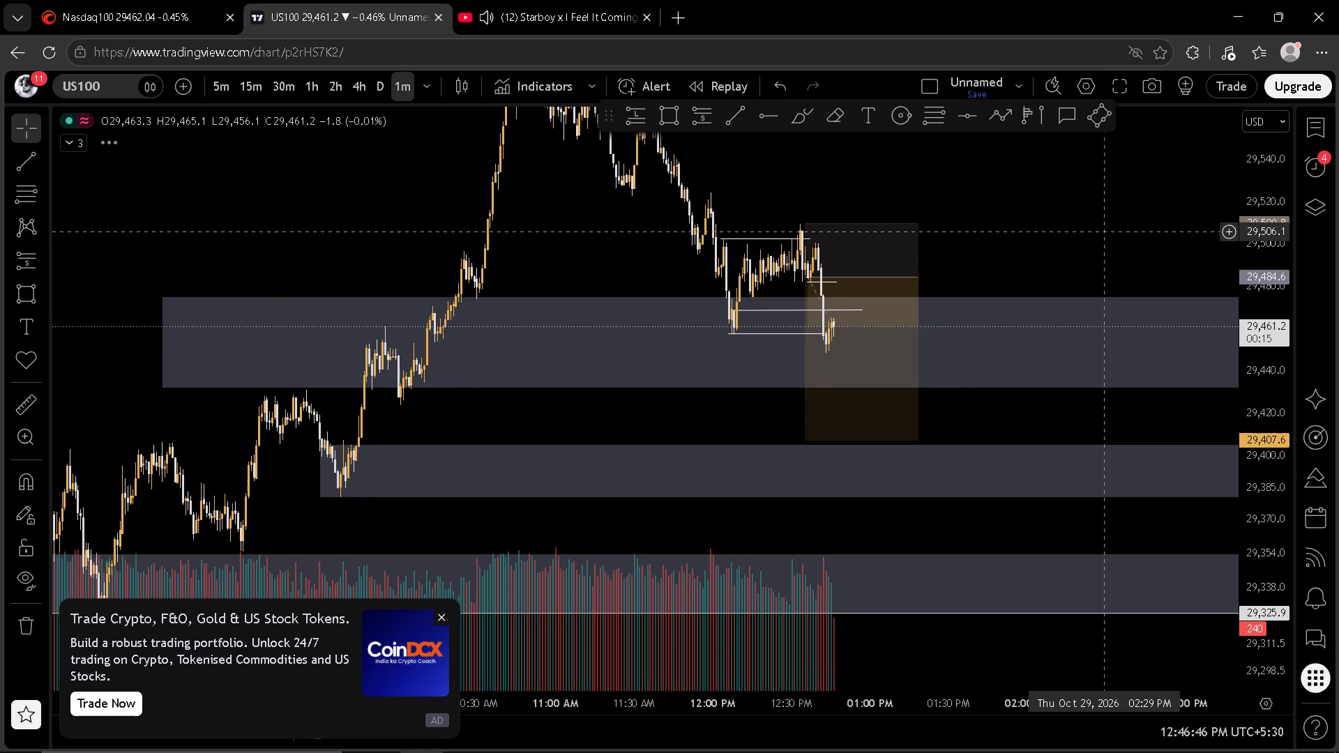
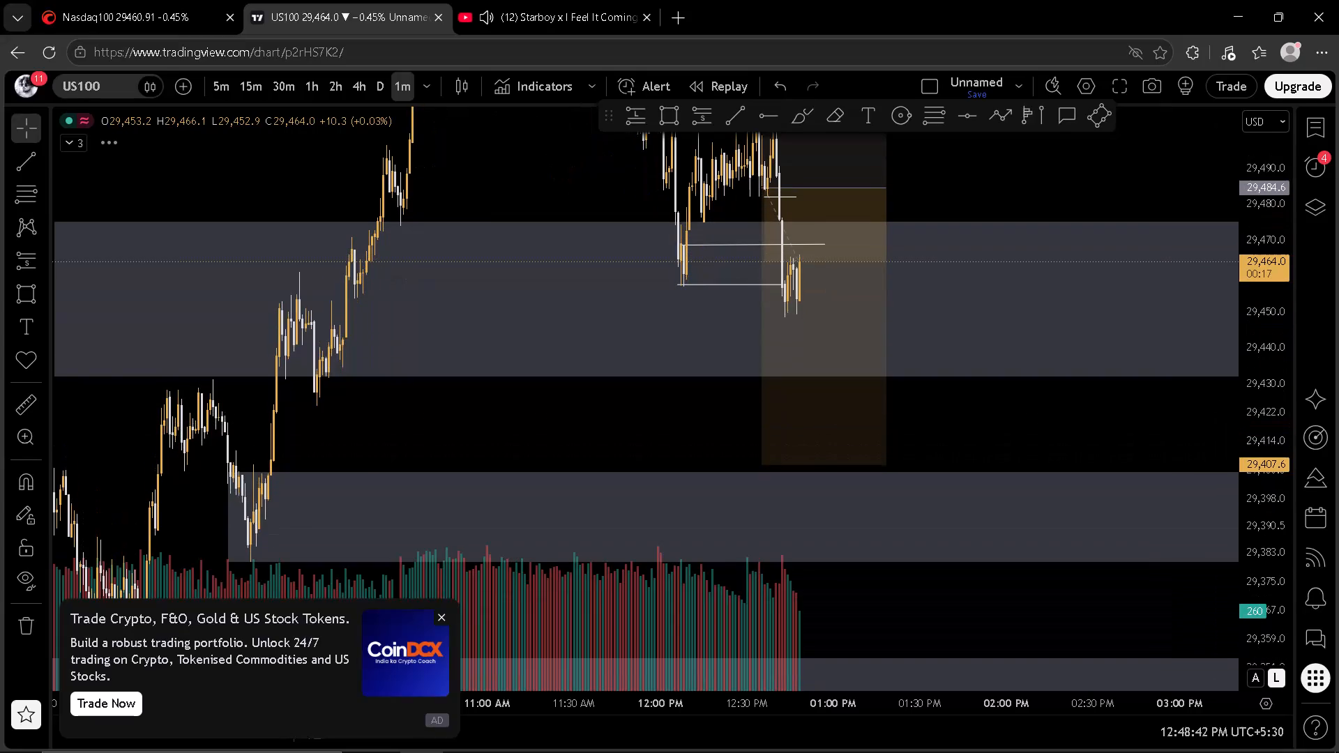
# Switch the US100 chart to the 5-minute timeframe and examine price around the short position drawing and rectangle zones.
pyautogui.scroll(-1, 1152, 427)
pyautogui.click(214, 92)
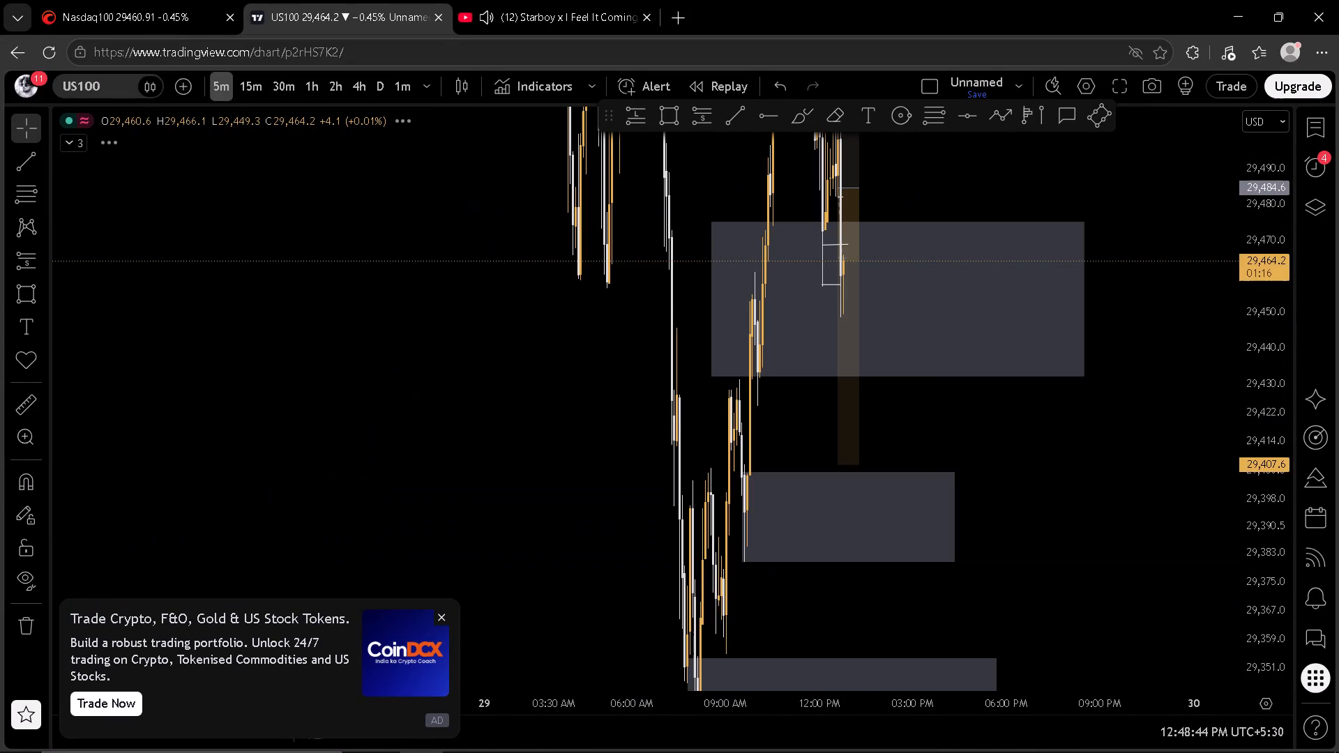
pyautogui.scroll(4, 663, 287)
pyautogui.scroll(-2, 1269, 307)
pyautogui.scroll(3, 1033, 370)
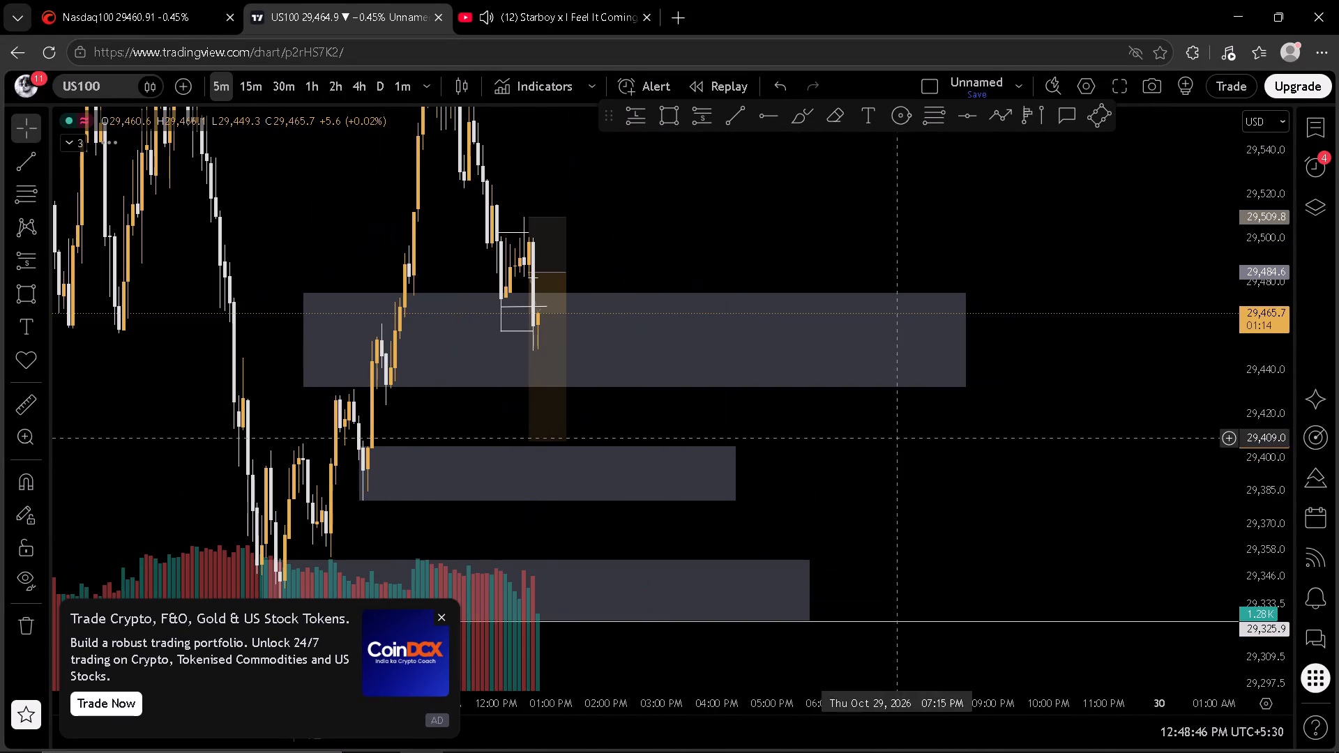
# Switch the US100 chart to the 15-minute timeframe and examine price against the short position's target and the rectangle zones below.
pyautogui.click(246, 93)
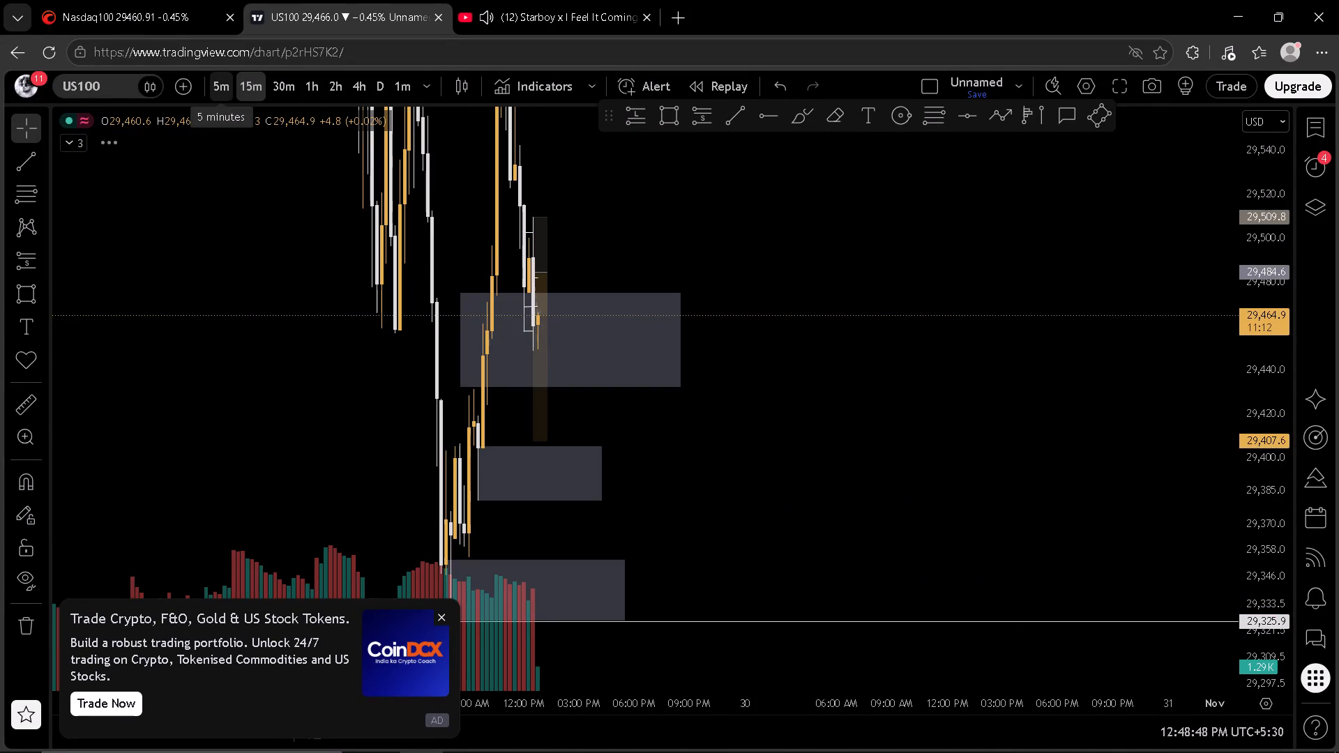
pyautogui.scroll(-2, 1273, 248)
pyautogui.moveTo(847, 254); pyautogui.dragTo(1006, 232)
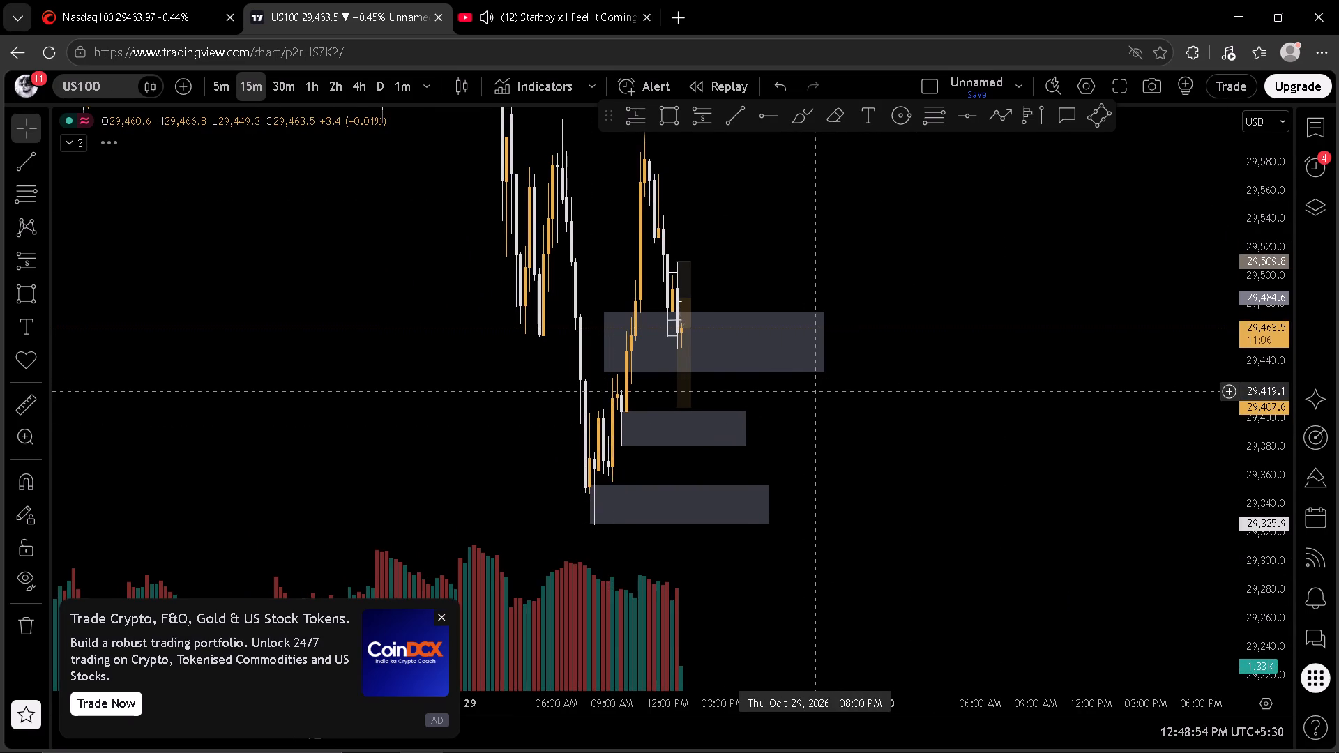
pyautogui.moveTo(812, 391); pyautogui.dragTo(1091, 363)
pyautogui.scroll(5, 1100, 376)
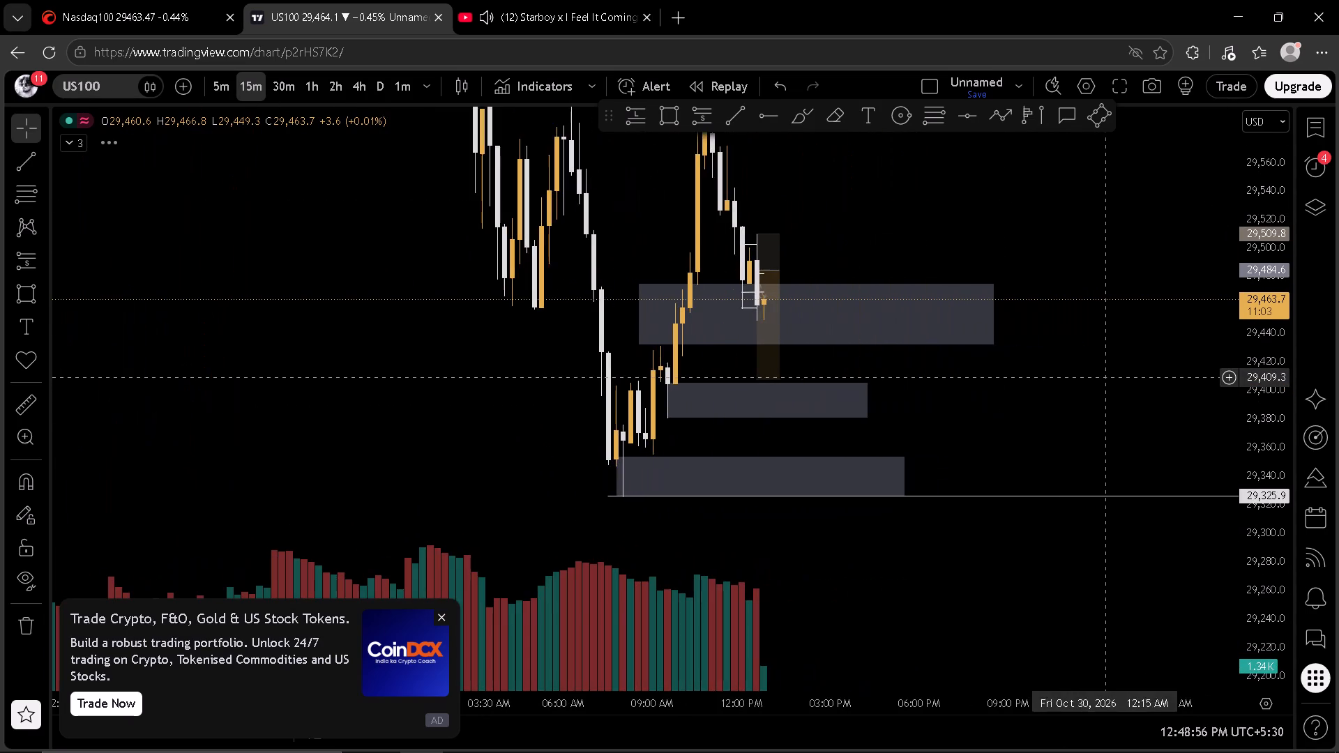
pyautogui.scroll(2, 1257, 381)
pyautogui.moveTo(1167, 375); pyautogui.dragTo(1143, 421)
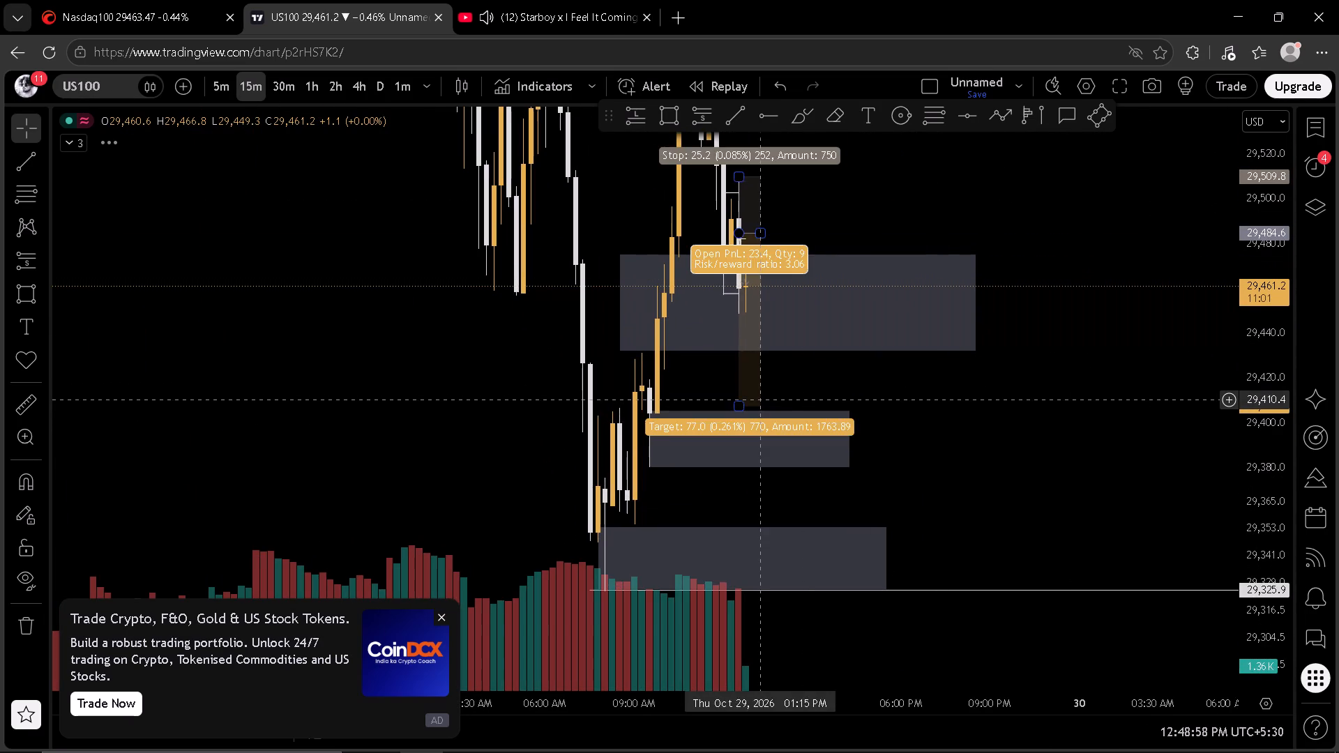
pyautogui.scroll(2, 958, 418)
pyautogui.moveTo(926, 413); pyautogui.dragTo(1076, 416)
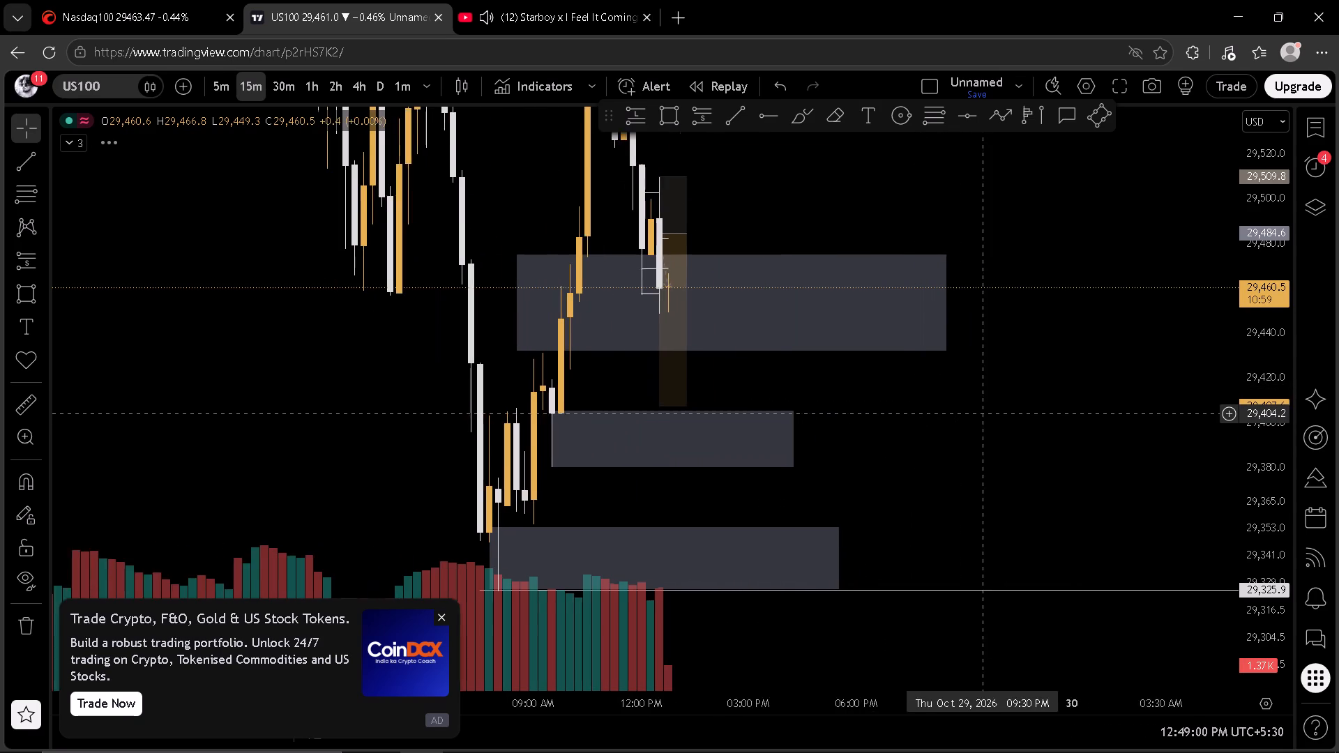
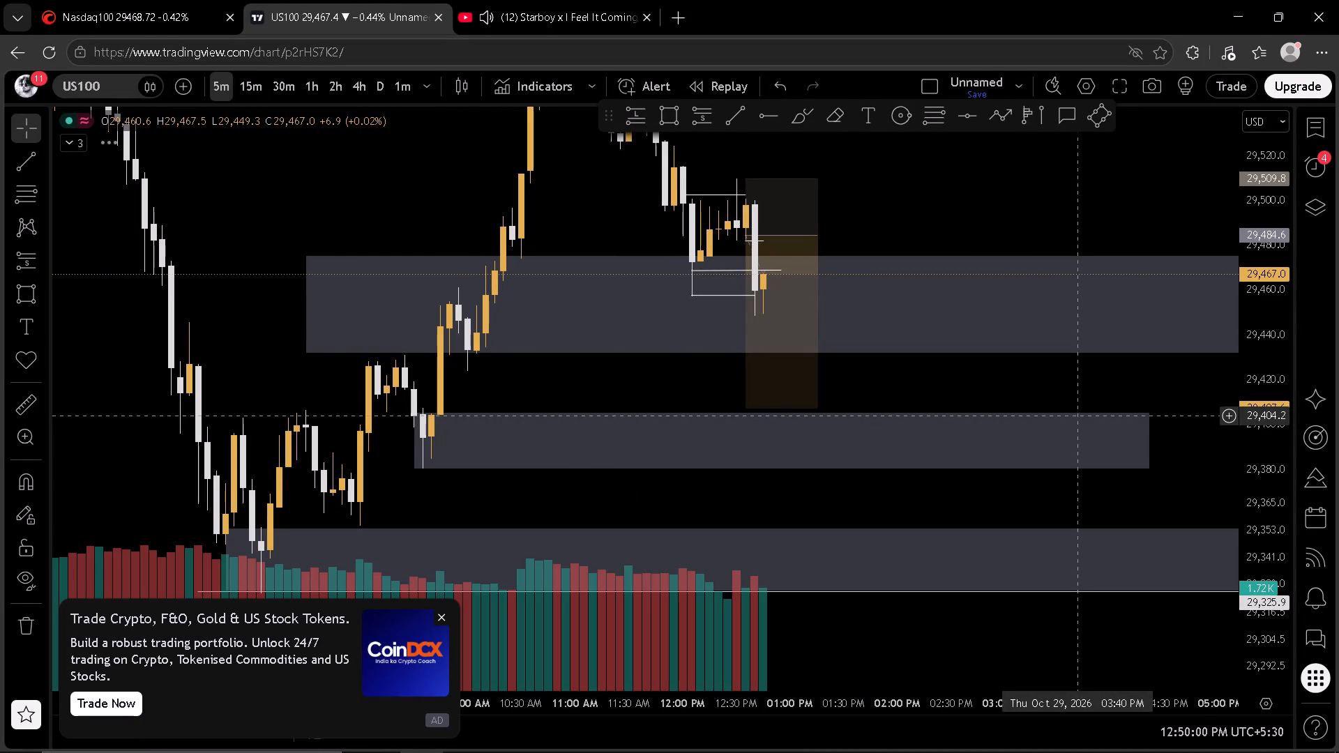
# Switch the US100 chart to the 3-minute timeframe and check the Nasdaq100 short against current price in cTrader.
pyautogui.press('3')
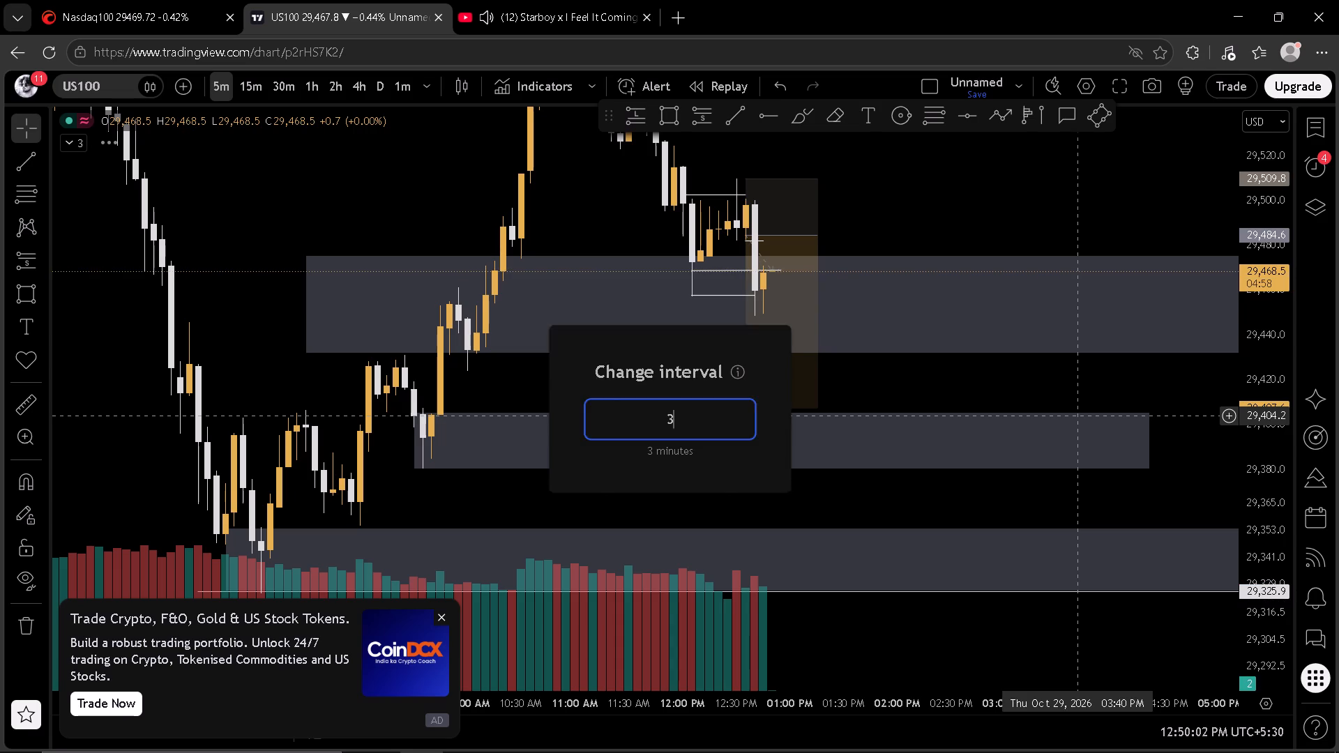
pyautogui.press('Return')
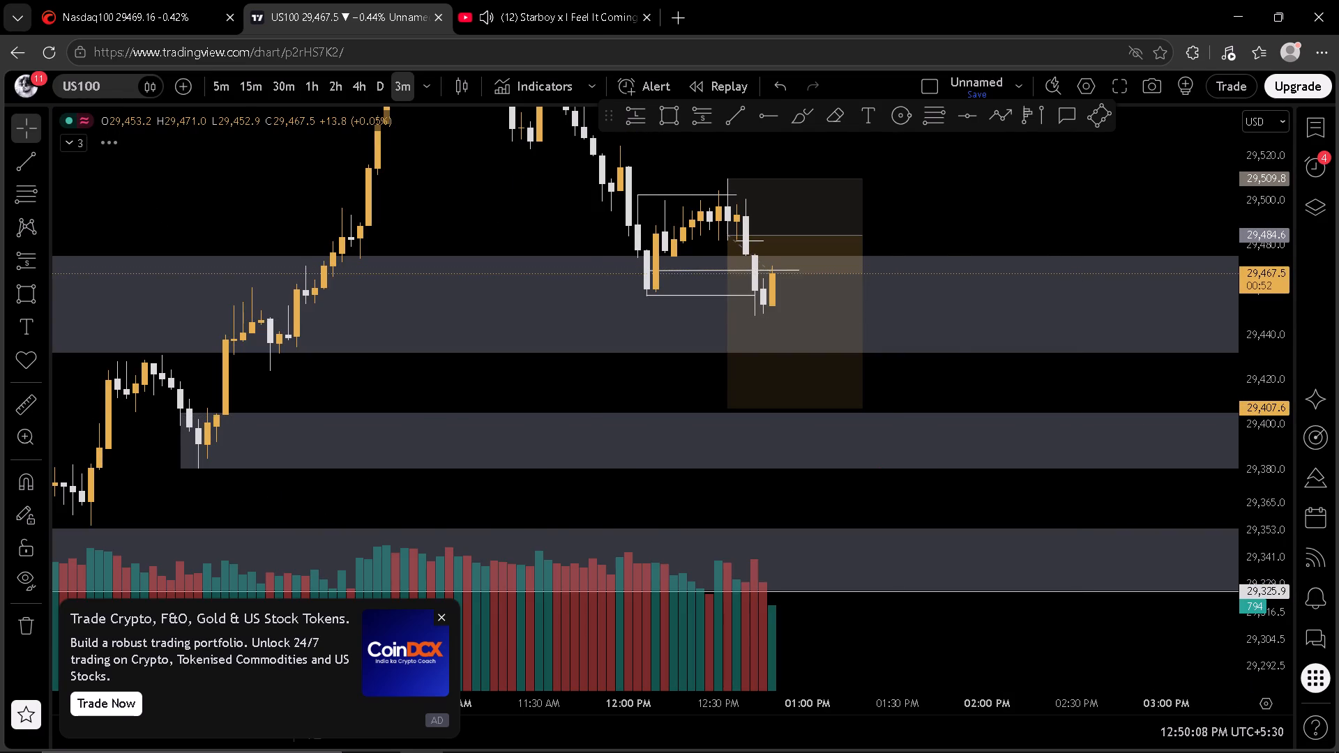
pyautogui.click(114, 0)
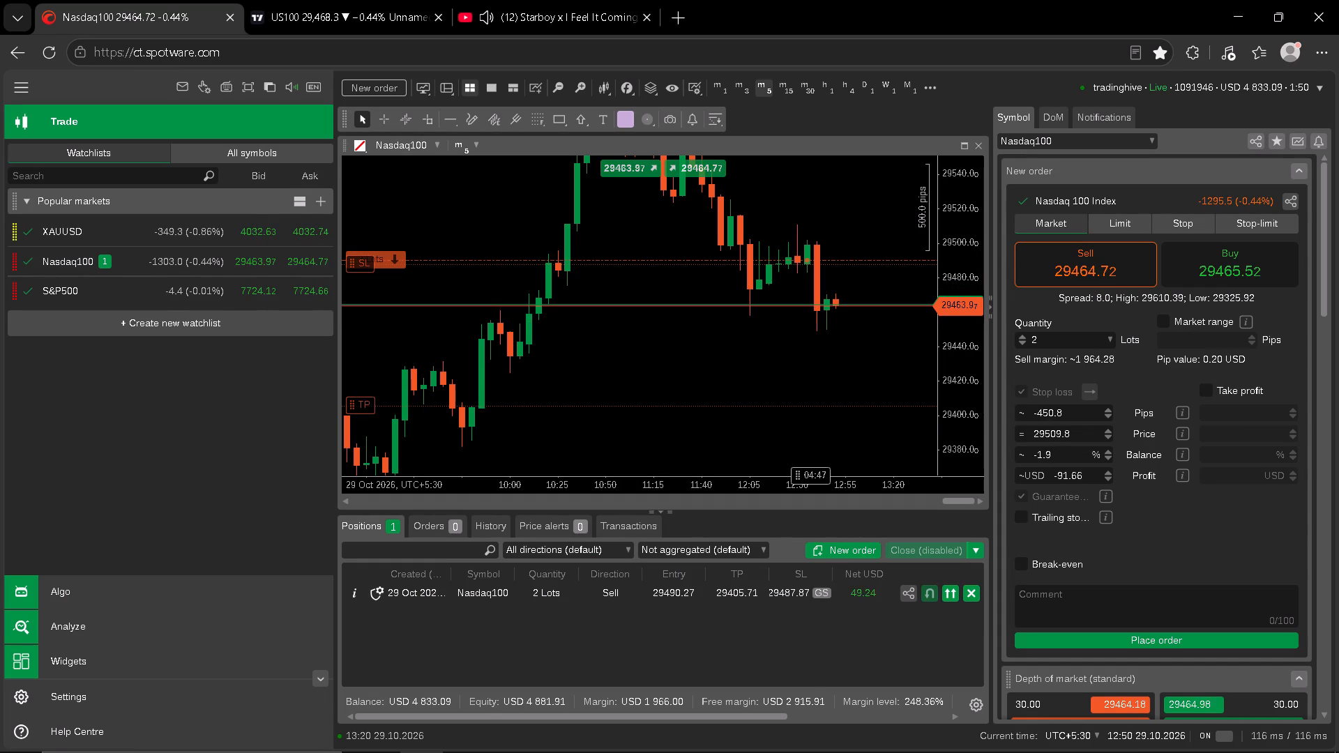
pyautogui.moveTo(961, 350); pyautogui.dragTo(948, 305)
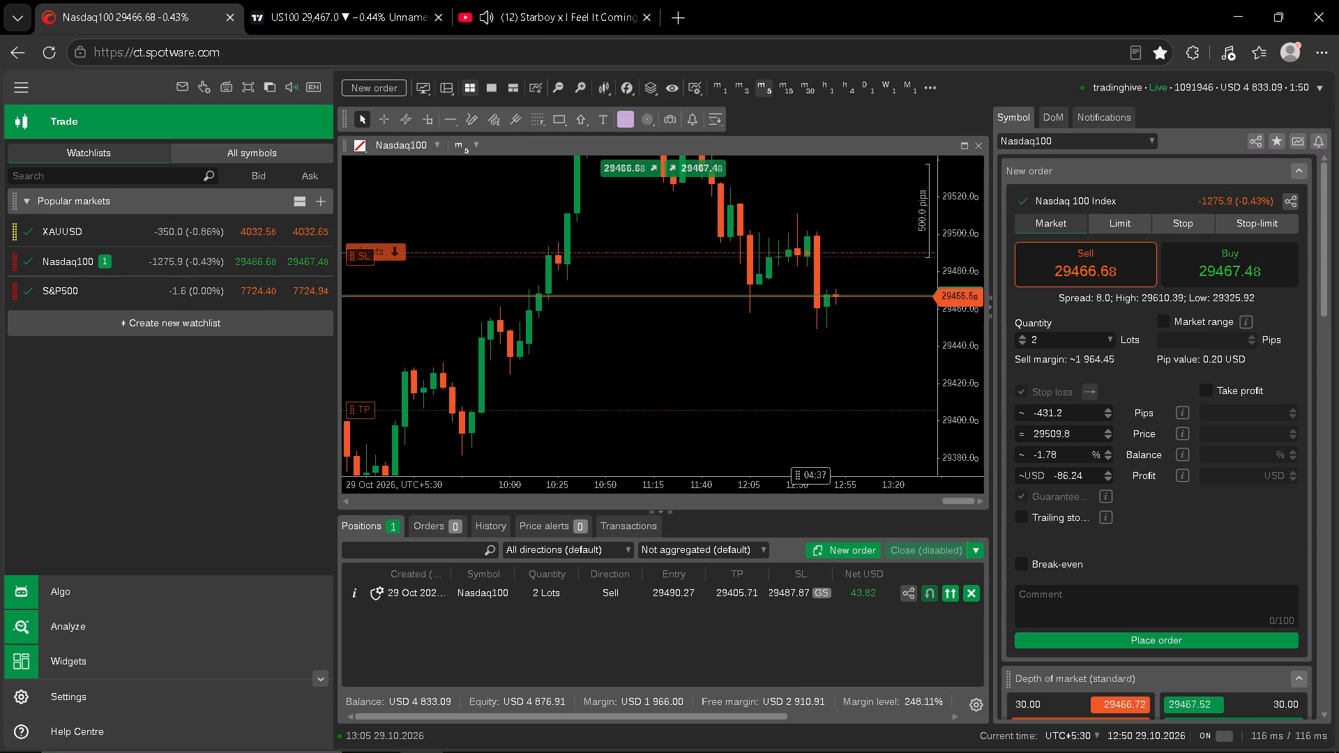
# Switch TradingView's US100 chart to the 1-minute timeframe and examine price around the short position drawing and rectangle zones.
pyautogui.click(325, 10)
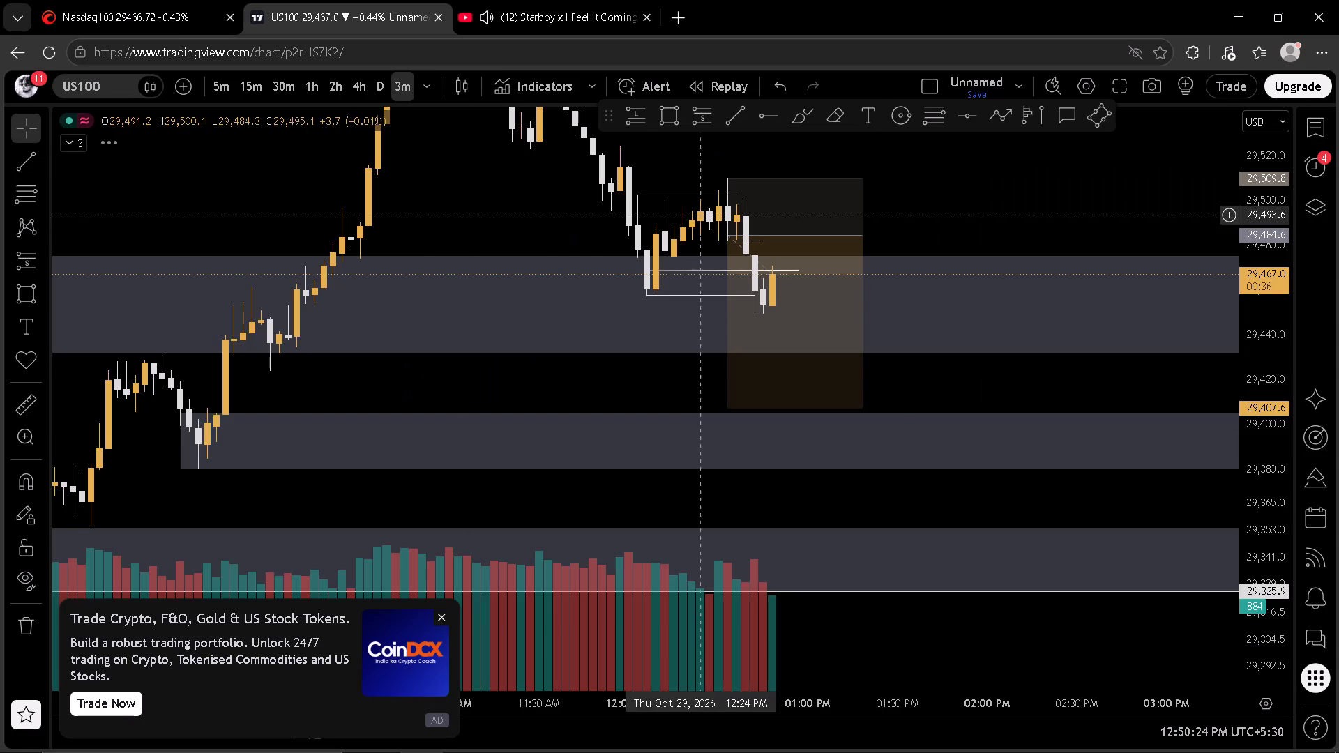
pyautogui.press('1')
pyautogui.press('Return')
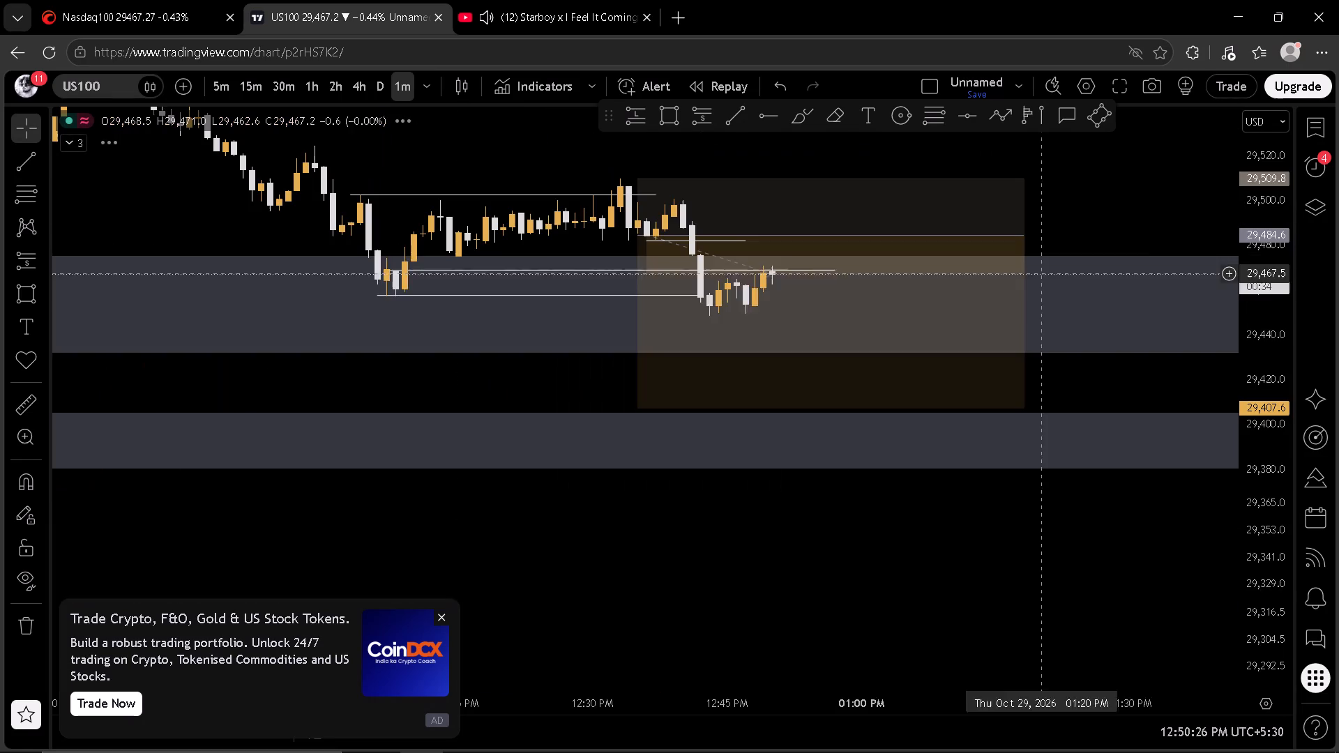
pyautogui.scroll(2, 1277, 264)
pyautogui.scroll(-7, 1186, 271)
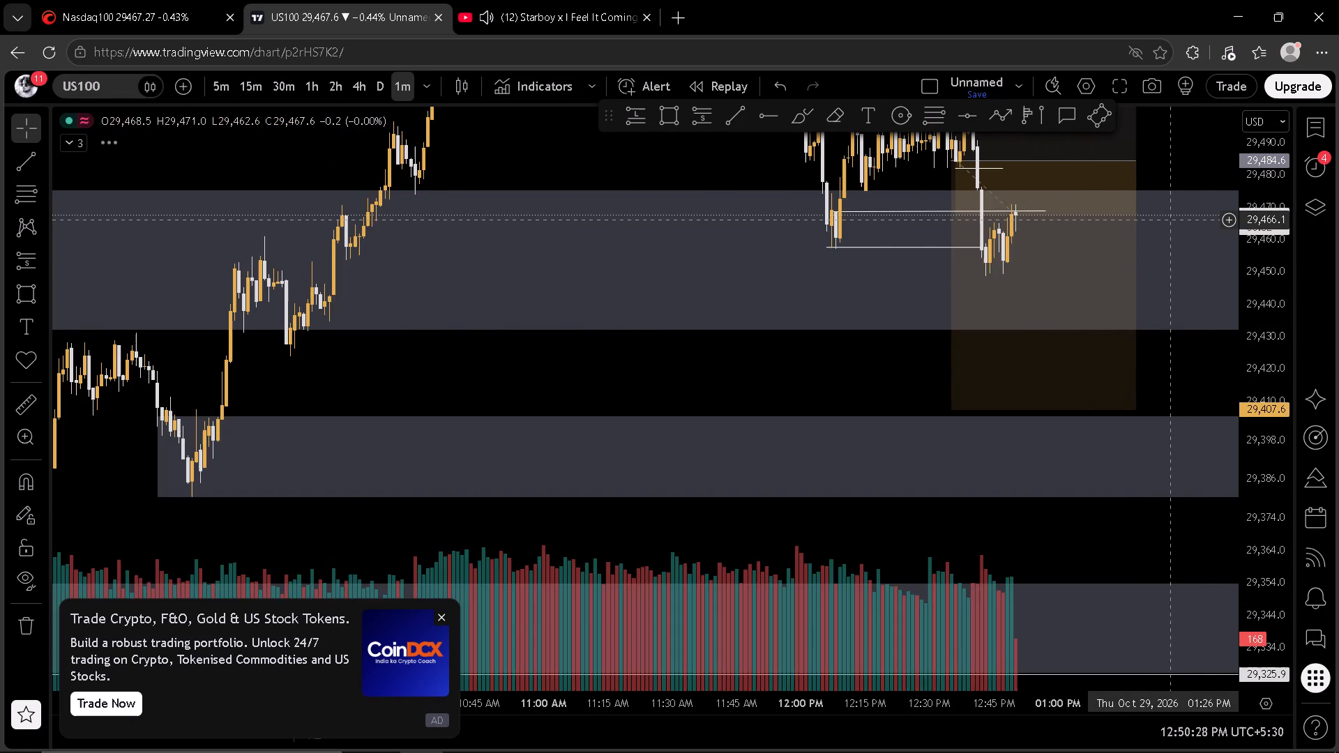
pyautogui.moveTo(1204, 169); pyautogui.dragTo(1110, 290)
pyautogui.click(170, 0)
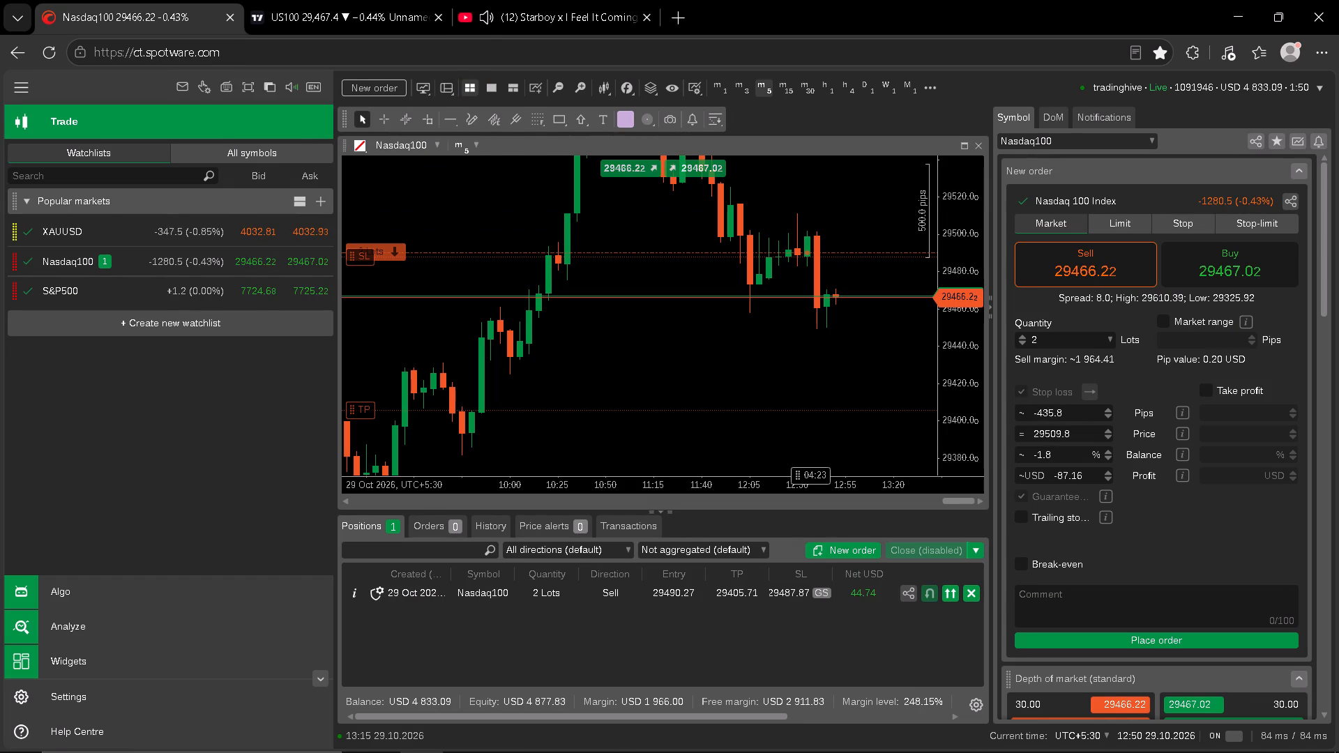
pyautogui.click(400, 2)
pyautogui.scroll(2, 1230, 378)
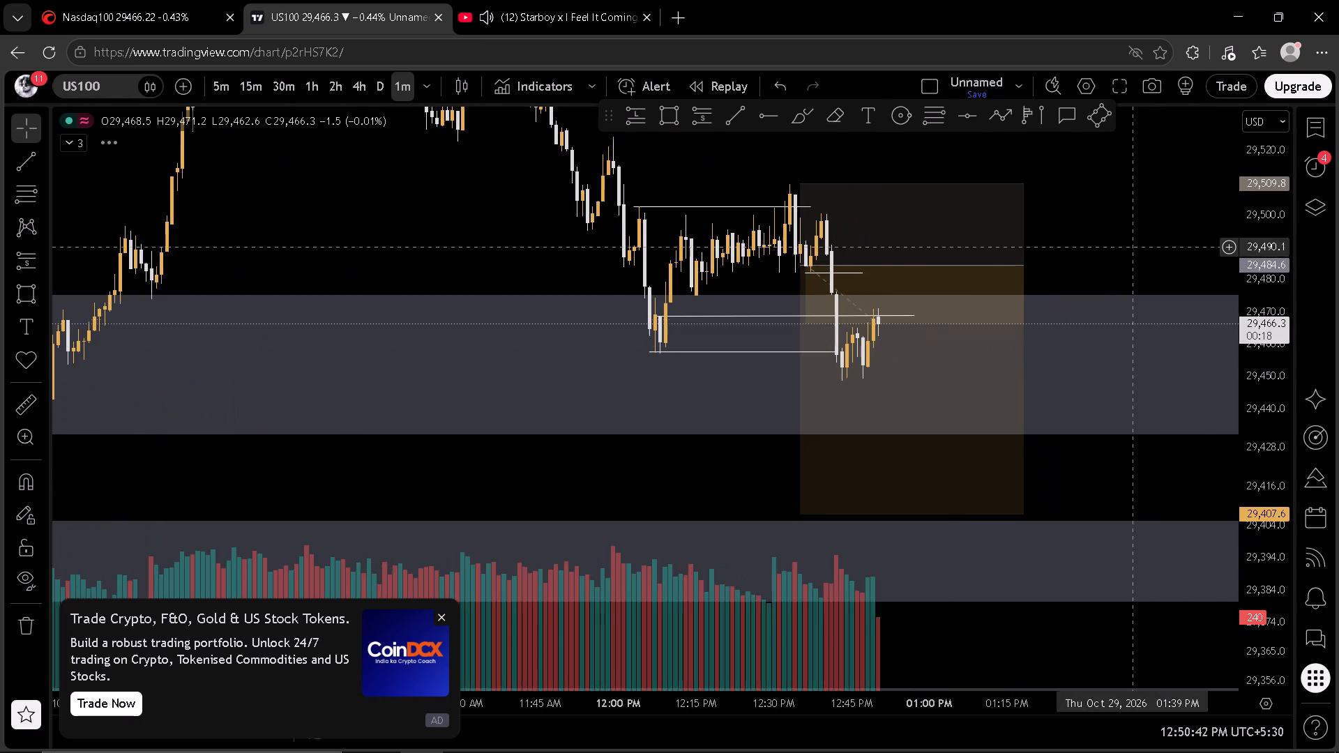
pyautogui.moveTo(1131, 245); pyautogui.dragTo(997, 220)
pyautogui.scroll(-3, 1022, 244)
pyautogui.moveTo(1124, 216); pyautogui.dragTo(1048, 209)
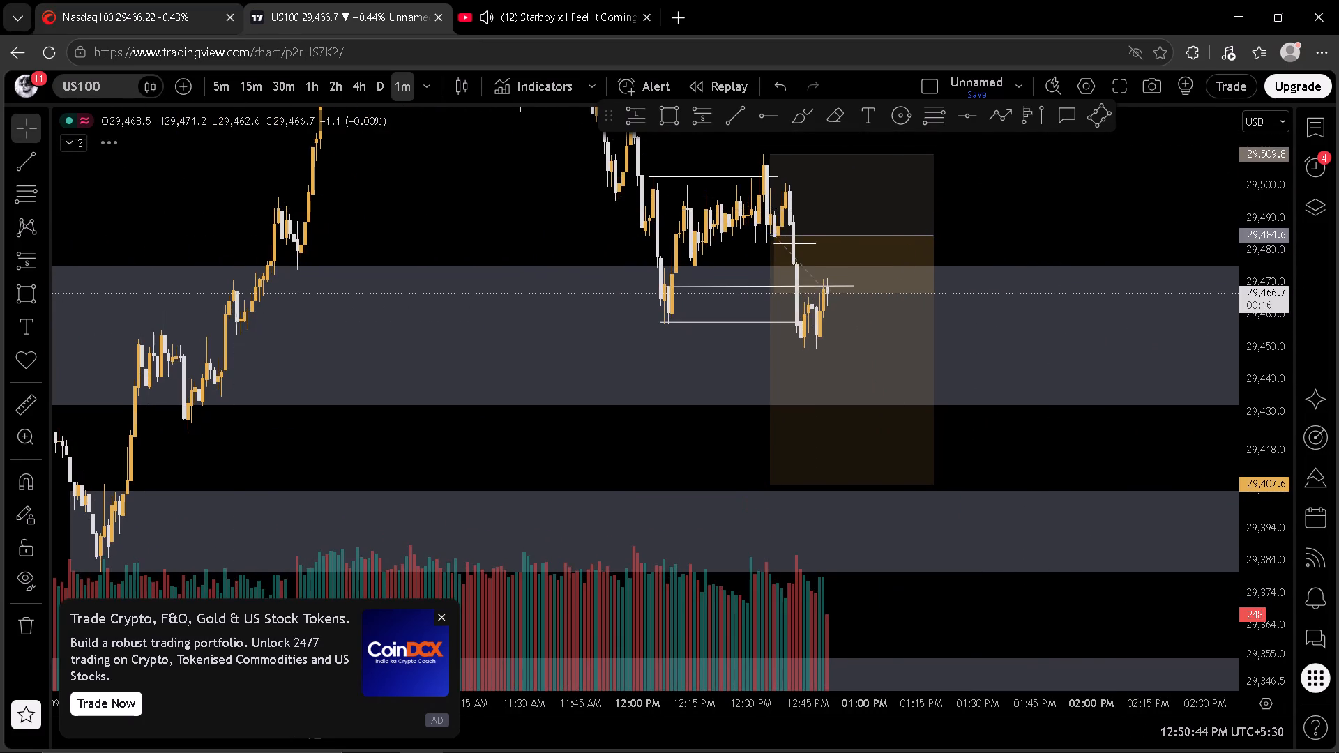
# Switch cTrader's Nasdaq100 chart to the 1-minute period and examine price against the short's entry and stop loss.
pyautogui.click(165, 0)
pyautogui.click(710, 88)
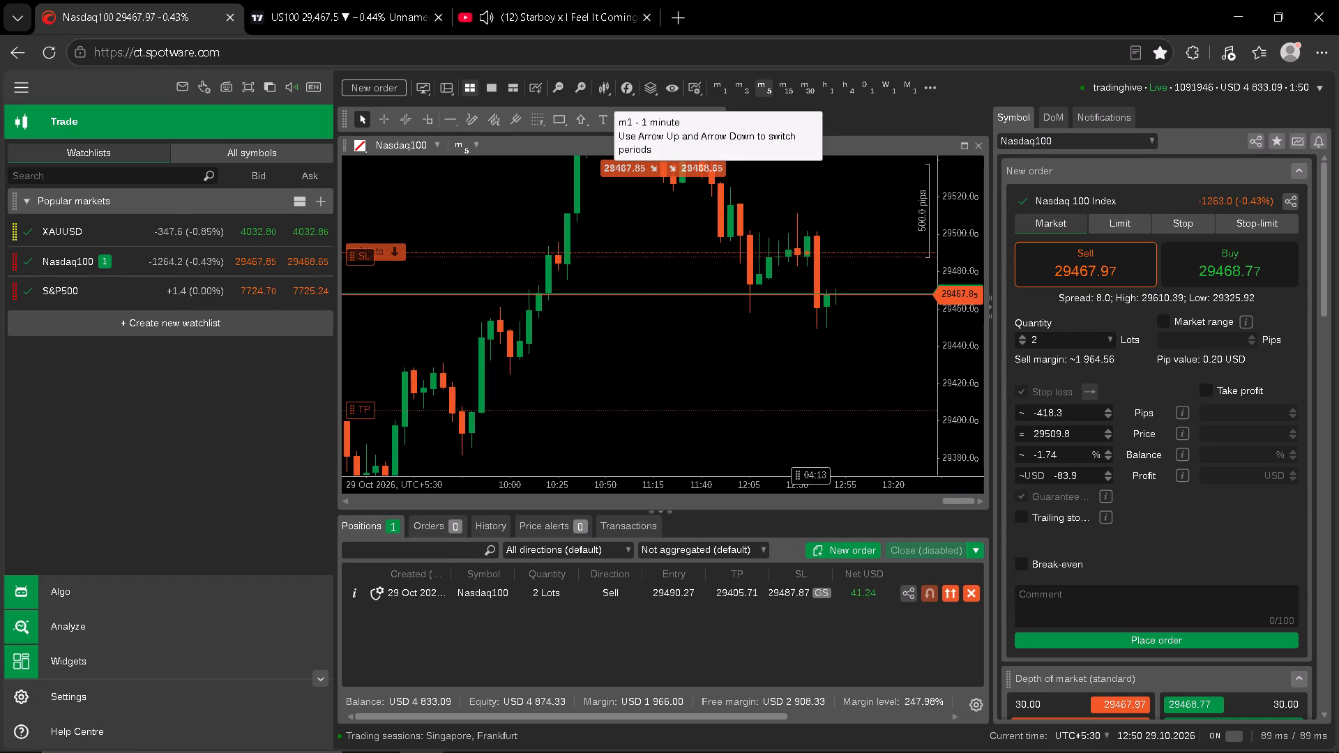
pyautogui.click(724, 85)
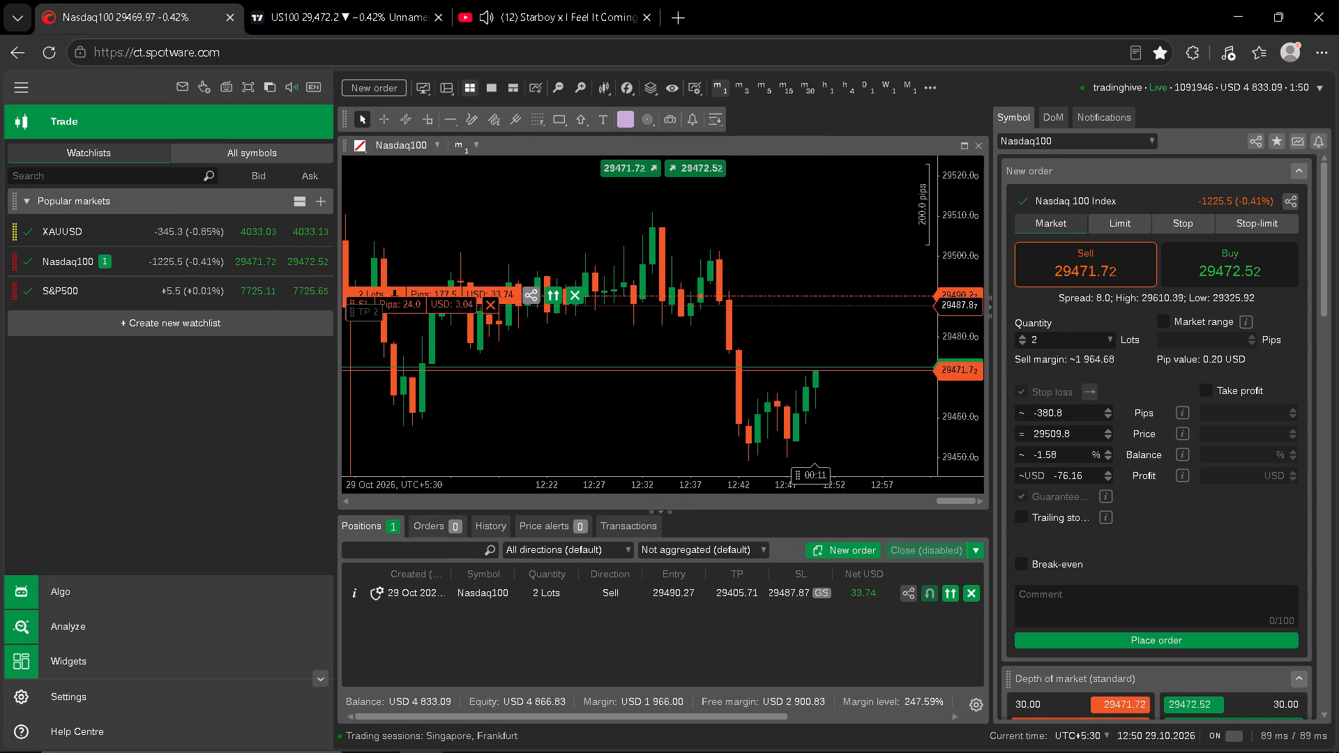
pyautogui.moveTo(971, 365); pyautogui.dragTo(951, 274)
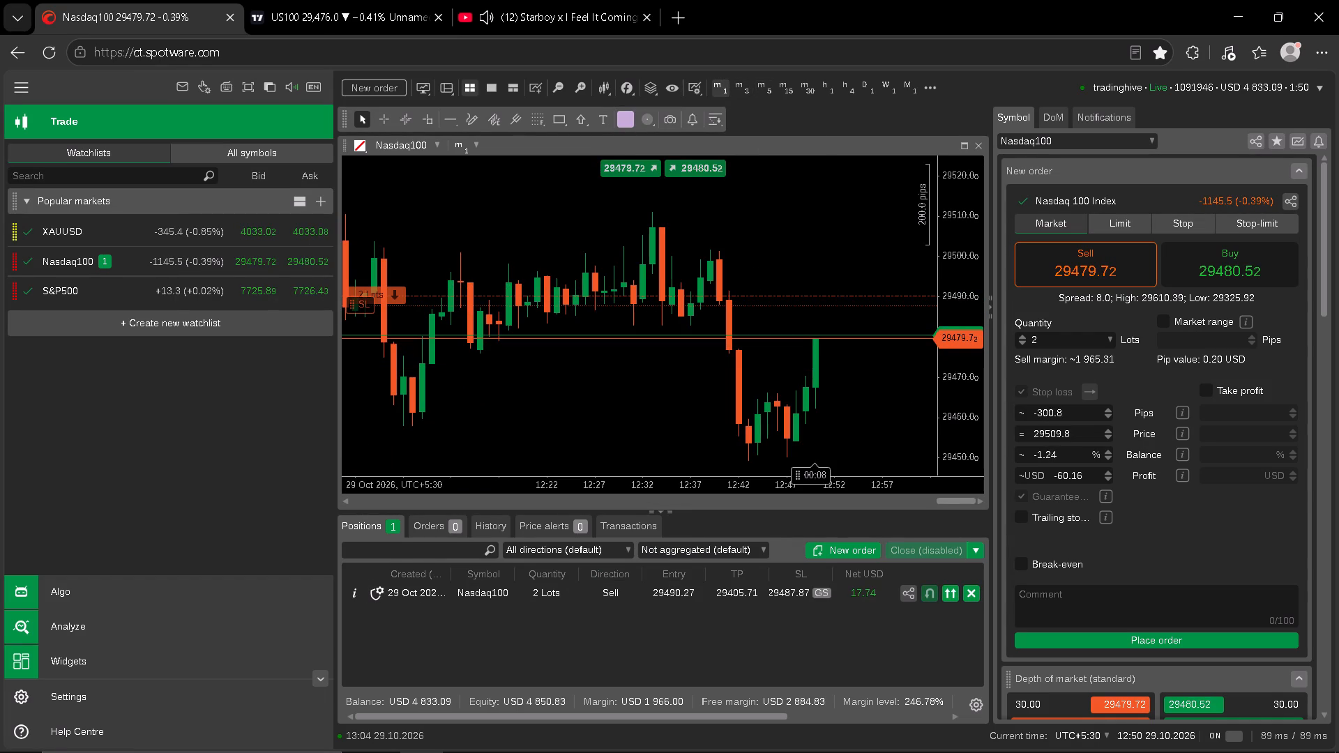
pyautogui.scroll(-2, 888, 386)
pyautogui.moveTo(891, 380); pyautogui.dragTo(886, 330)
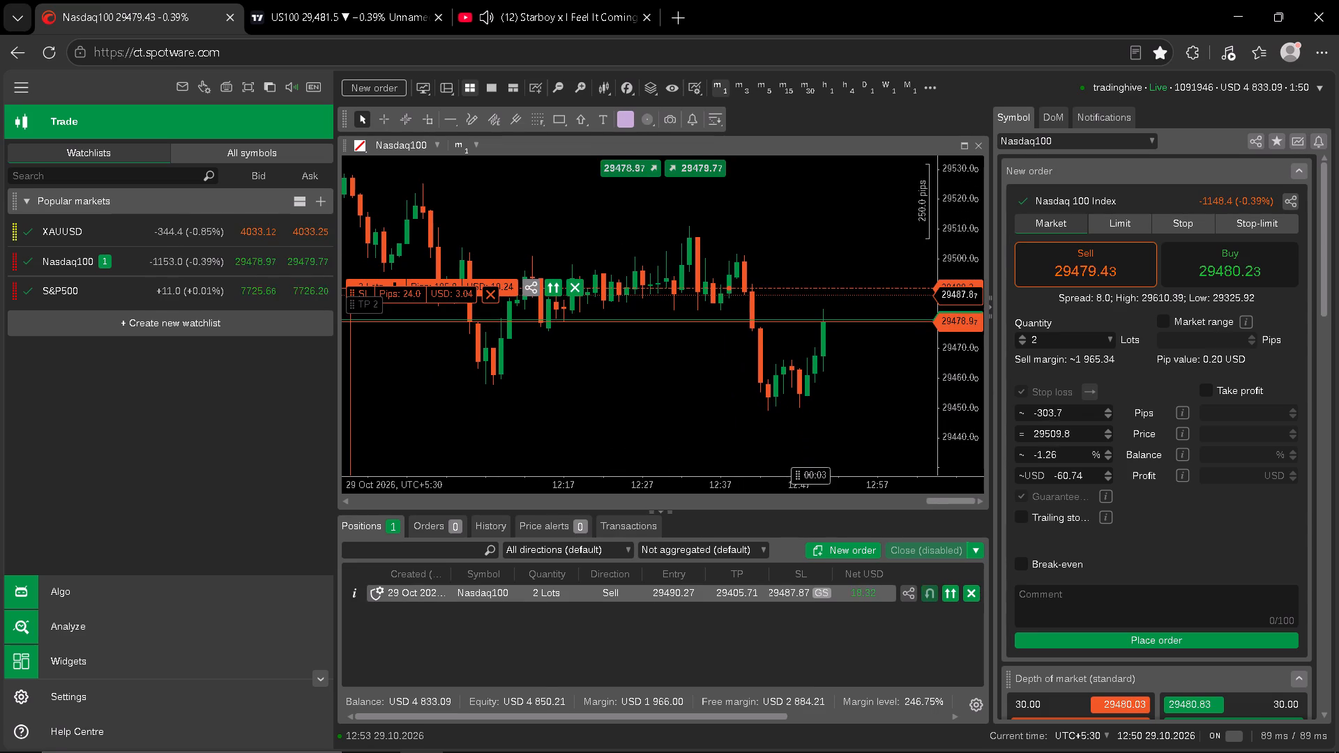
pyautogui.moveTo(926, 356); pyautogui.dragTo(918, 326)
pyautogui.moveTo(964, 346); pyautogui.dragTo(953, 235)
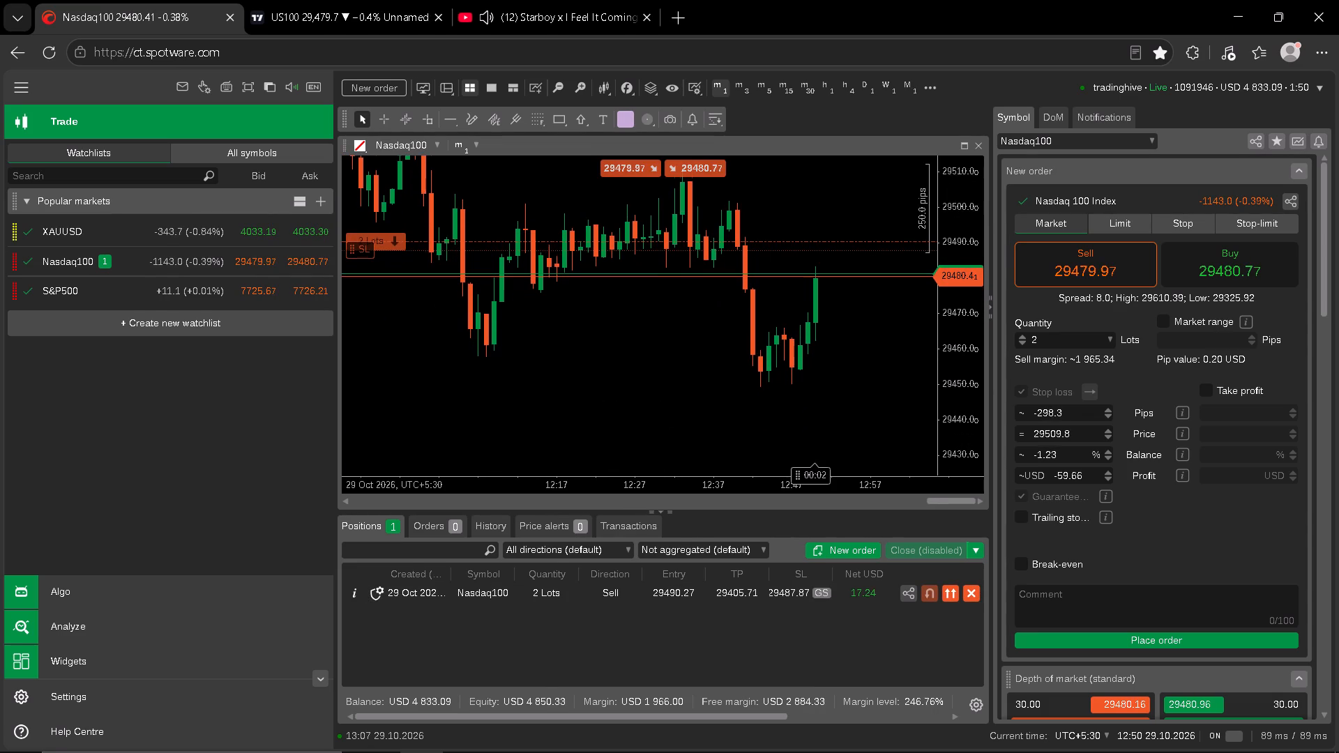
pyautogui.moveTo(953, 235); pyautogui.dragTo(955, 227)
pyautogui.moveTo(878, 299); pyautogui.dragTo(875, 346)
pyautogui.moveTo(875, 346); pyautogui.dragTo(875, 351)
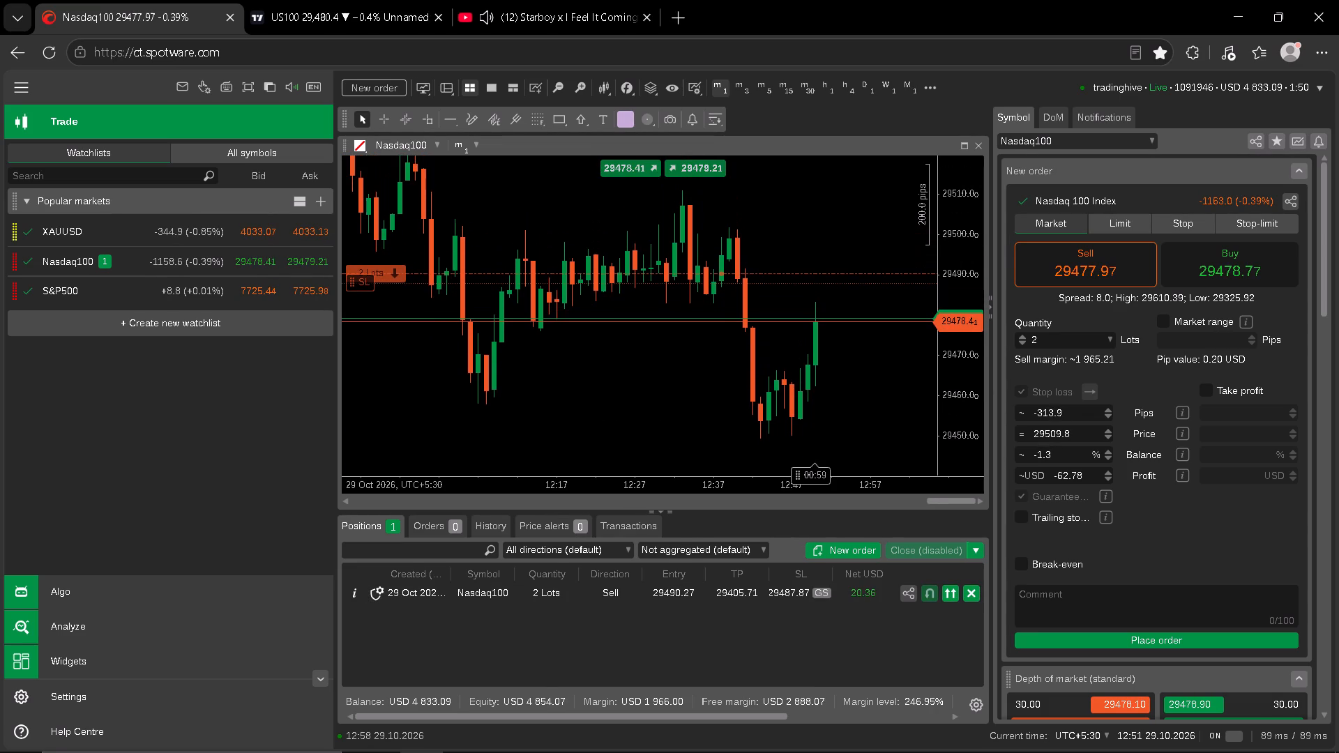
pyautogui.moveTo(875, 351); pyautogui.dragTo(877, 360)
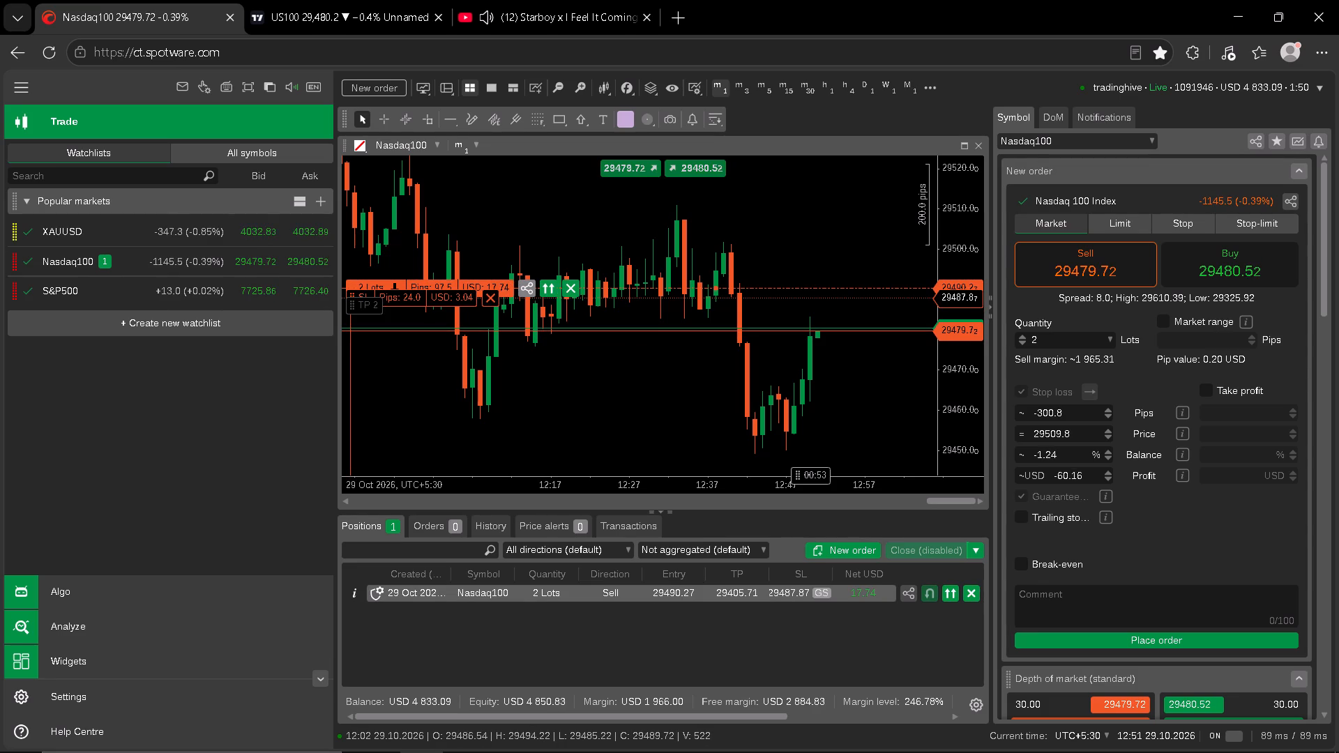
# Move the Nasdaq100 short's stop loss up to 29505.61 on the cTrader chart.
pyautogui.moveTo(432, 301); pyautogui.dragTo(450, 229)
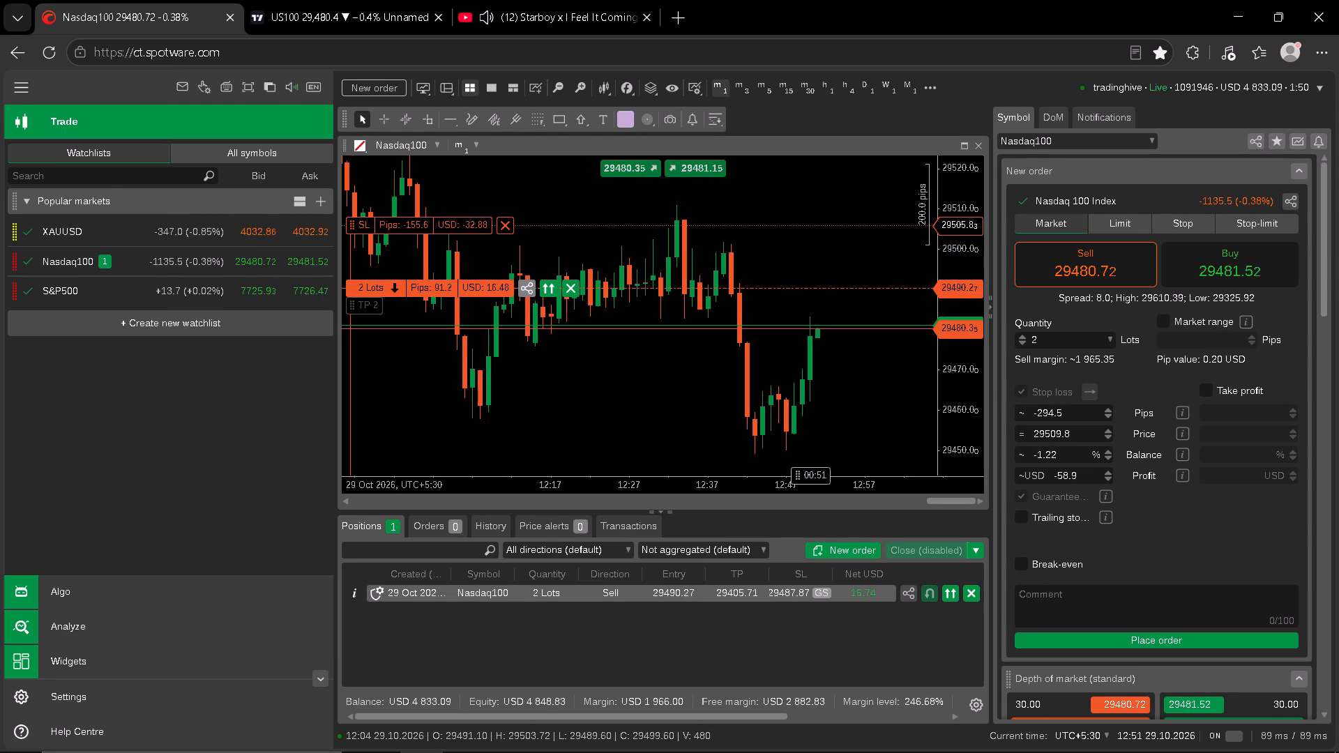
pyautogui.moveTo(450, 229); pyautogui.dragTo(453, 229)
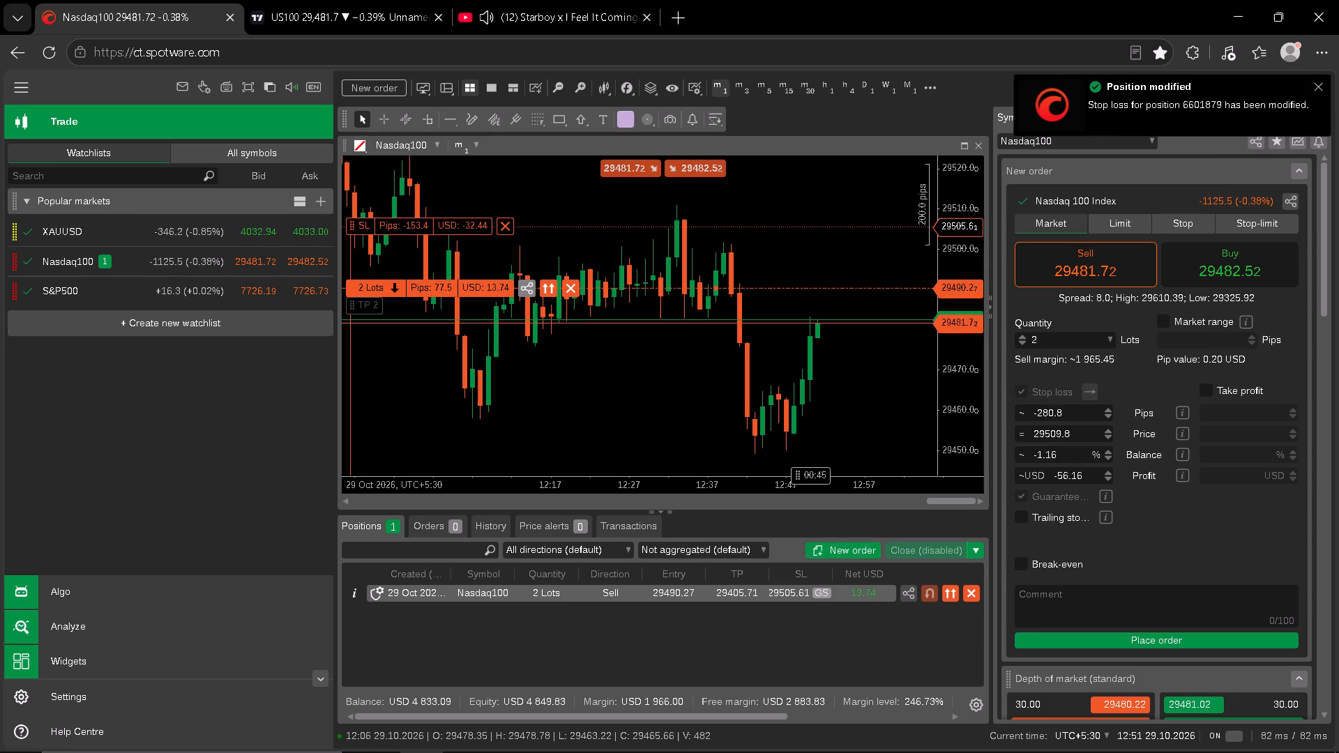
pyautogui.click(624, 389)
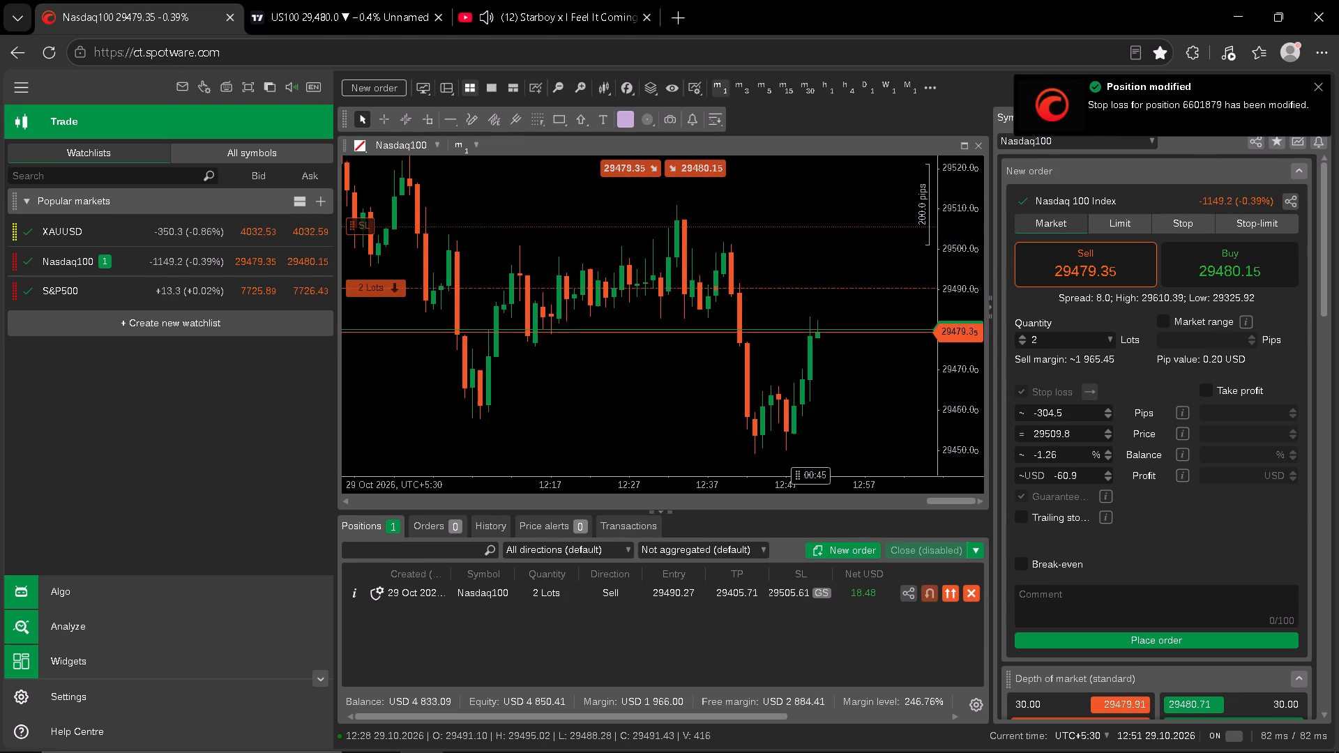
# Examine the 1-minute Nasdaq100 candles against the short's entry and stop-loss lines in cTrader.
pyautogui.moveTo(639, 388); pyautogui.dragTo(637, 374)
pyautogui.moveTo(951, 319); pyautogui.dragTo(952, 342)
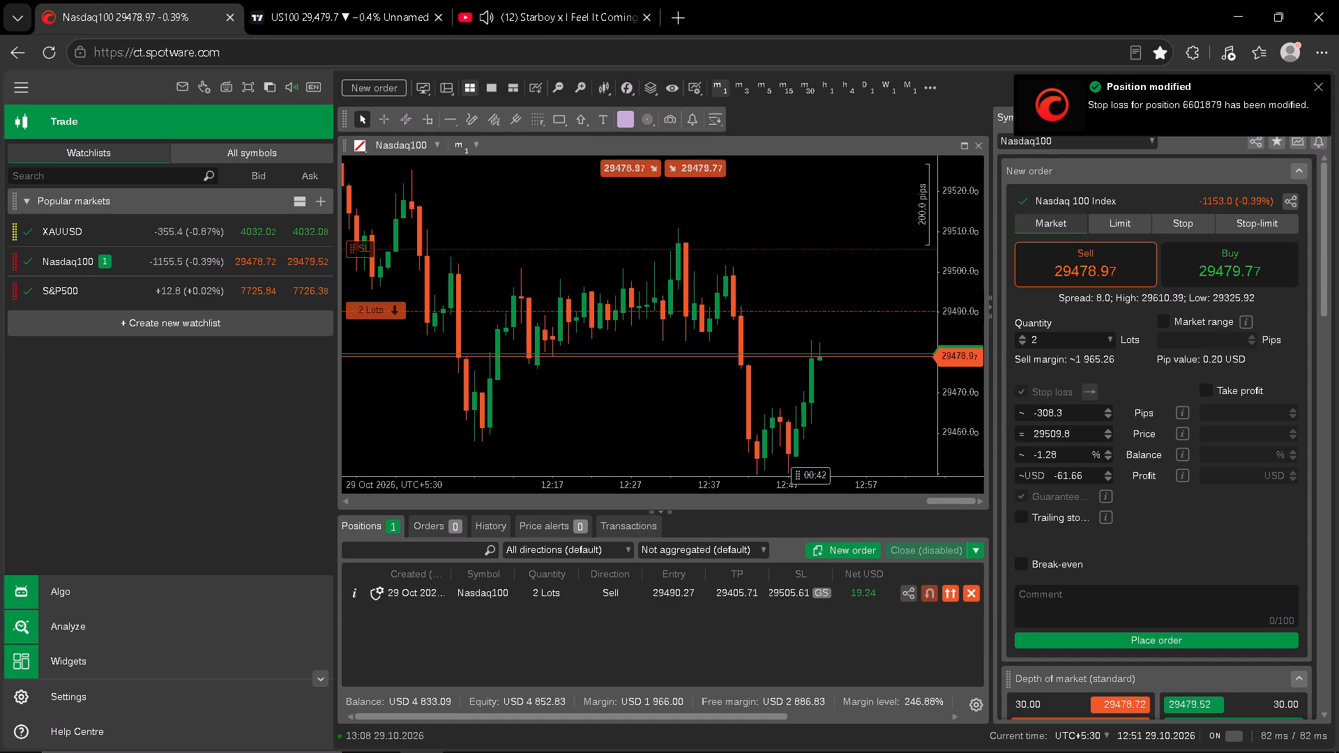
pyautogui.moveTo(952, 342); pyautogui.dragTo(951, 328)
pyautogui.moveTo(964, 360); pyautogui.dragTo(964, 408)
pyautogui.moveTo(892, 413); pyautogui.dragTo(883, 374)
pyautogui.moveTo(819, 378); pyautogui.dragTo(819, 393)
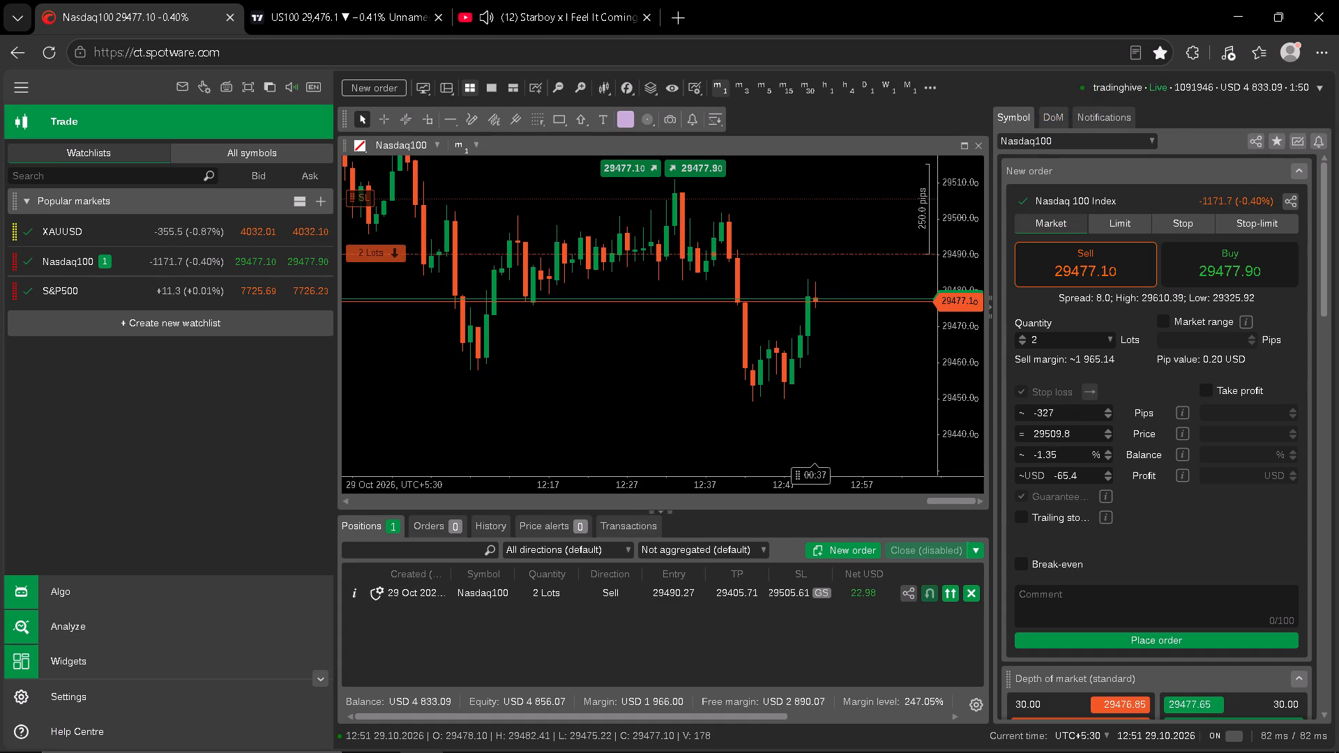
pyautogui.moveTo(819, 393); pyautogui.dragTo(819, 415)
pyautogui.moveTo(824, 406); pyautogui.dragTo(824, 389)
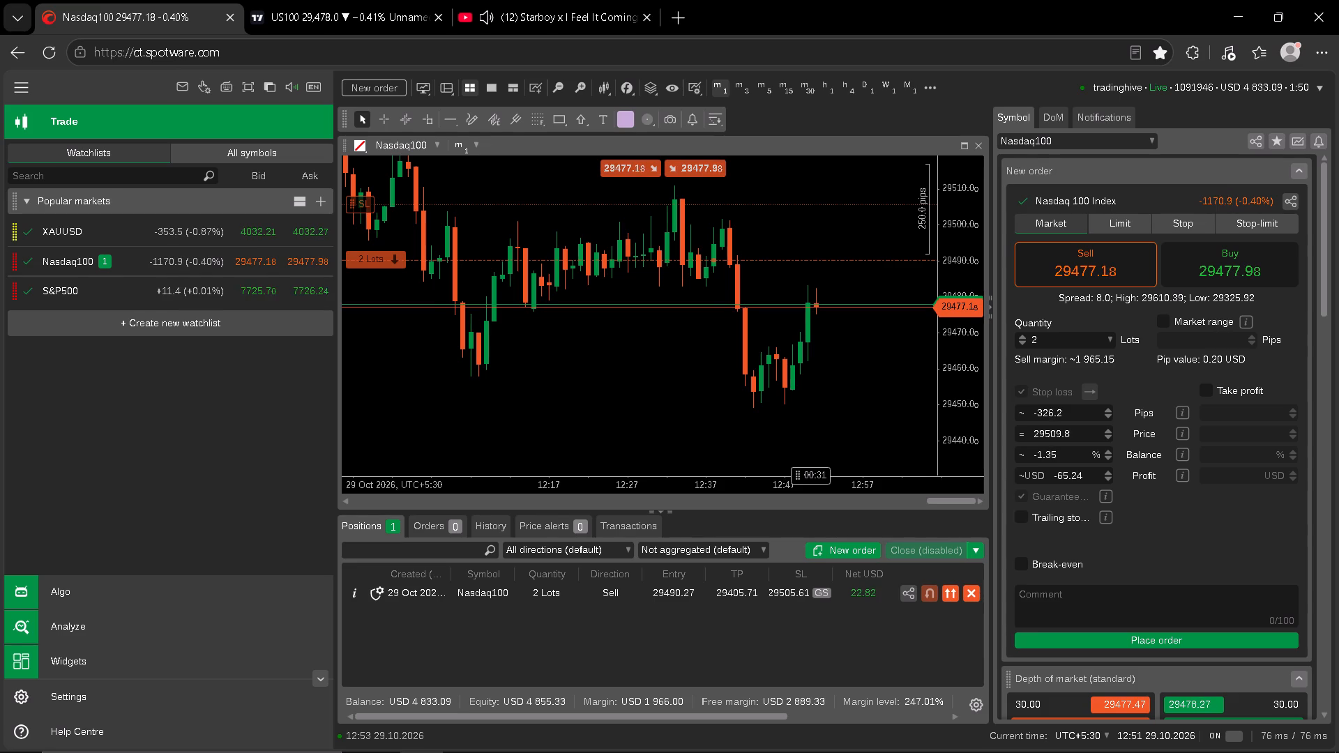
pyautogui.moveTo(971, 318); pyautogui.dragTo(963, 312)
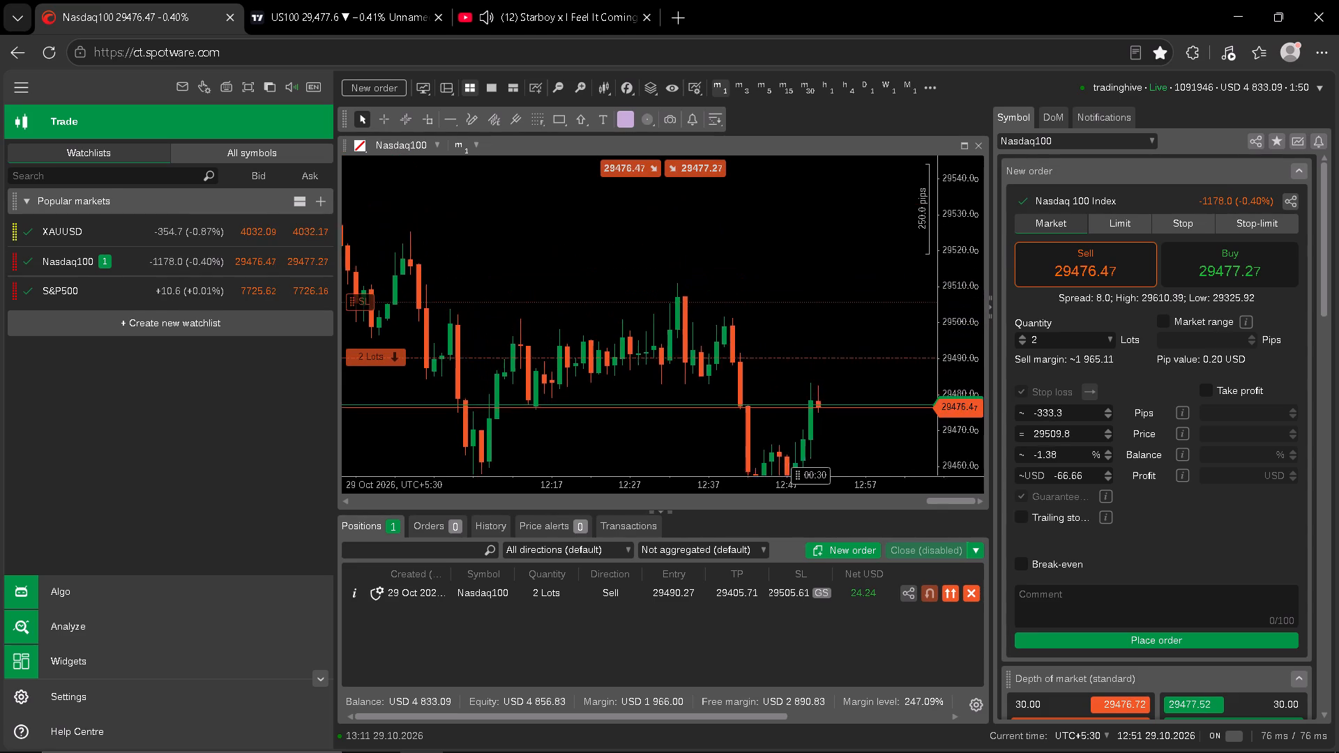
pyautogui.moveTo(963, 312); pyautogui.dragTo(963, 287)
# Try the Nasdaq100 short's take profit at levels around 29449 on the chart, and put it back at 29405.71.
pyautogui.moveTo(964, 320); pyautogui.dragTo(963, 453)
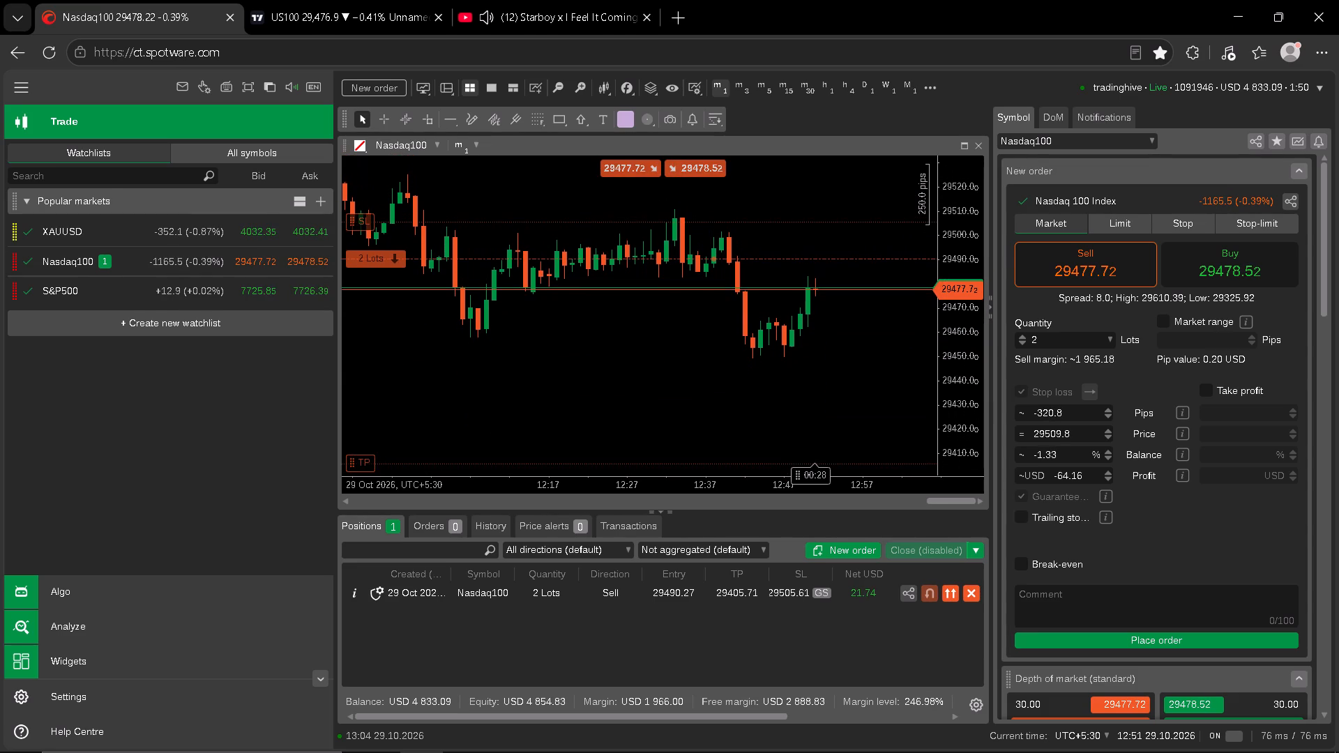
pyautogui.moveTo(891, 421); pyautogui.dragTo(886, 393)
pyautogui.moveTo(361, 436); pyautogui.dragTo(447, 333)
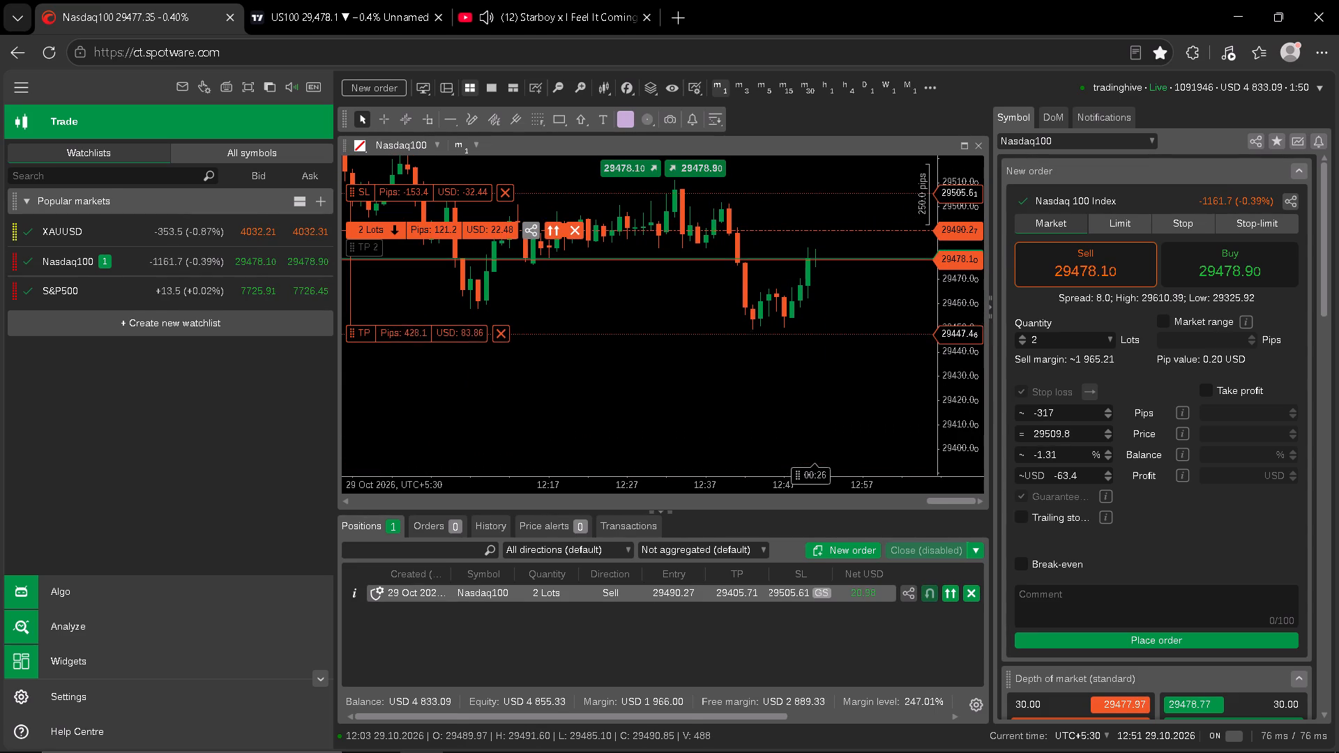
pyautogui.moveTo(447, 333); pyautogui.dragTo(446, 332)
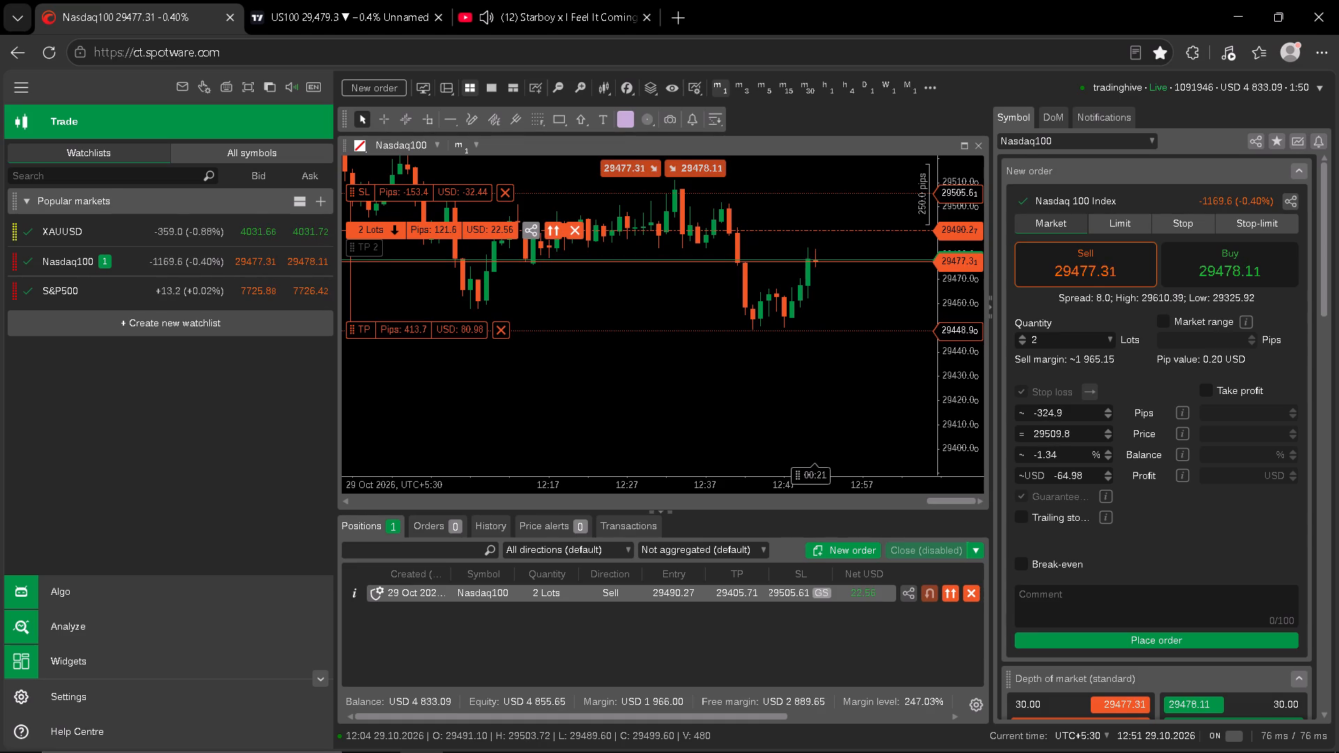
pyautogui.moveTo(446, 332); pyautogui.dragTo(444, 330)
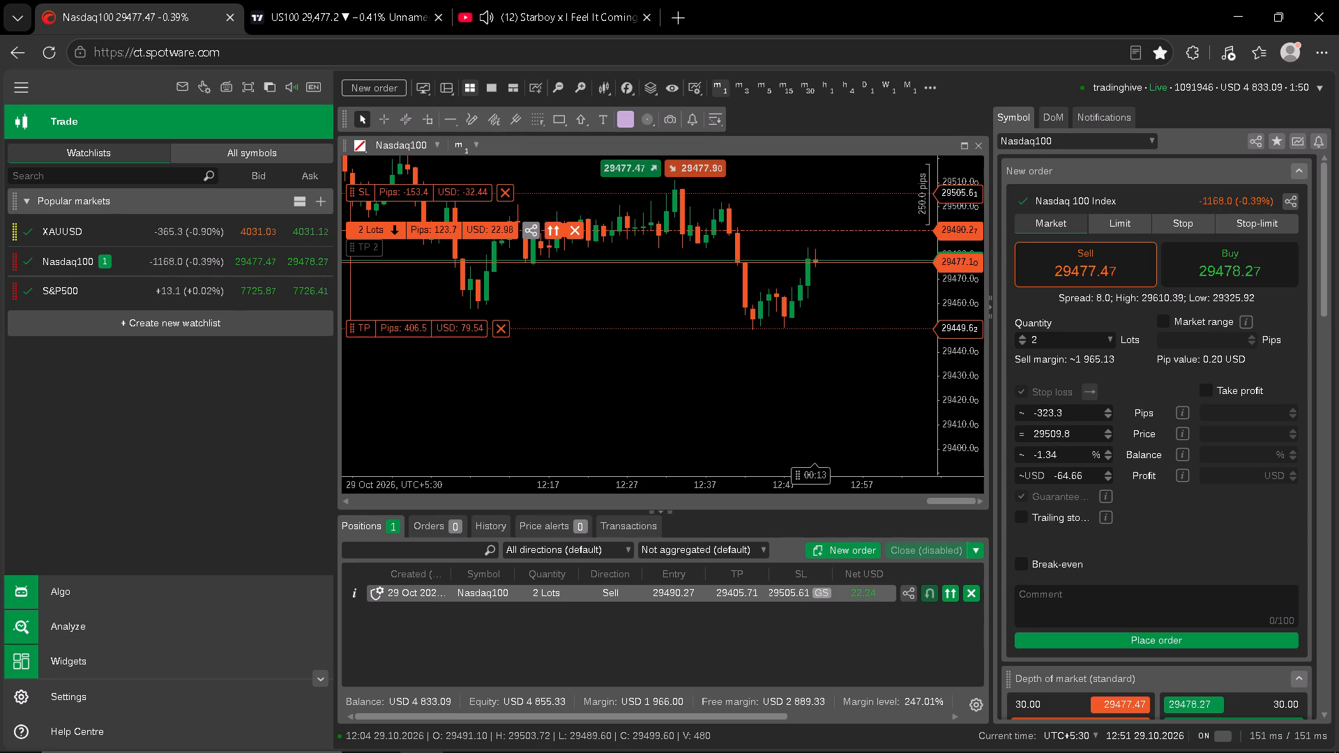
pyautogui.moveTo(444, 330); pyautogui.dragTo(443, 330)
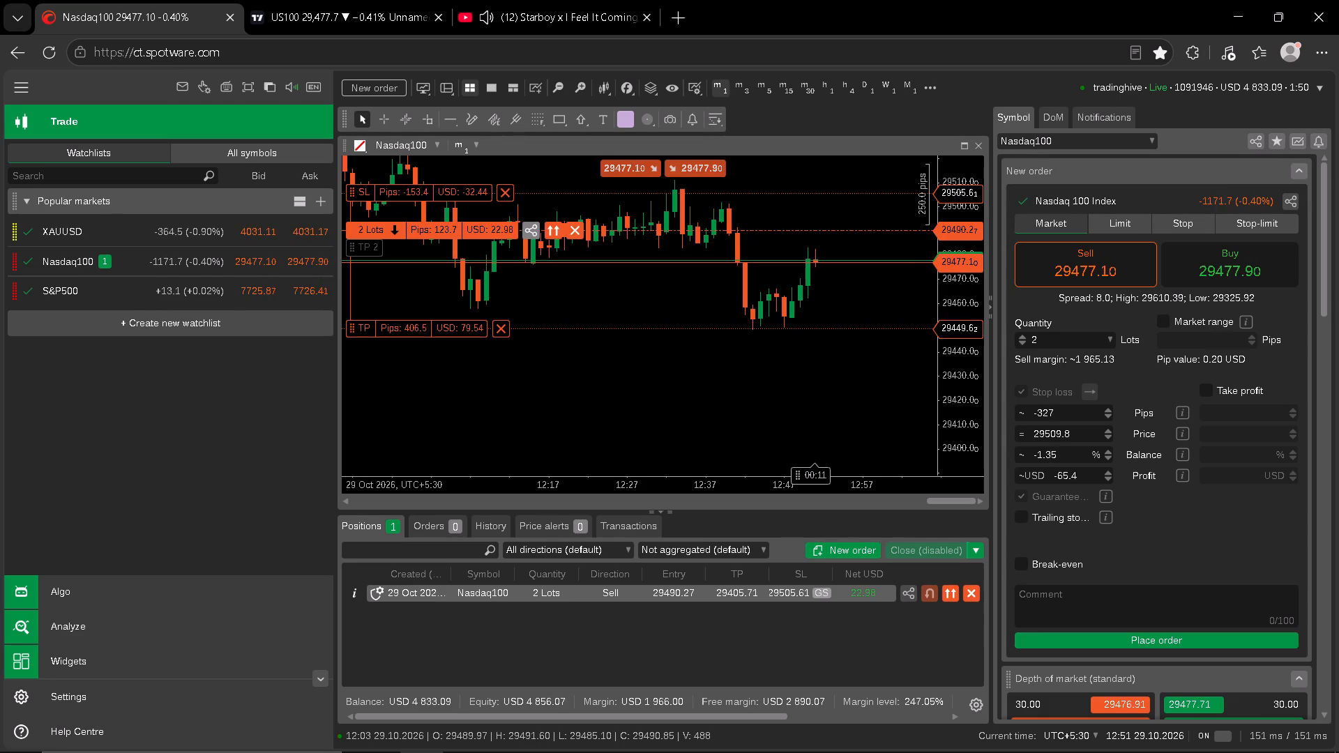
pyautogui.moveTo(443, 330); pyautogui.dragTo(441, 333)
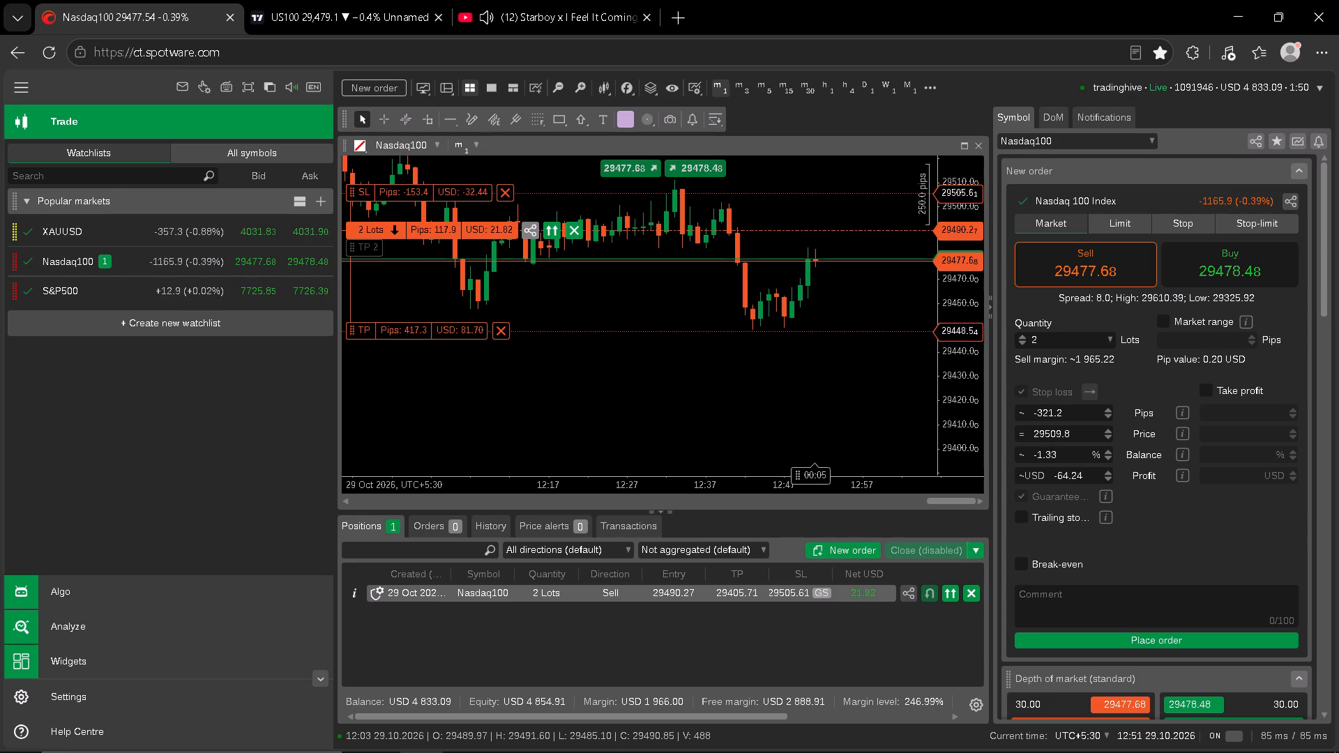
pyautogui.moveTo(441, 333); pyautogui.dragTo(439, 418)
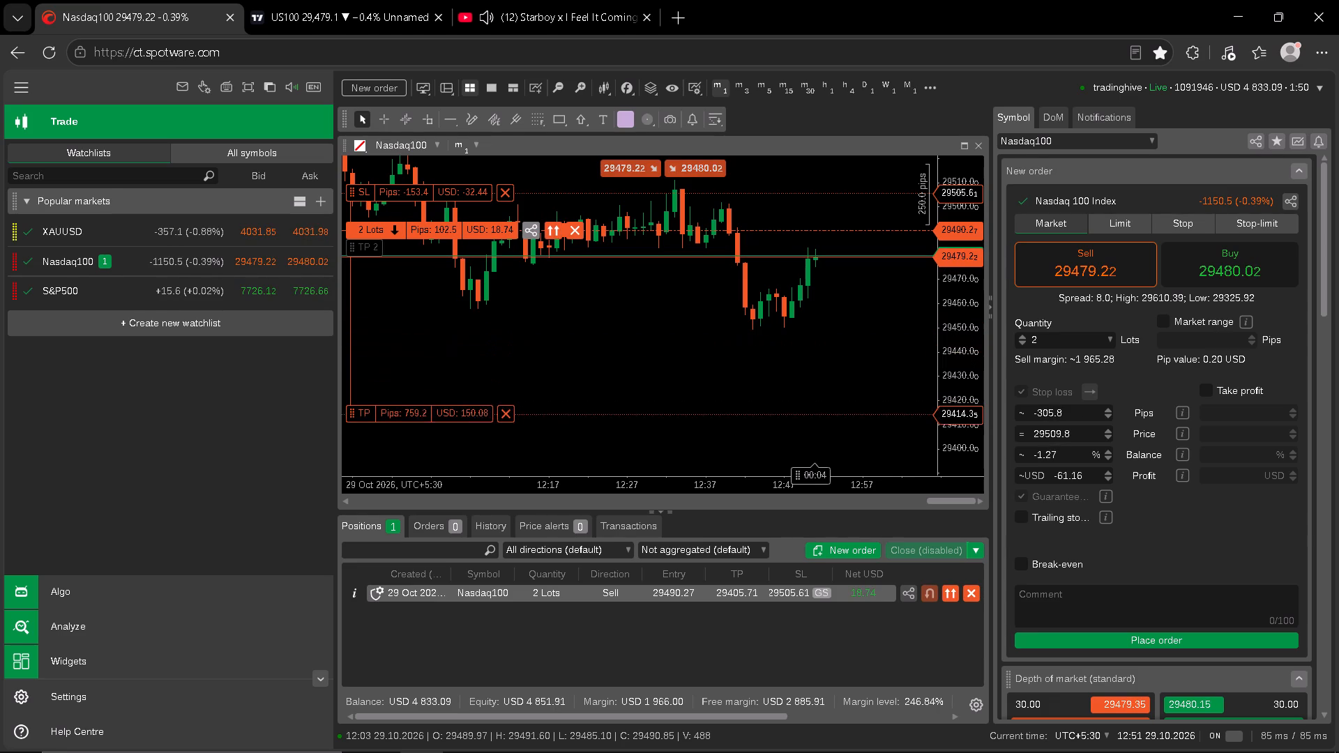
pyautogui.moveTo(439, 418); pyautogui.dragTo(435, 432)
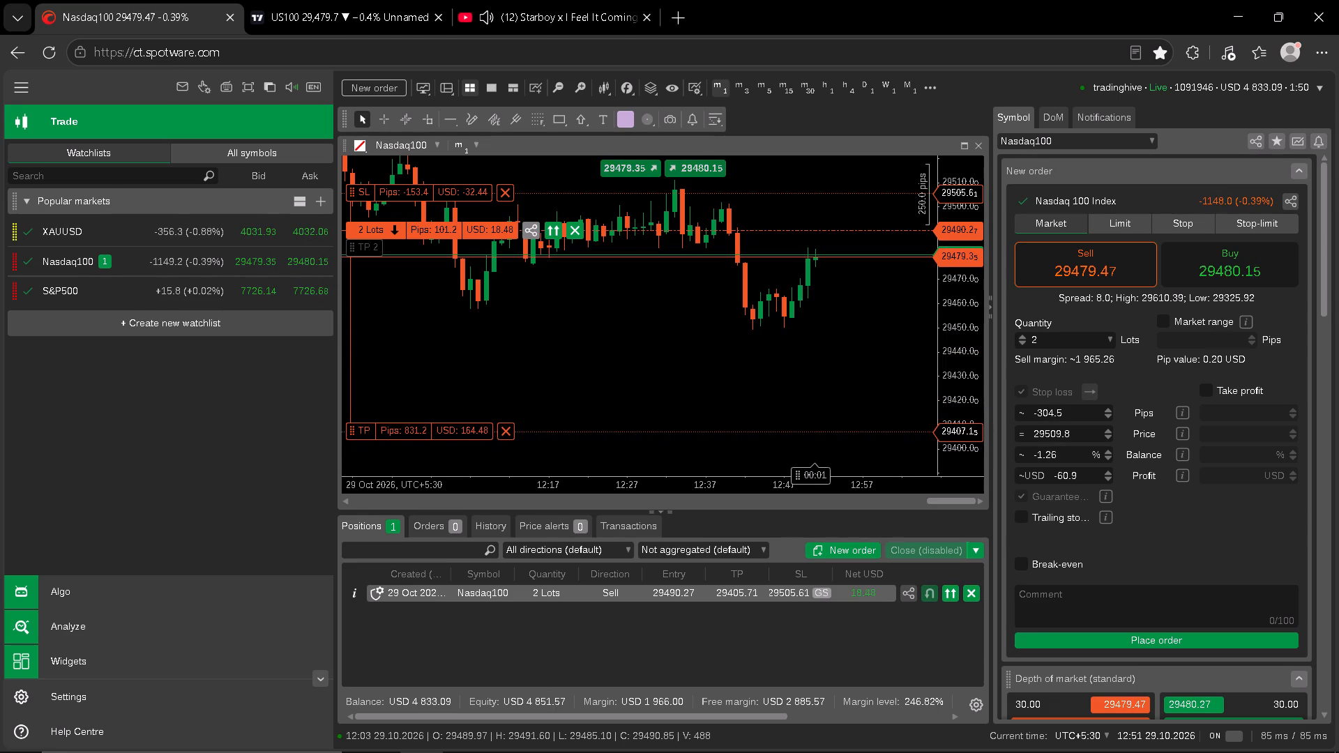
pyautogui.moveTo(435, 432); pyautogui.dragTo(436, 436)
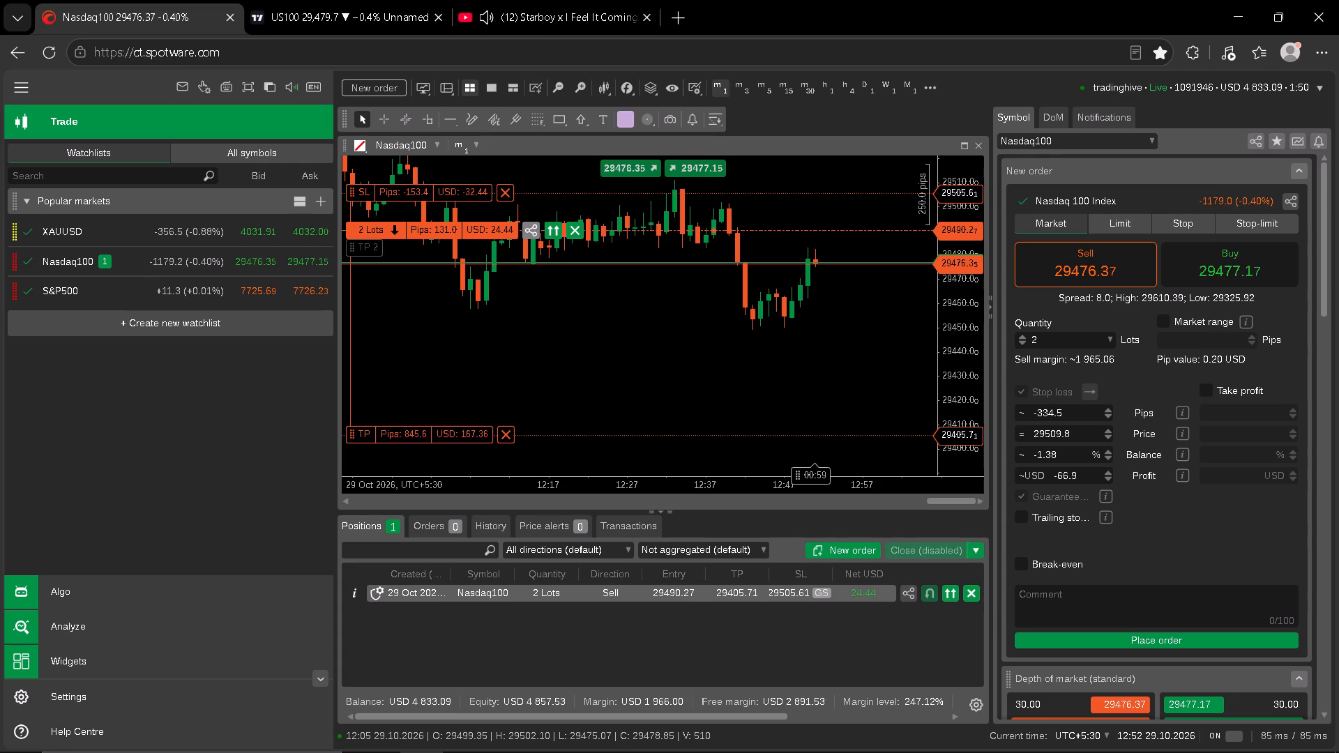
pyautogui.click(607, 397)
# Examine the 1-minute Nasdaq100 price between the short's entry and take-profit lines.
pyautogui.moveTo(963, 374); pyautogui.dragTo(962, 326)
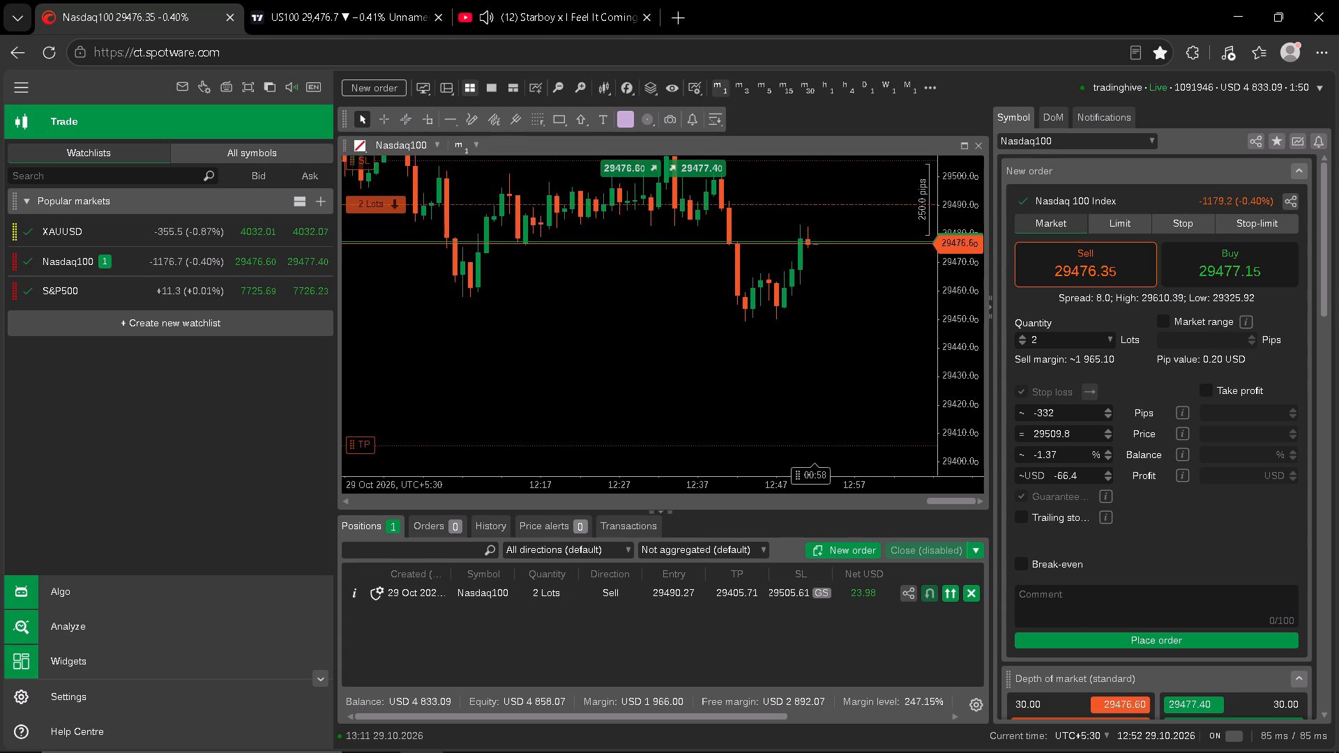
pyautogui.moveTo(890, 337); pyautogui.dragTo(869, 349)
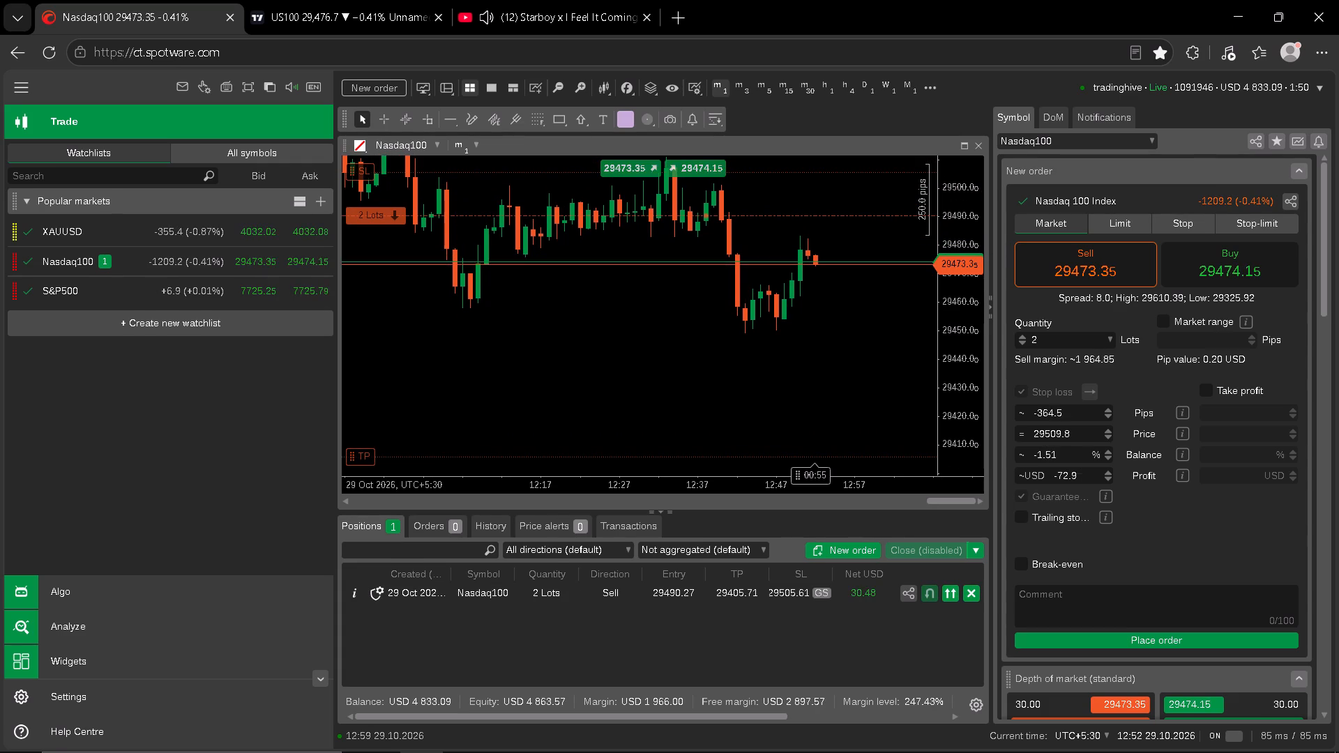
pyautogui.moveTo(962, 337); pyautogui.dragTo(957, 315)
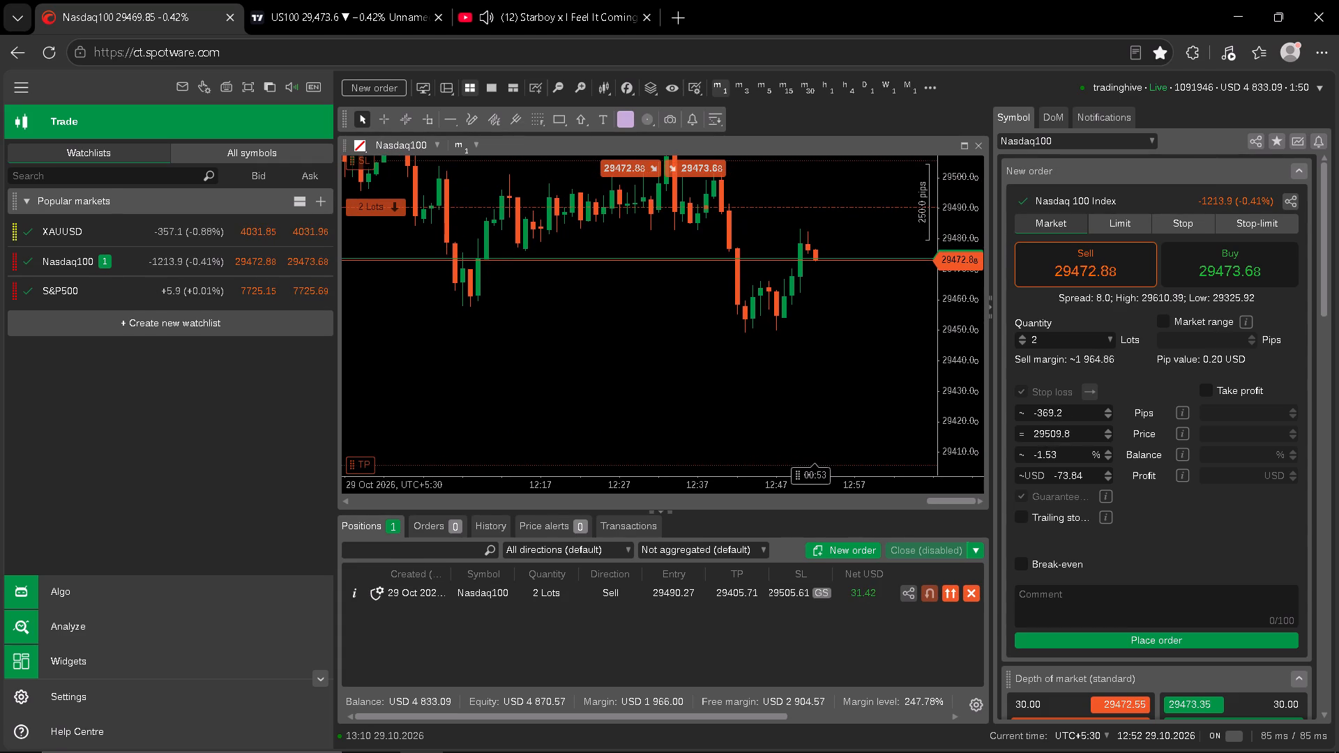
pyautogui.moveTo(889, 342); pyautogui.dragTo(884, 309)
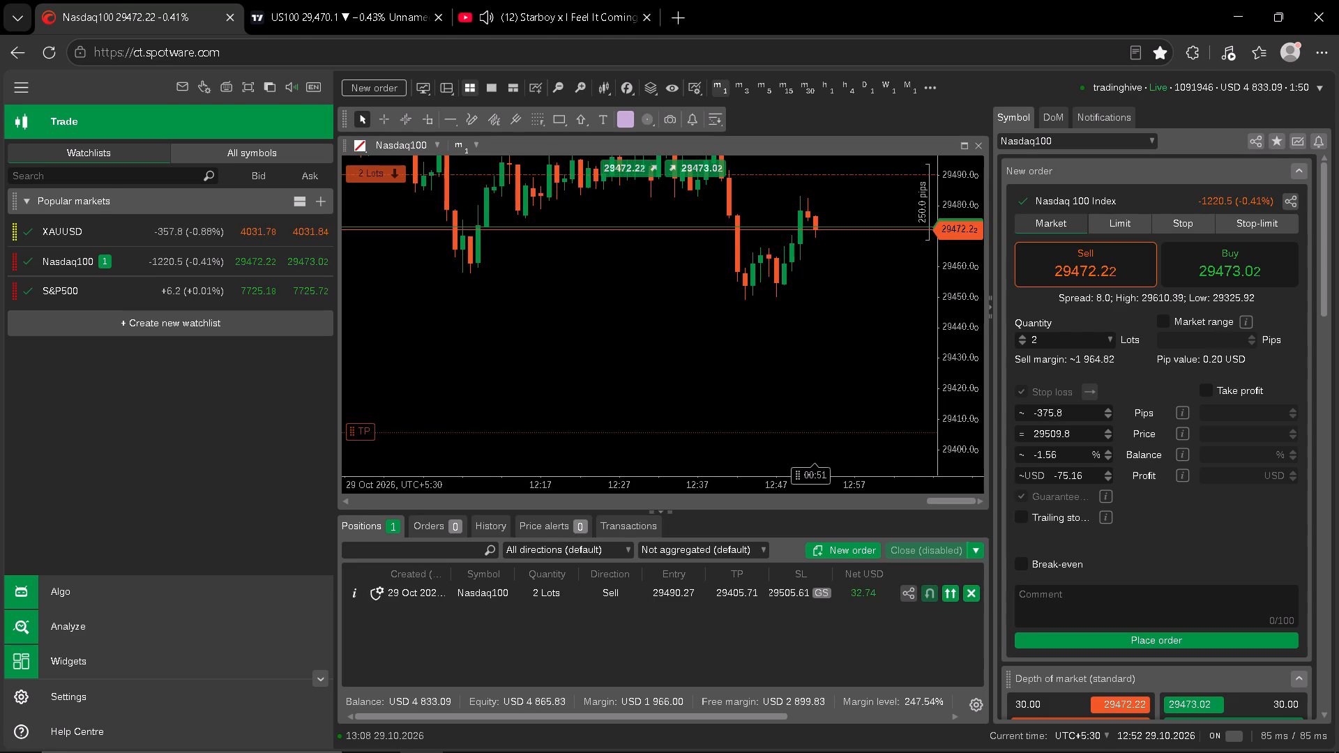
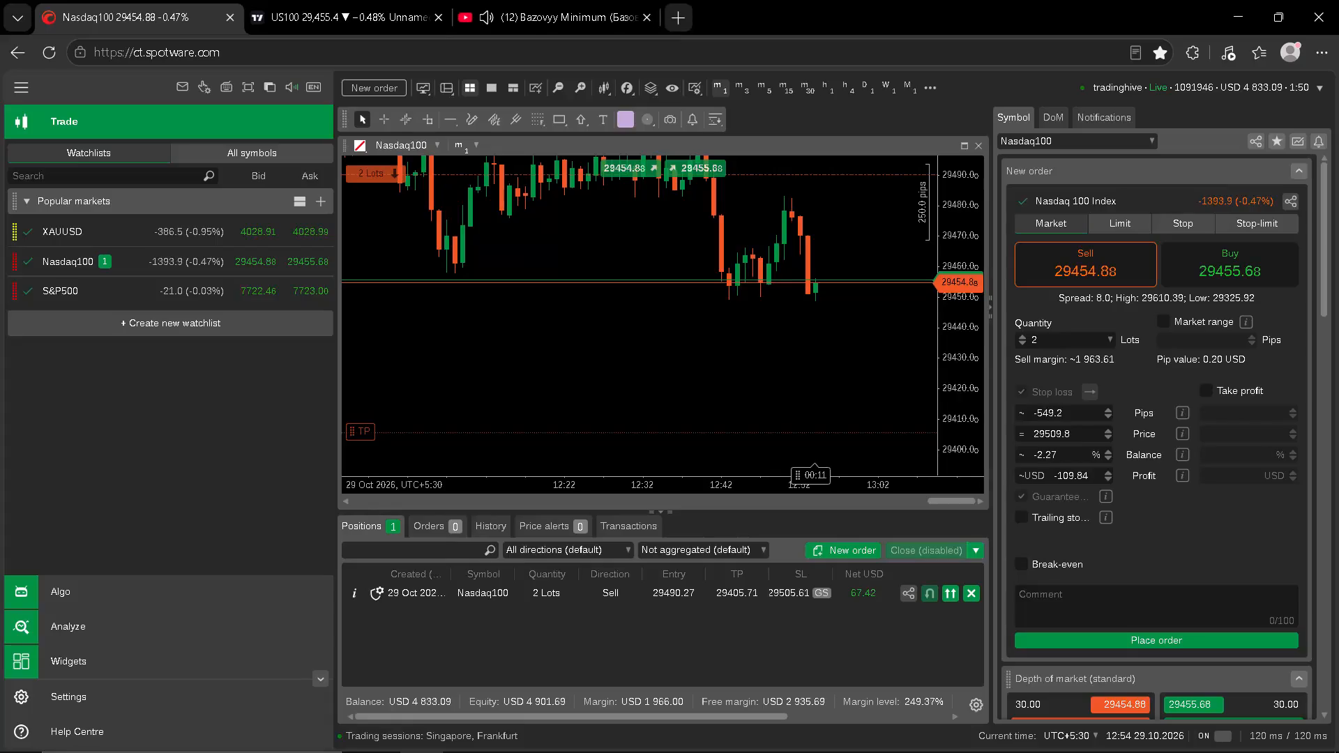
# Open Instagram in a new browser tab and go to its login page.
pyautogui.click(680, 10)
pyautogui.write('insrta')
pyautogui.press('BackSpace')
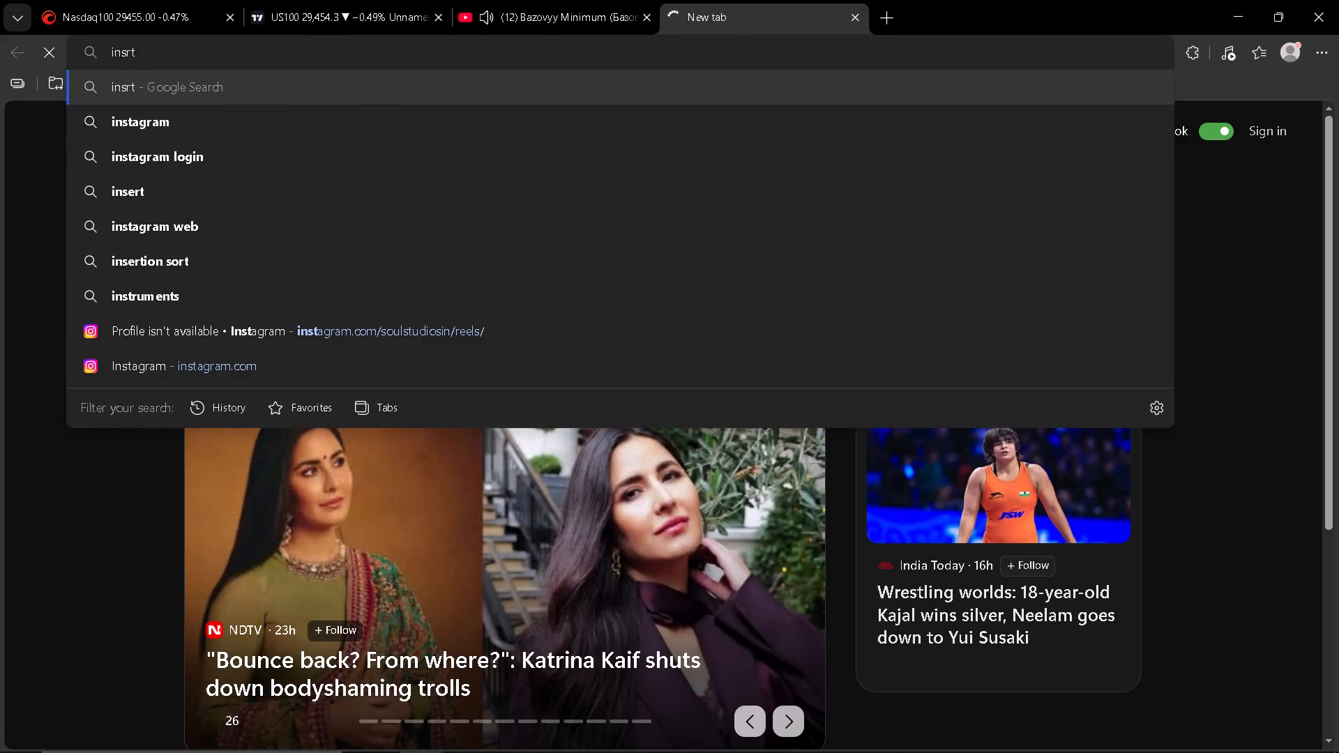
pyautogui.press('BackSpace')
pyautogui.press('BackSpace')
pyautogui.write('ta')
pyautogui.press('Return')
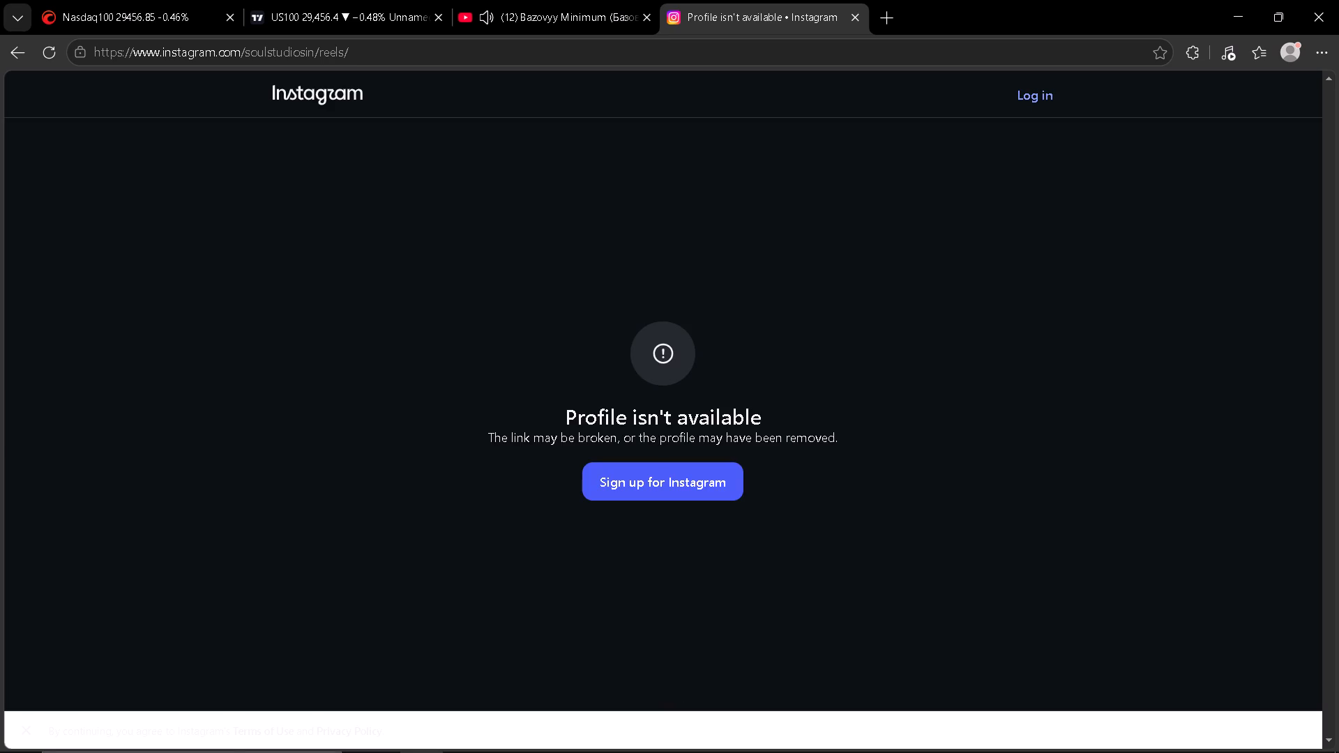
pyautogui.click(1041, 107)
pyautogui.click(1038, 102)
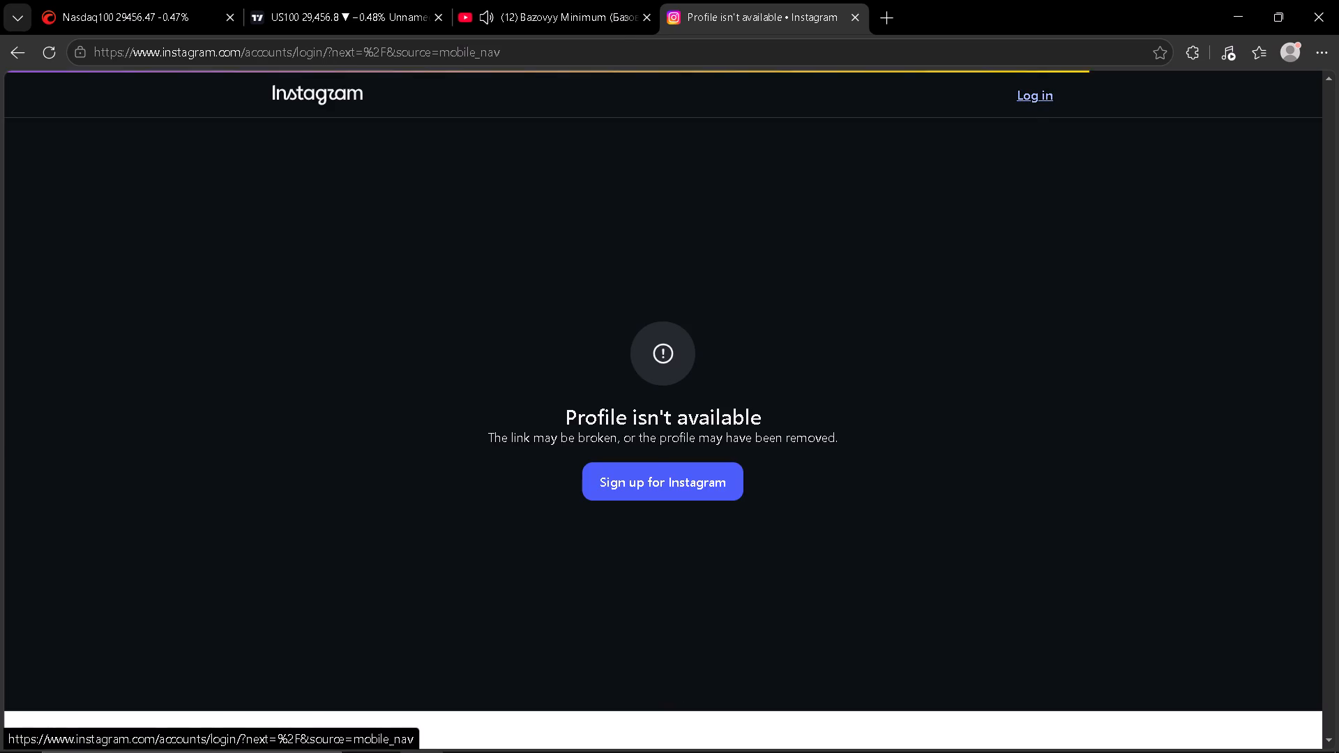
# Check the open Nasdaq100 short in cTrader and examine the 1-minute US100 chart in TradingView.
pyautogui.click(138, 0)
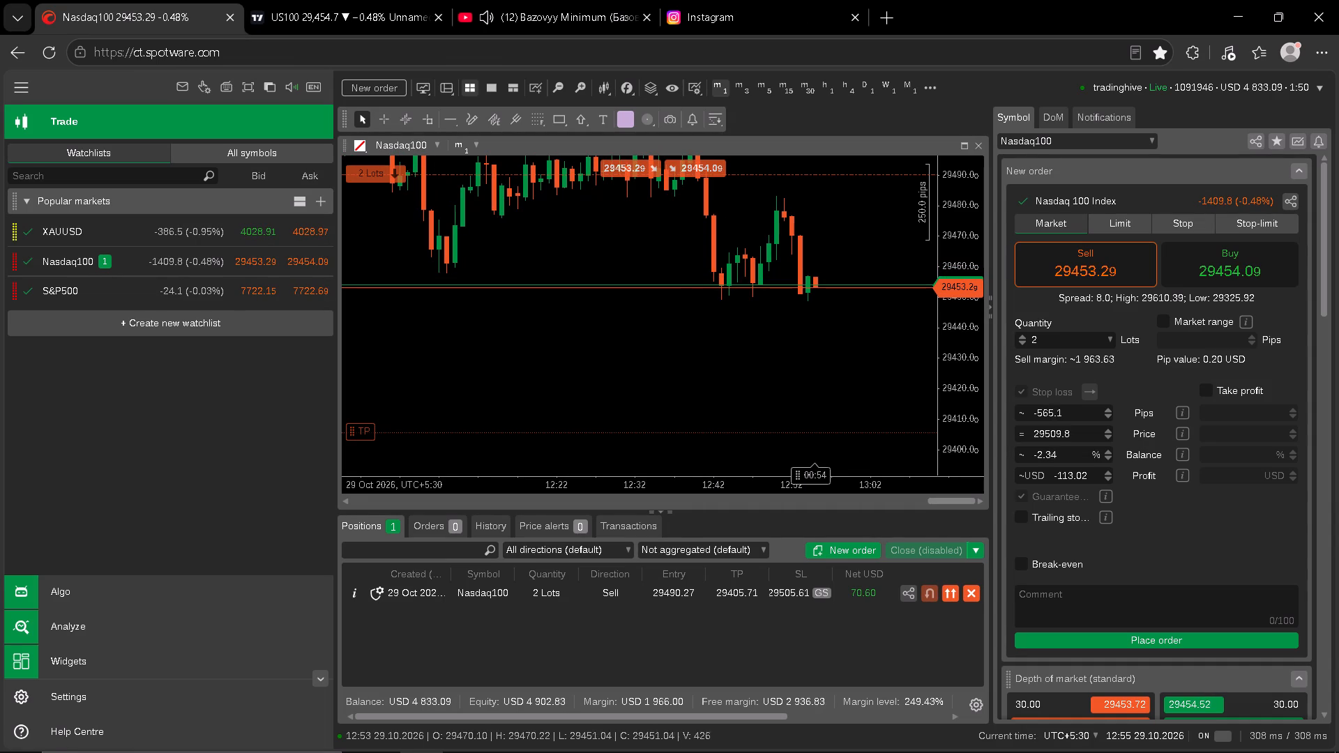
pyautogui.click(321, 0)
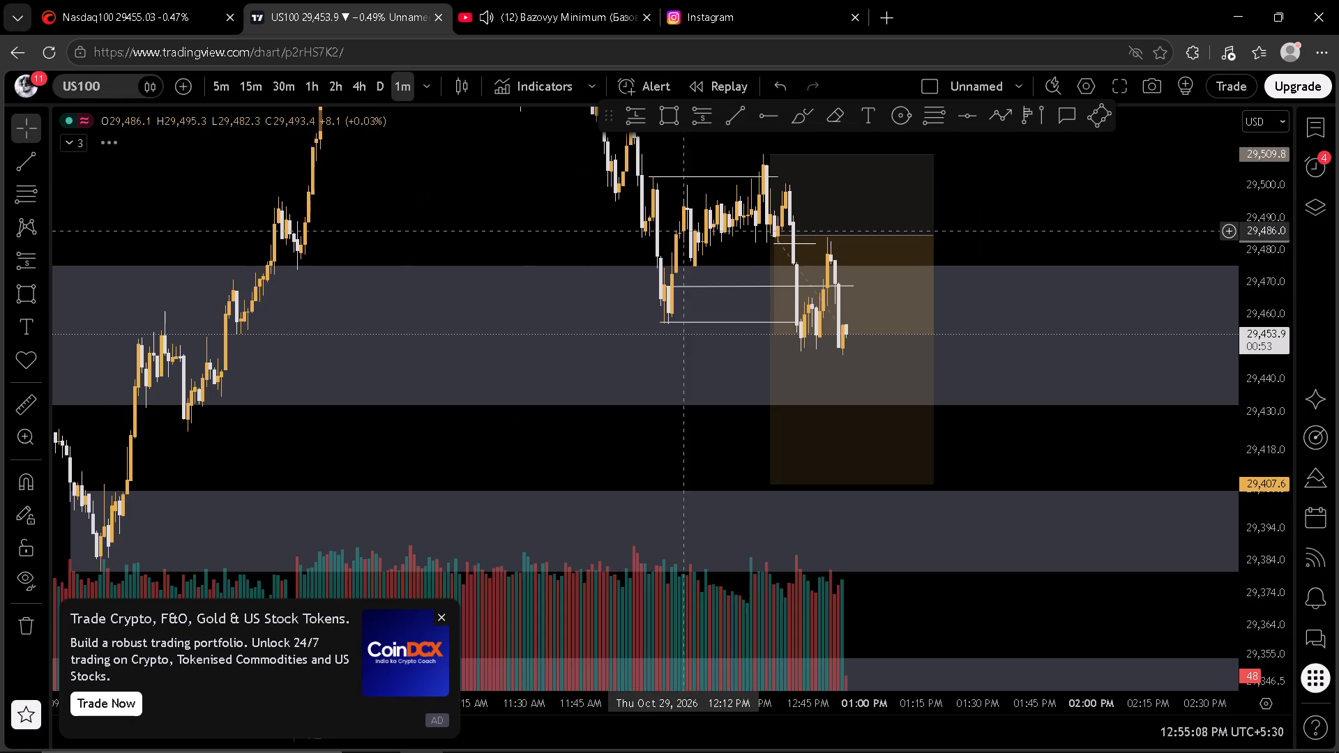
# Draw a short horizontal trend line at about 29,448 under the latest lows on the 1-minute US100 chart.
pyautogui.scroll(3, 757, 289)
pyautogui.click(743, 105)
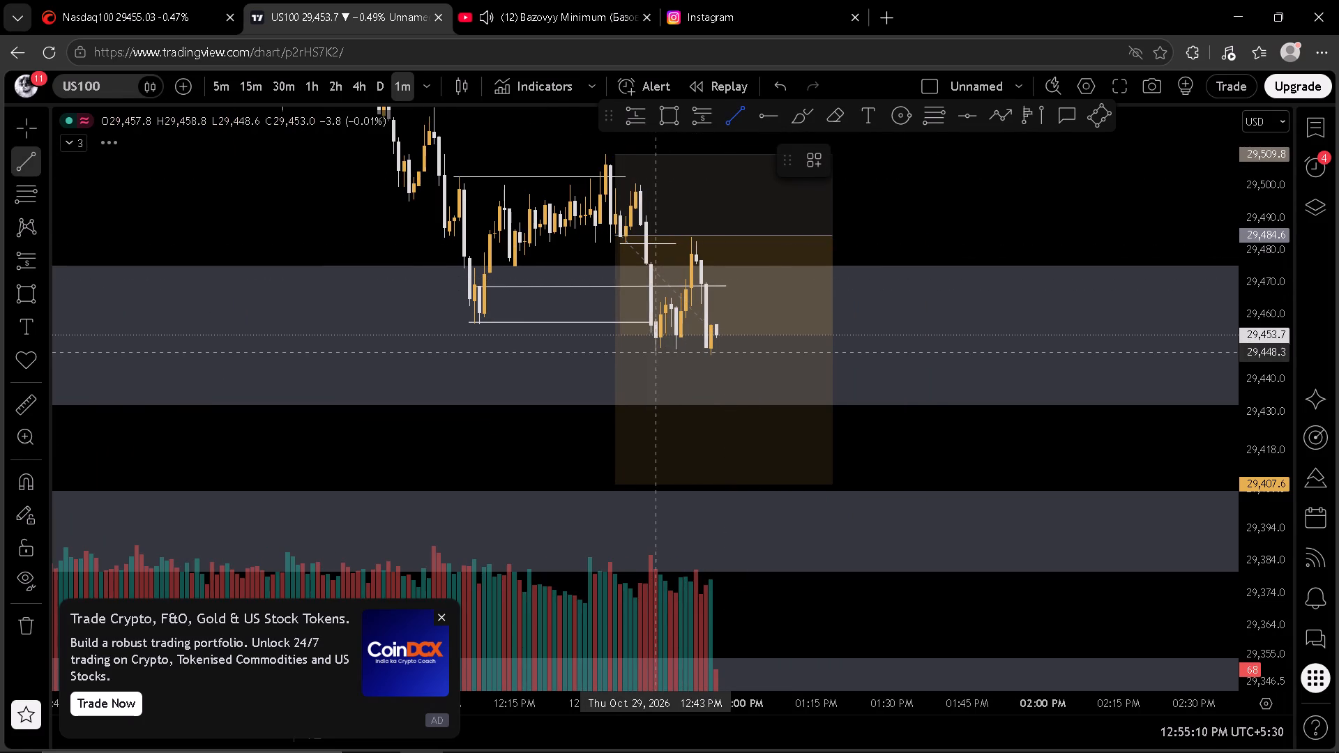
pyautogui.click(655, 351)
pyautogui.click(729, 351)
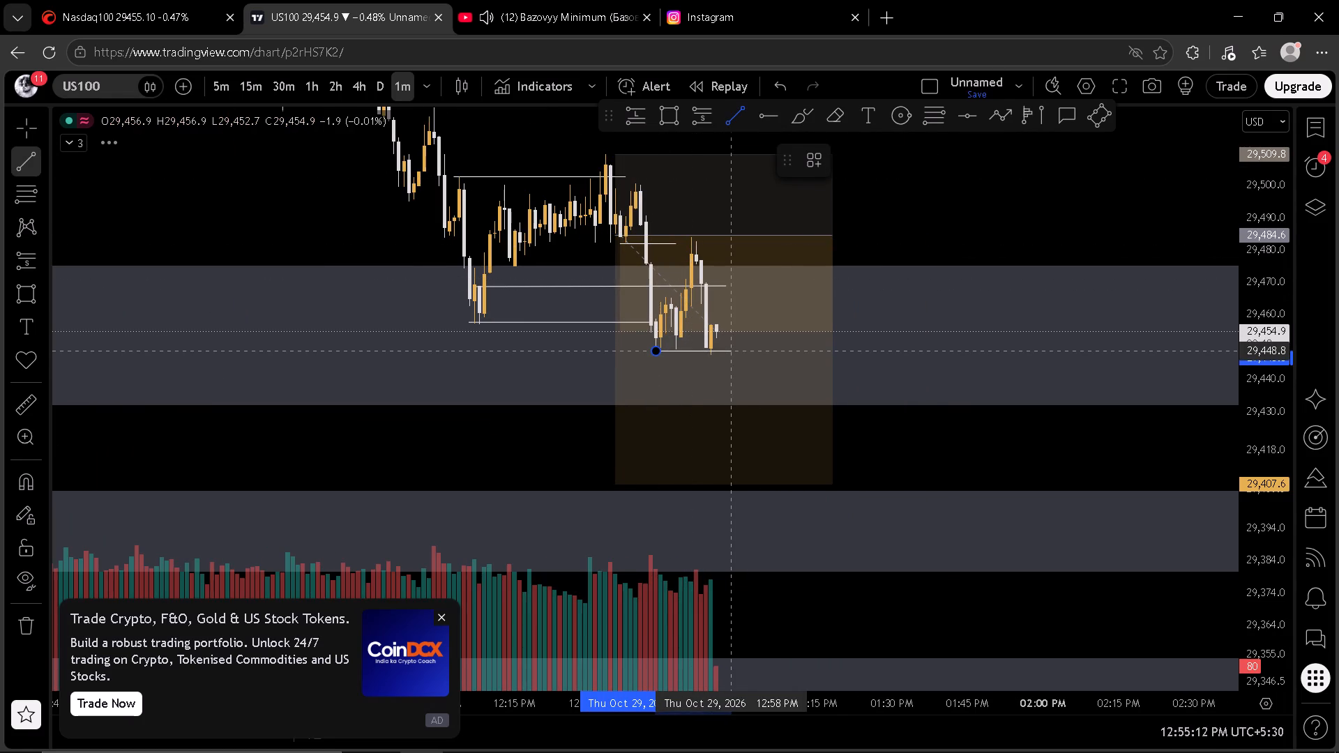
pyautogui.click(985, 231)
pyautogui.scroll(-3, 1001, 243)
pyautogui.moveTo(1073, 225); pyautogui.dragTo(997, 221)
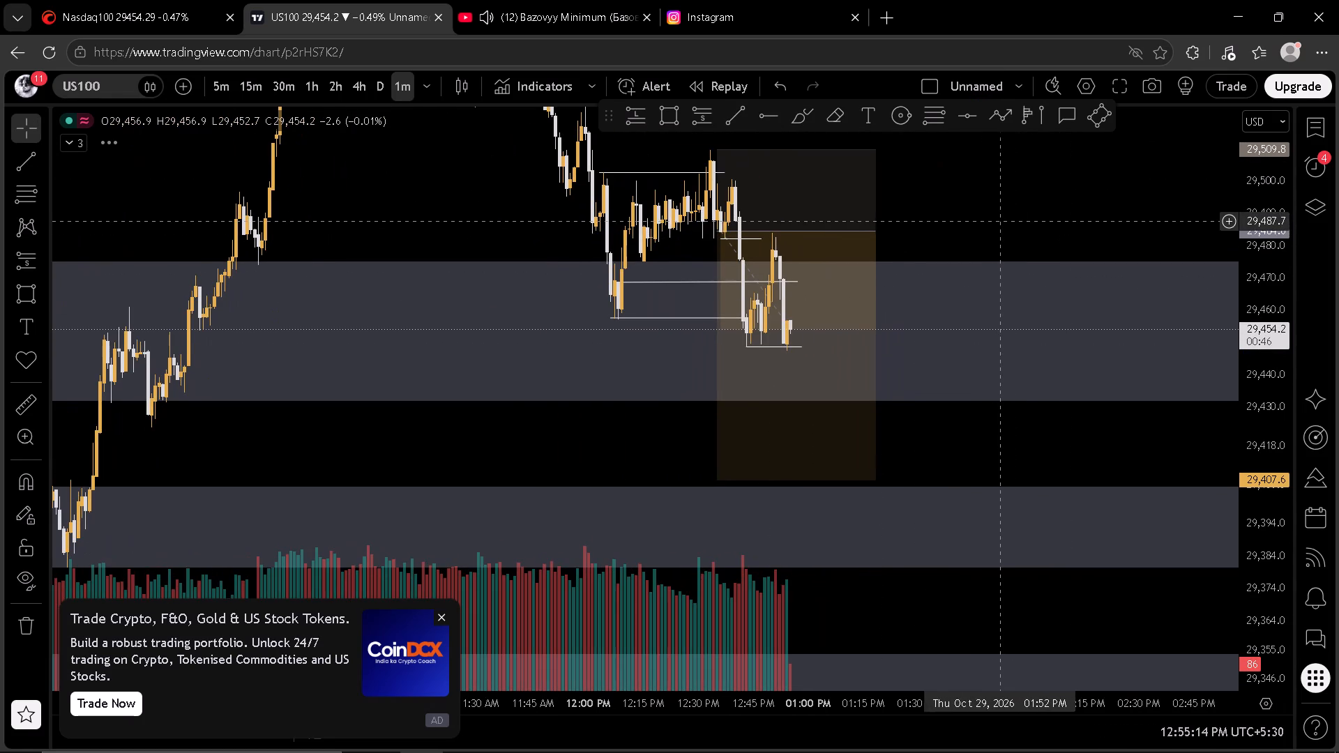
# Switch to cTrader and move the Nasdaq100 short's stop loss down to 29485.62 on the chart.
pyautogui.click(129, 0)
pyautogui.moveTo(701, 294); pyautogui.dragTo(685, 335)
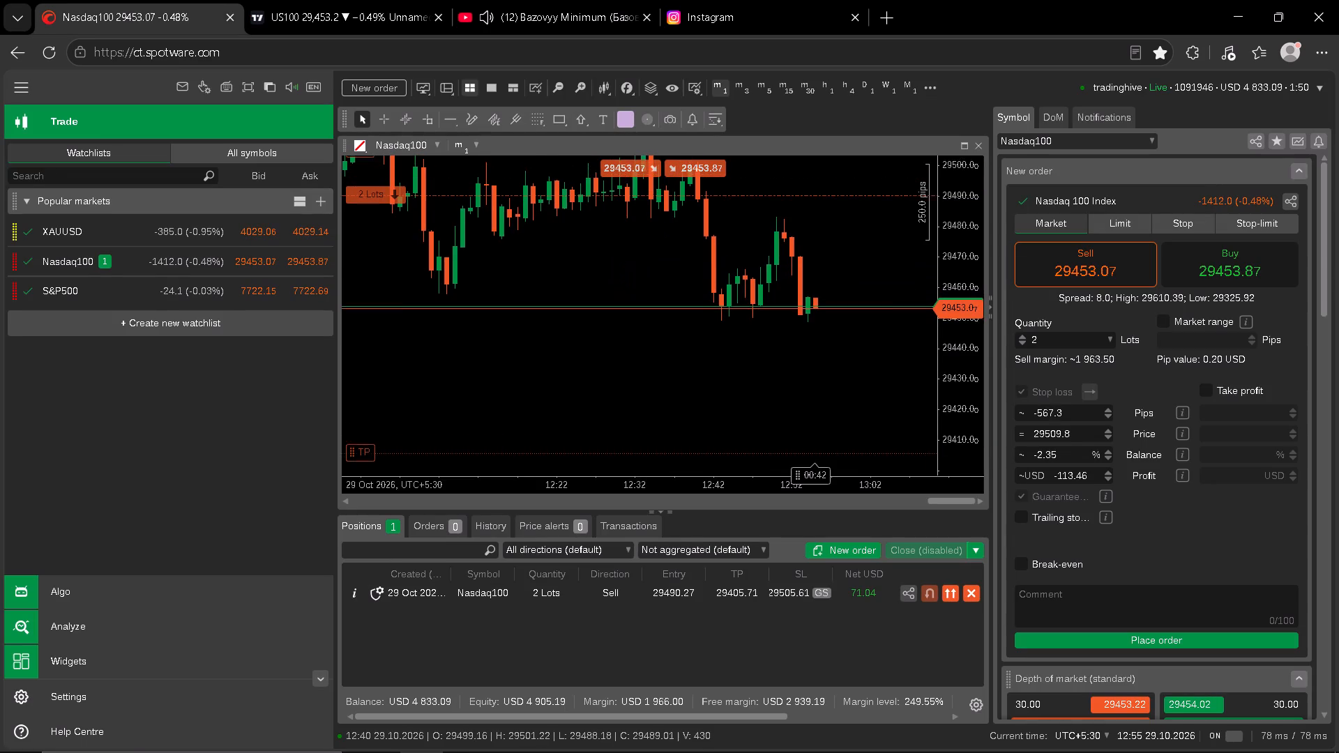
pyautogui.moveTo(685, 335); pyautogui.dragTo(669, 390)
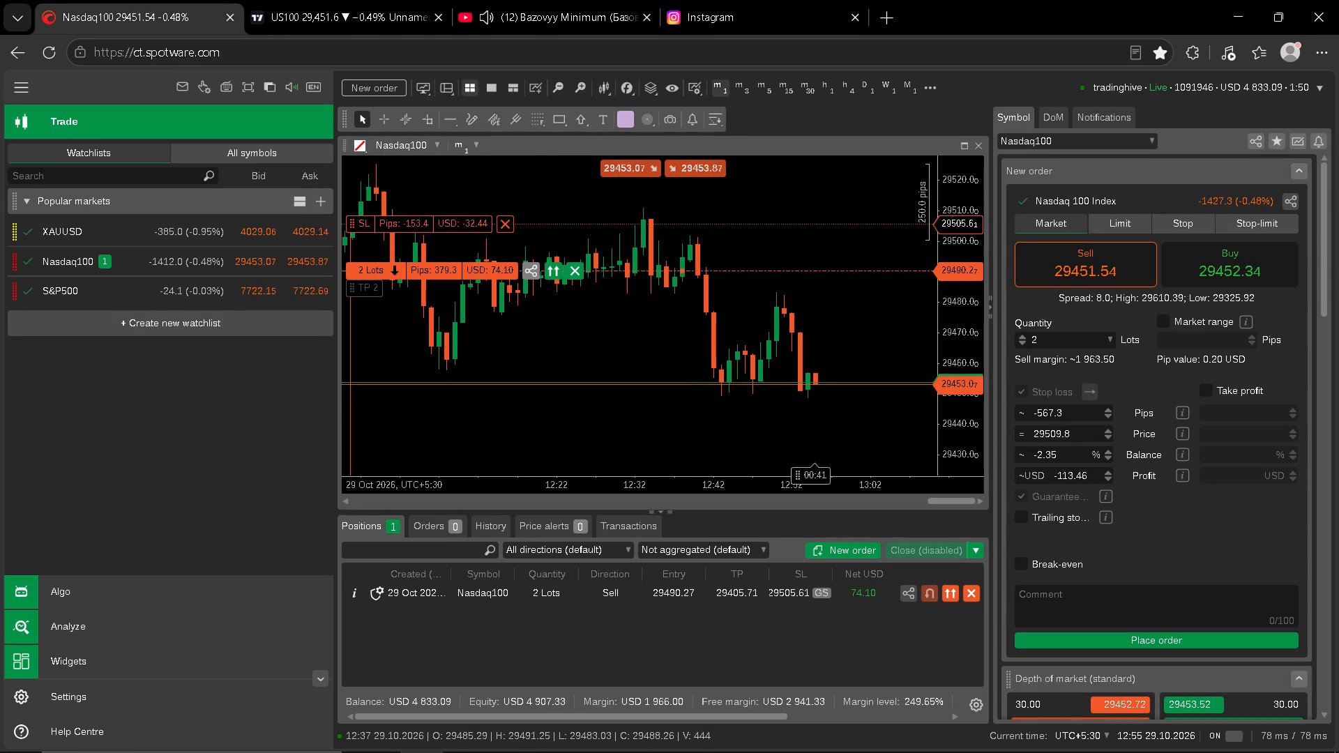
pyautogui.moveTo(358, 222); pyautogui.dragTo(372, 275)
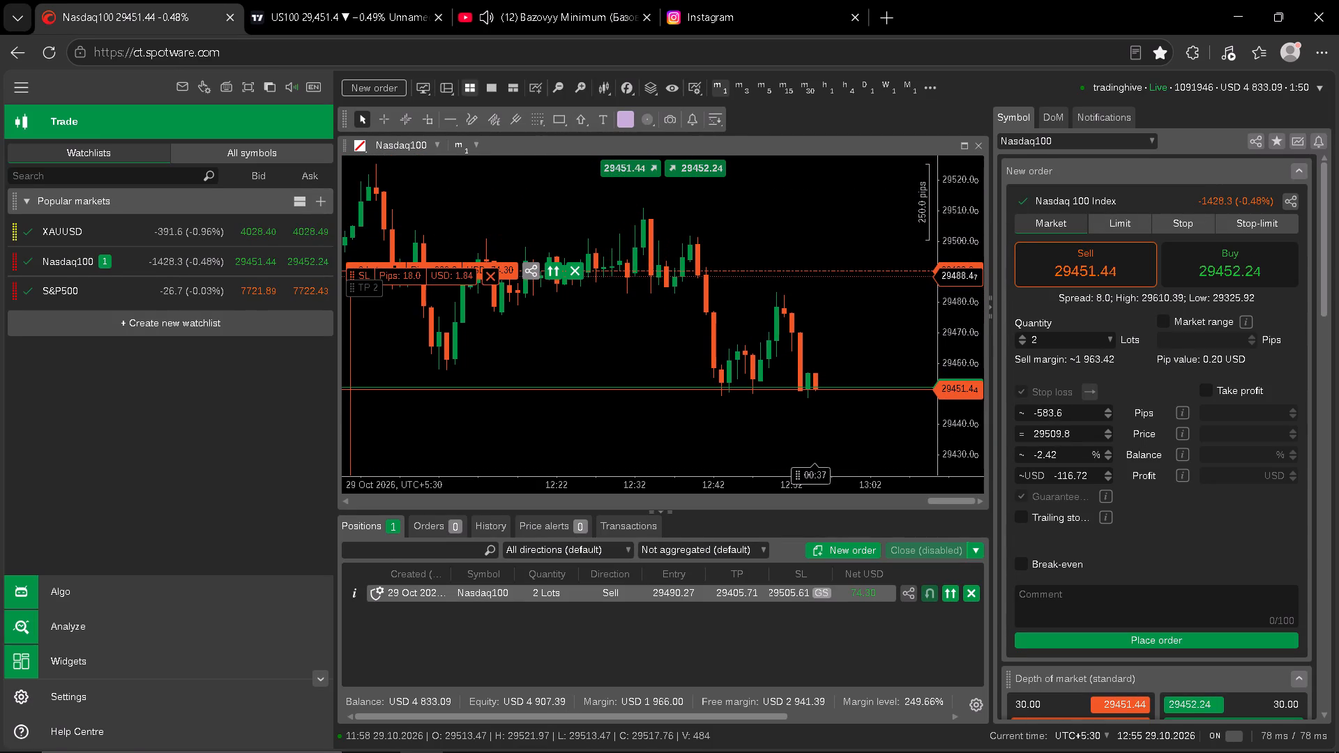
pyautogui.moveTo(372, 275); pyautogui.dragTo(372, 280)
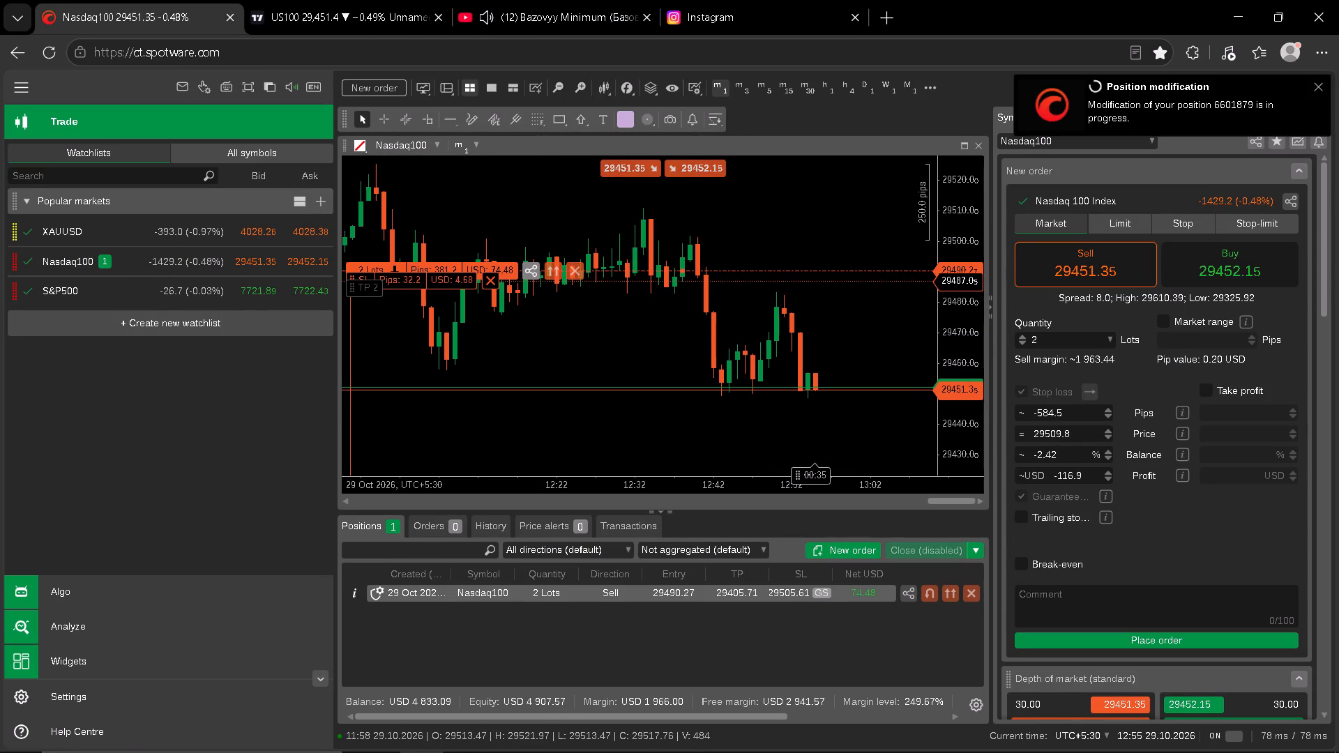
pyautogui.click(402, 280)
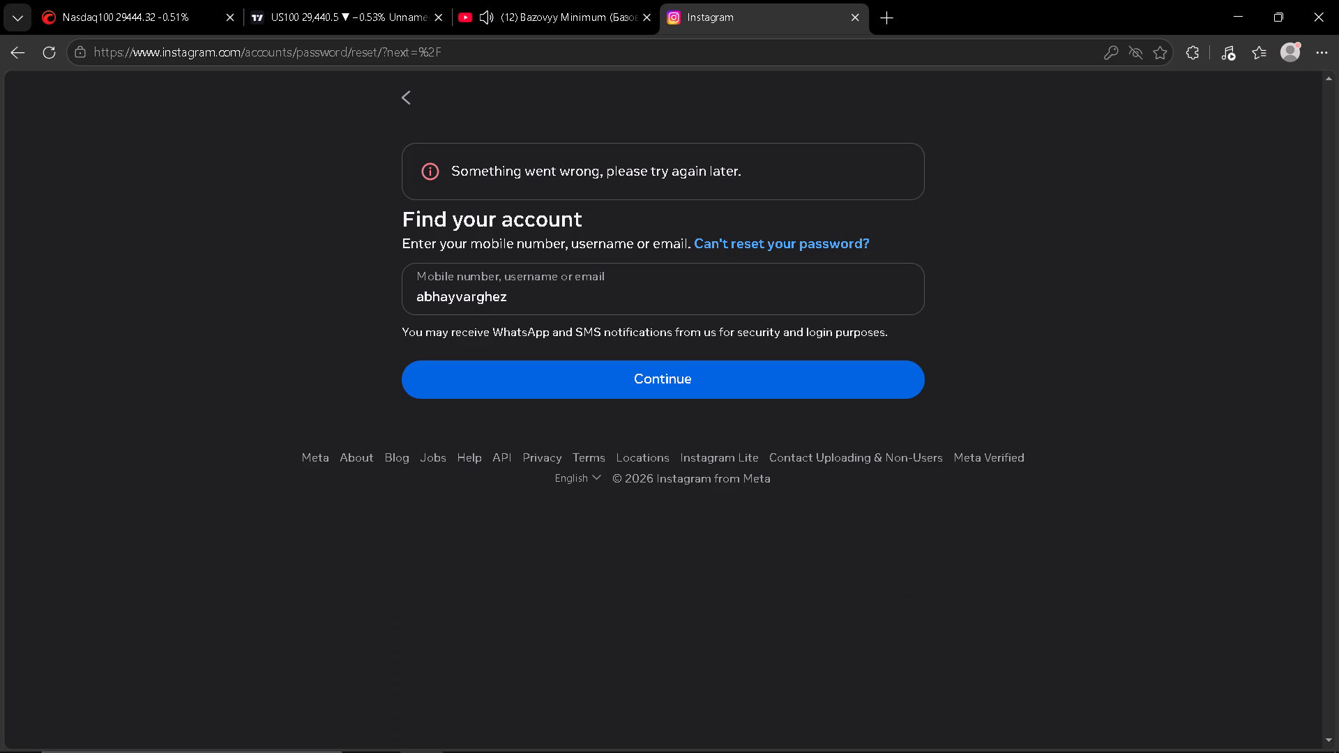
# Switch from the Instagram account recovery page to cTrader to check the open Nasdaq100 short.
pyautogui.click(1105, 283)
pyautogui.click(119, 21)
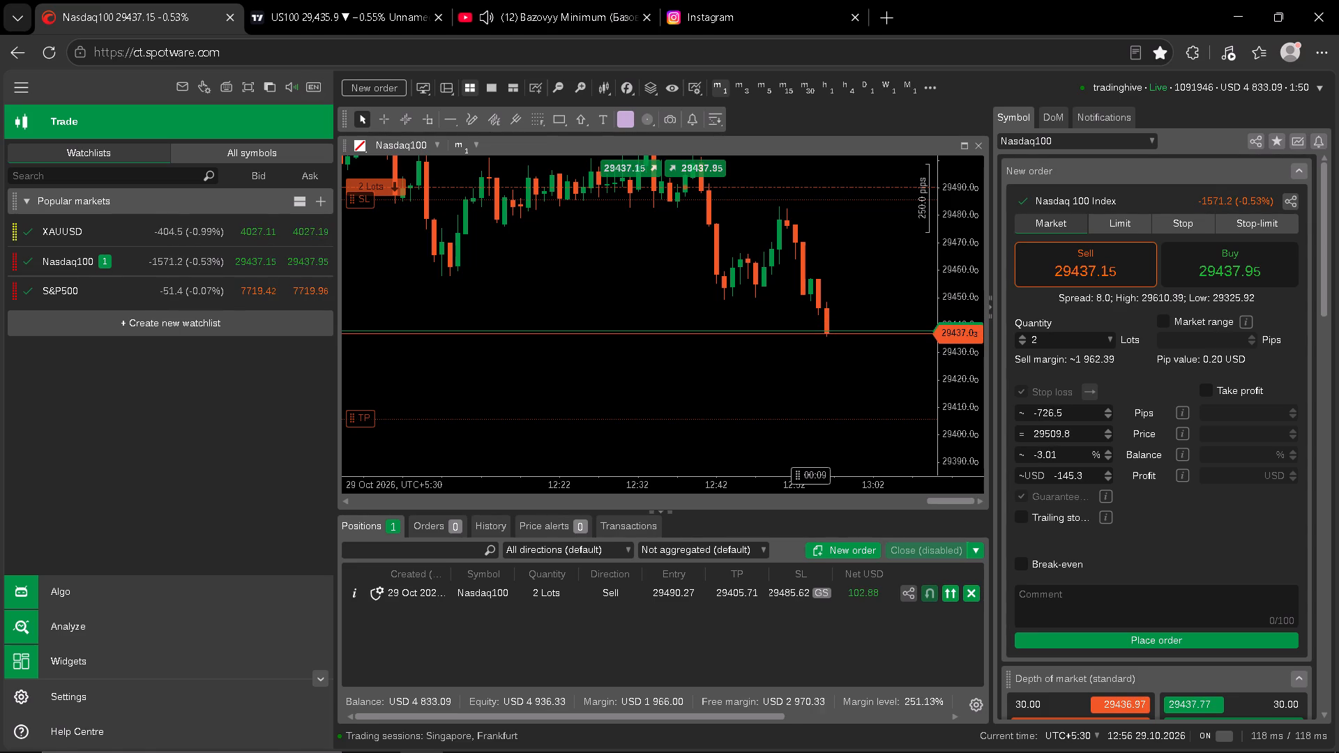
# Examine Nasdaq100 on the 1-minute, 5-minute and 15-minute timeframes against the short's take profit and the marked lower levels.
pyautogui.moveTo(506, 353); pyautogui.dragTo(568, 340)
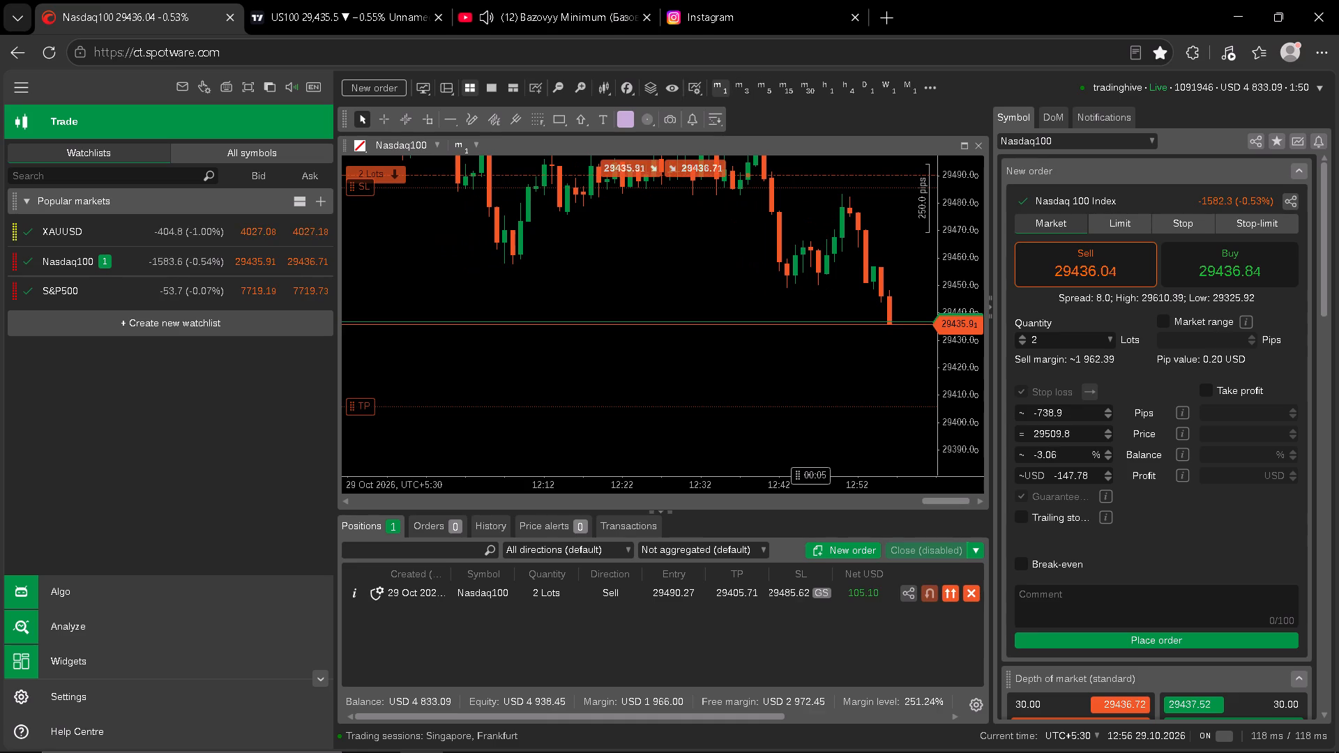
pyautogui.click(764, 92)
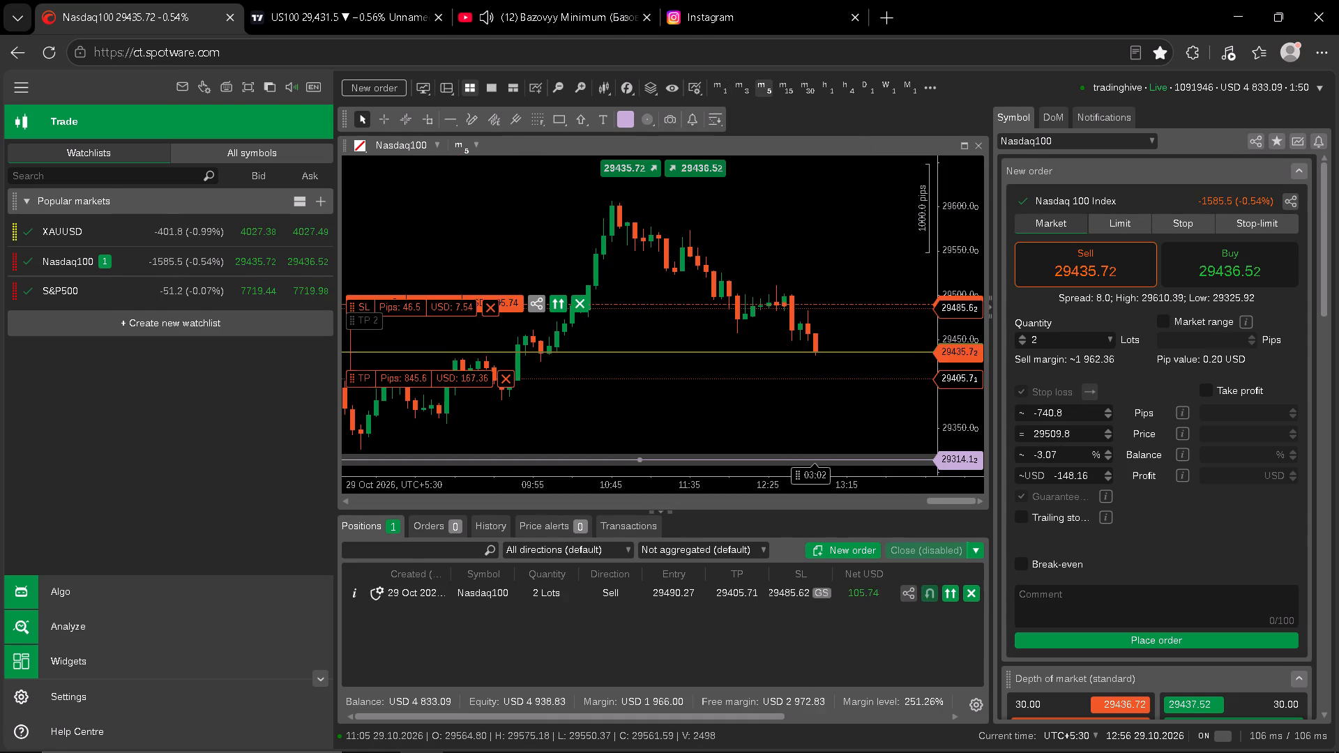
pyautogui.click(790, 90)
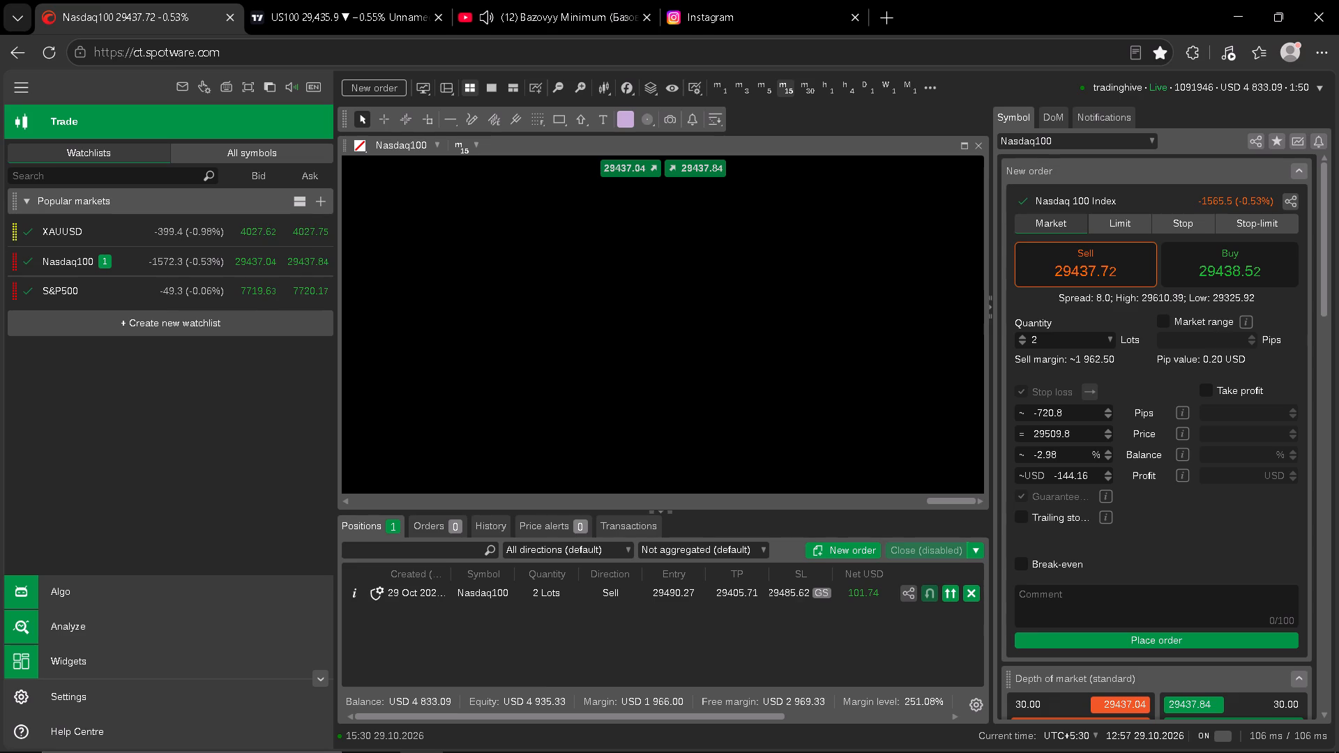
pyautogui.moveTo(879, 323); pyautogui.dragTo(877, 185)
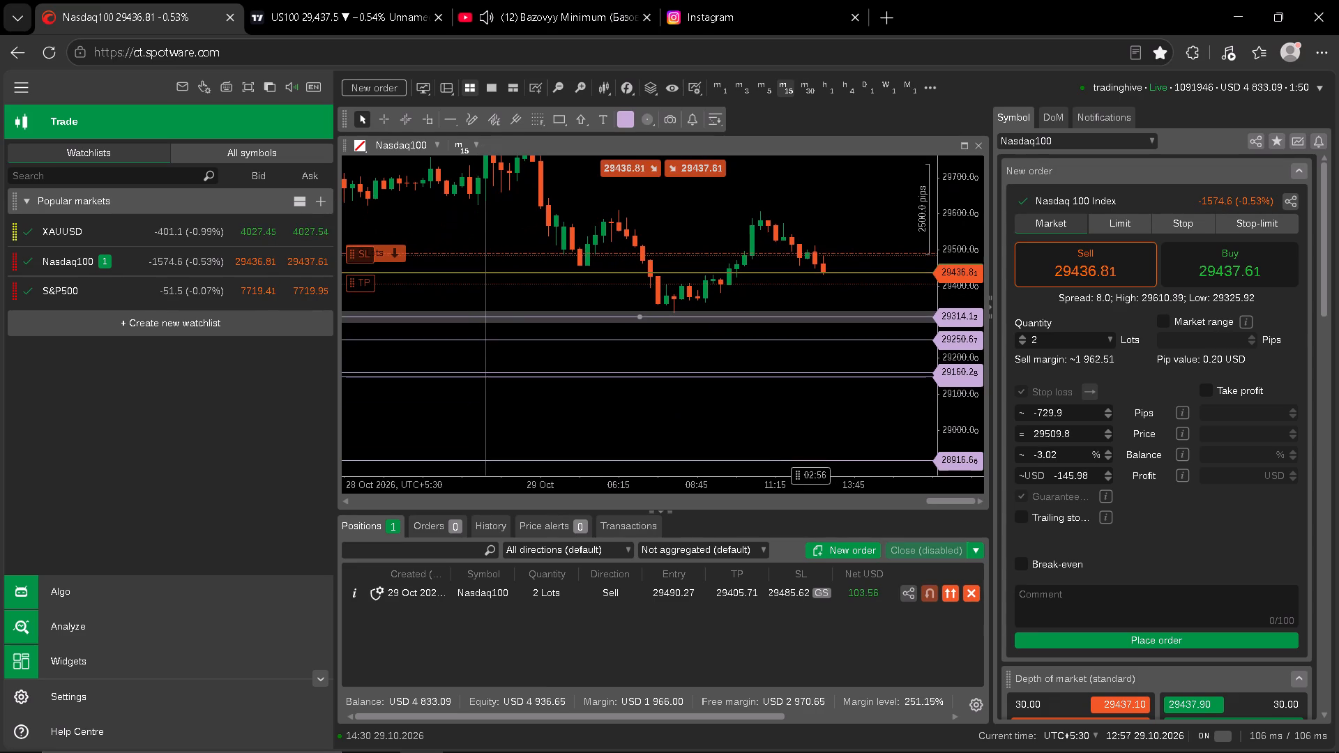
pyautogui.moveTo(964, 413); pyautogui.dragTo(937, 158)
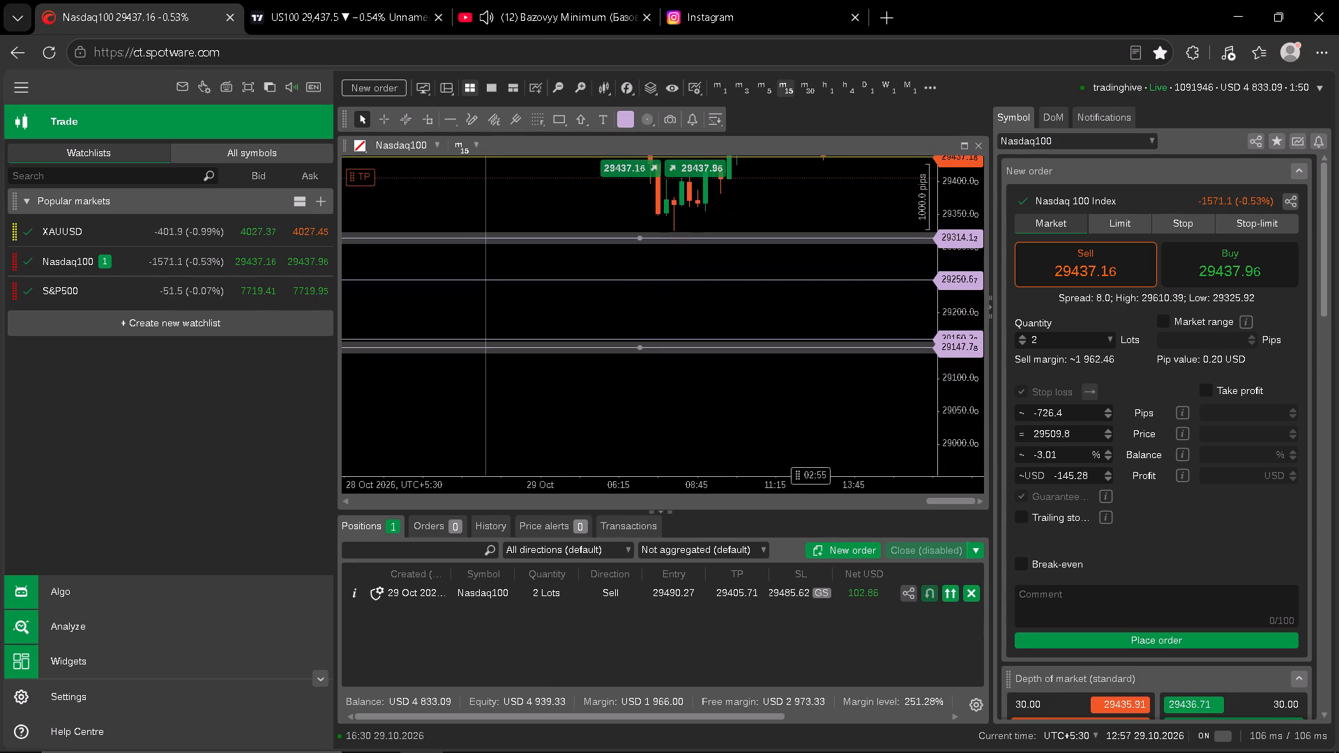
pyautogui.moveTo(838, 207); pyautogui.dragTo(819, 379)
pyautogui.moveTo(961, 367); pyautogui.dragTo(969, 316)
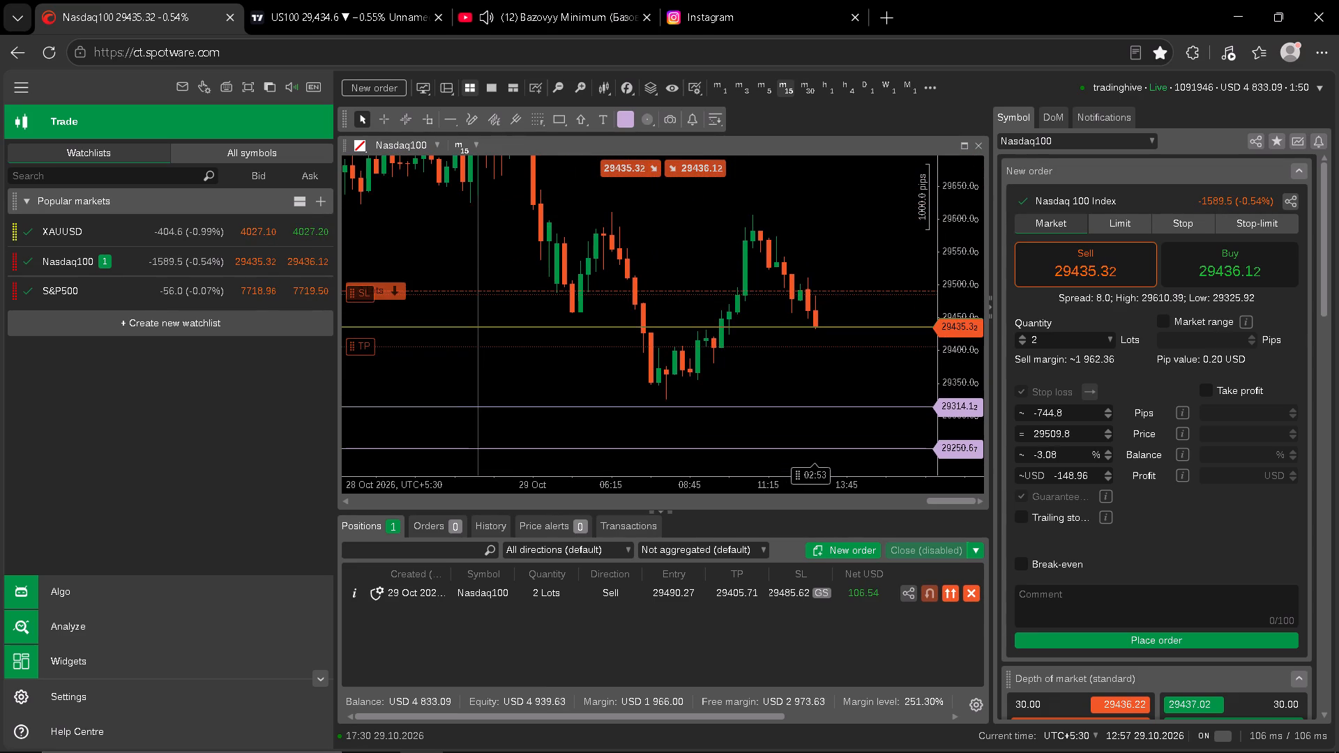
pyautogui.moveTo(969, 316); pyautogui.dragTo(939, 169)
pyautogui.moveTo(965, 374); pyautogui.dragTo(963, 337)
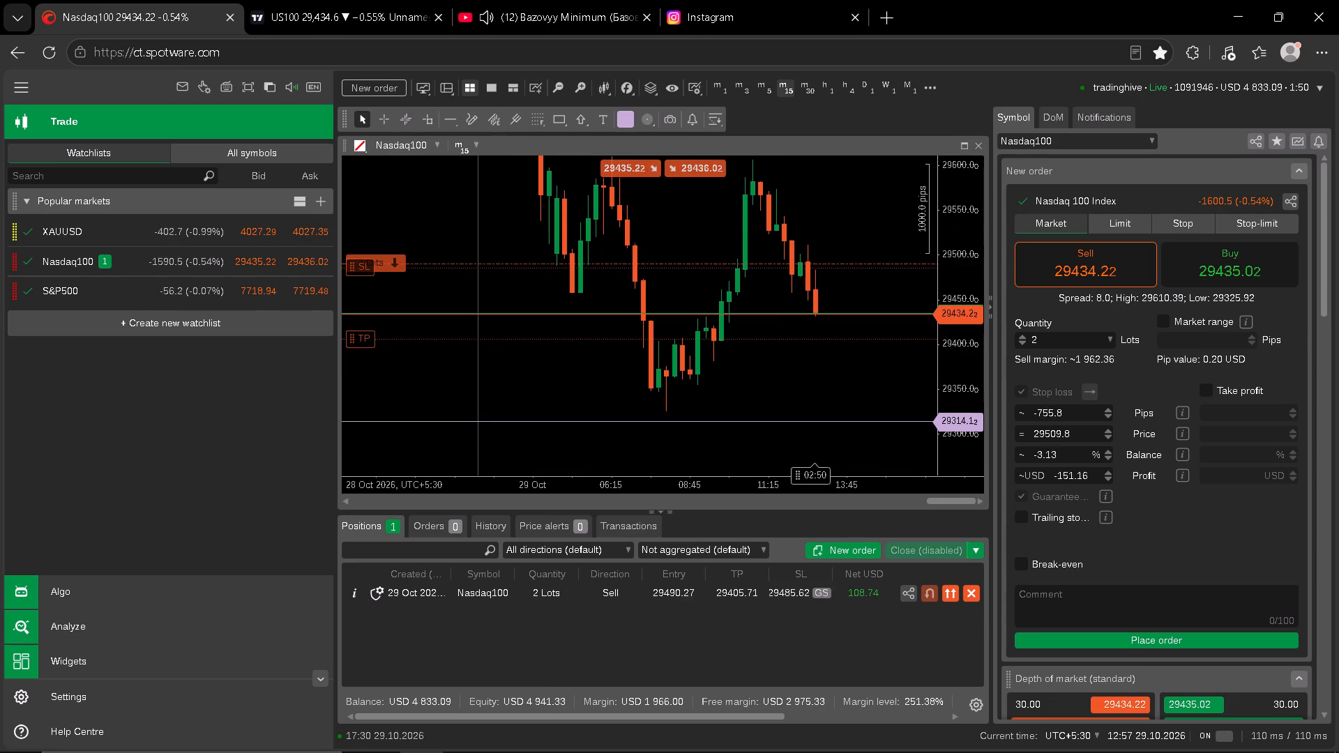
pyautogui.moveTo(963, 337); pyautogui.dragTo(953, 218)
pyautogui.moveTo(965, 371); pyautogui.dragTo(953, 234)
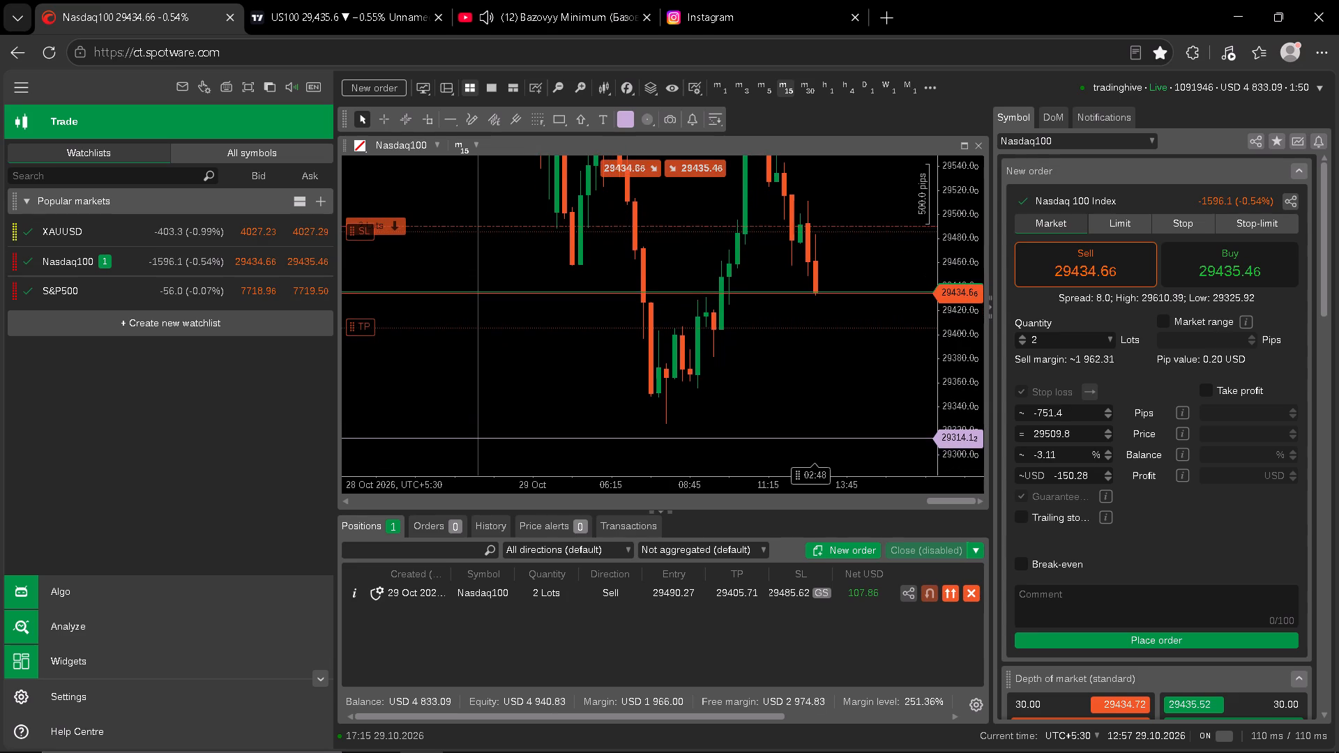
pyautogui.moveTo(953, 234); pyautogui.dragTo(952, 231)
pyautogui.scroll(1, 795, 288)
pyautogui.moveTo(820, 306); pyautogui.dragTo(826, 213)
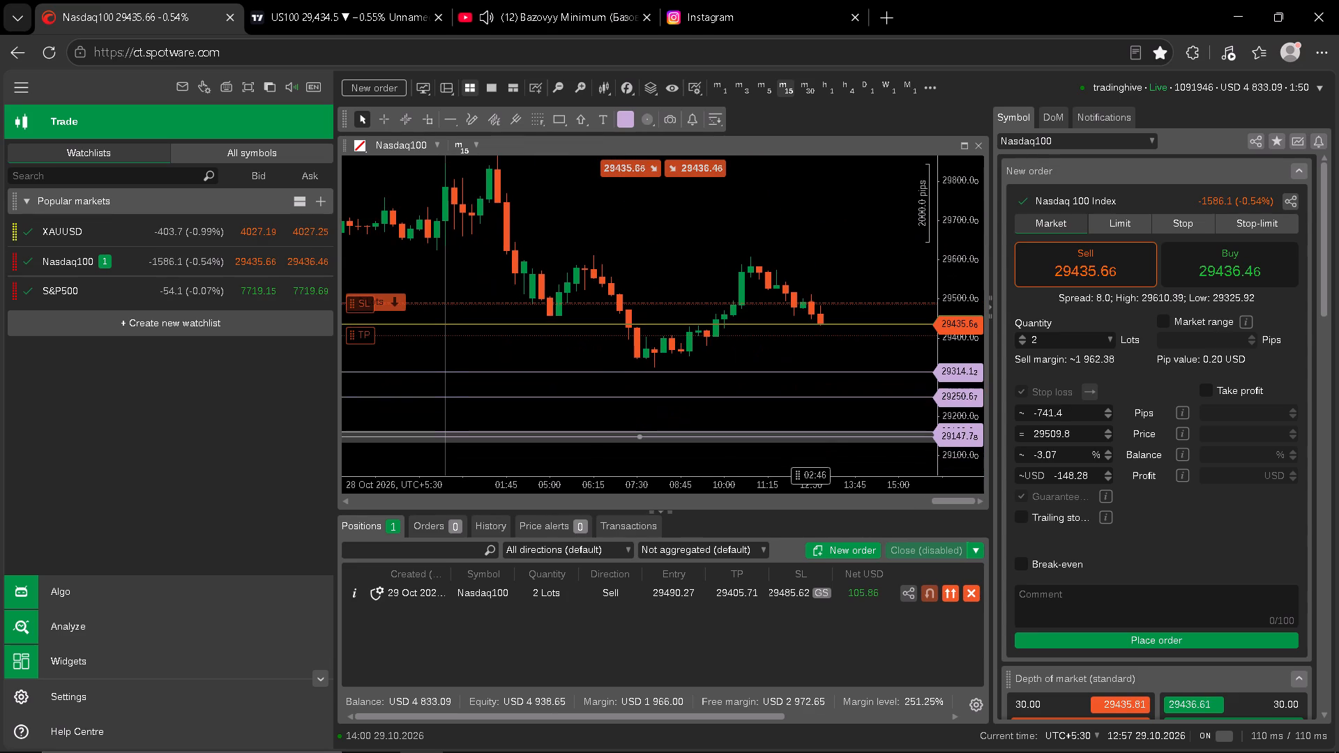
pyautogui.moveTo(966, 418); pyautogui.dragTo(947, 182)
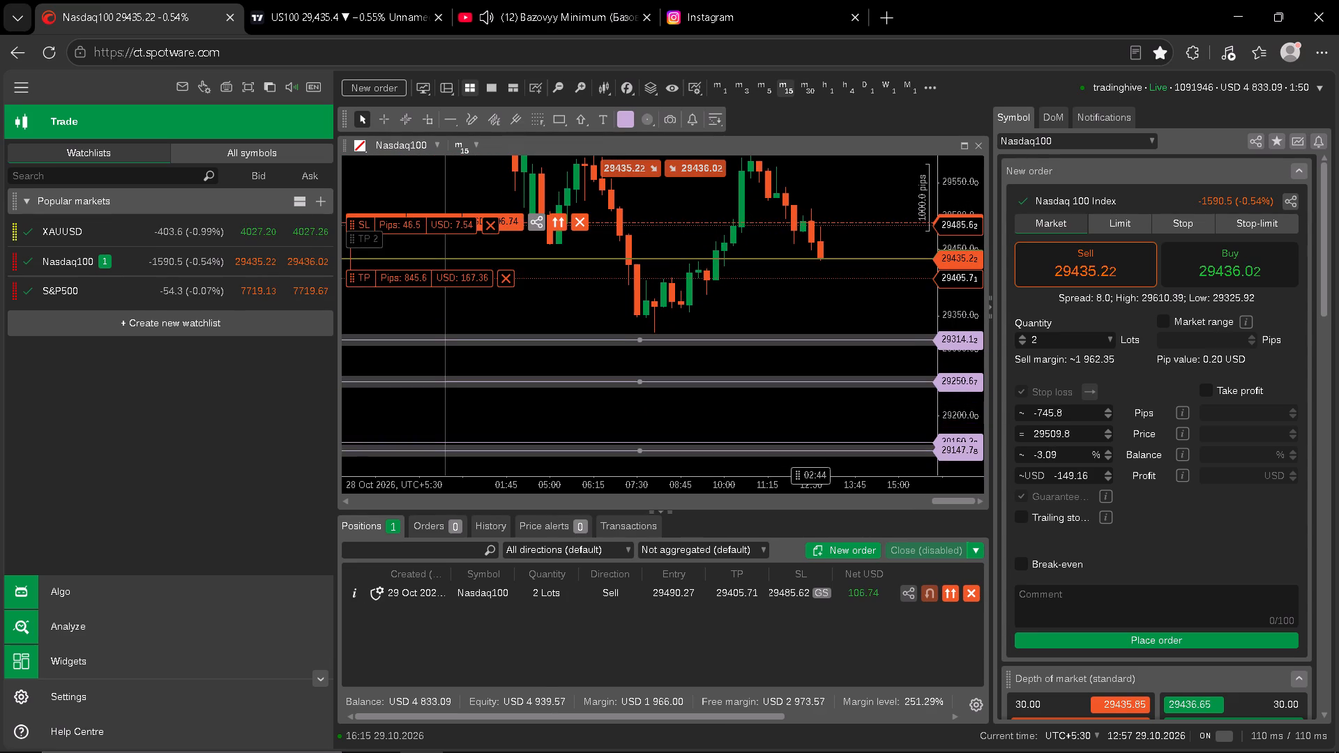
# Move the 29314.12 horizontal level line up to 29422.76 on the 15-minute Nasdaq100 chart.
pyautogui.moveTo(795, 336); pyautogui.dragTo(797, 328)
pyautogui.moveTo(798, 333); pyautogui.dragTo(804, 271)
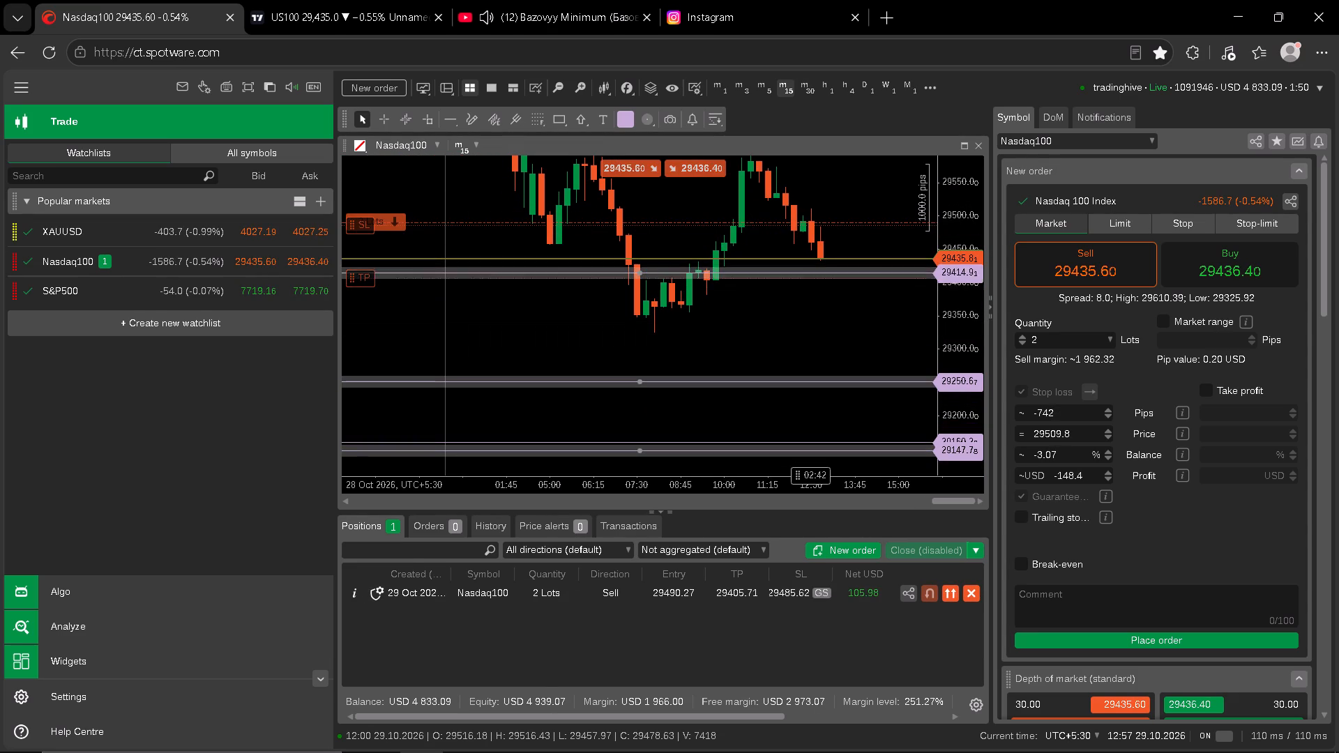
pyautogui.moveTo(804, 271); pyautogui.dragTo(805, 301)
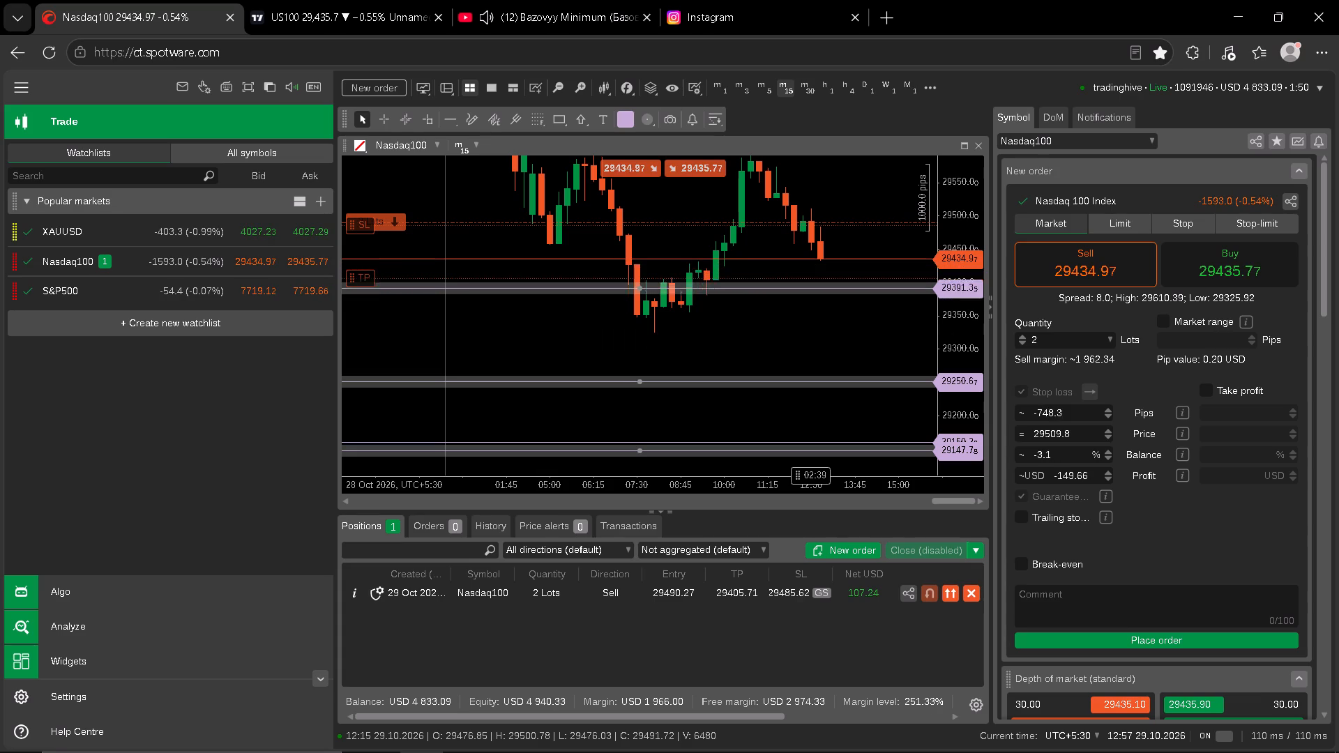
pyautogui.moveTo(805, 301); pyautogui.dragTo(805, 268)
pyautogui.click(801, 315)
# Examine the 15-minute Nasdaq100 candles around the 29422.76 level line and the short's take-profit line.
pyautogui.moveTo(833, 326); pyautogui.dragTo(835, 370)
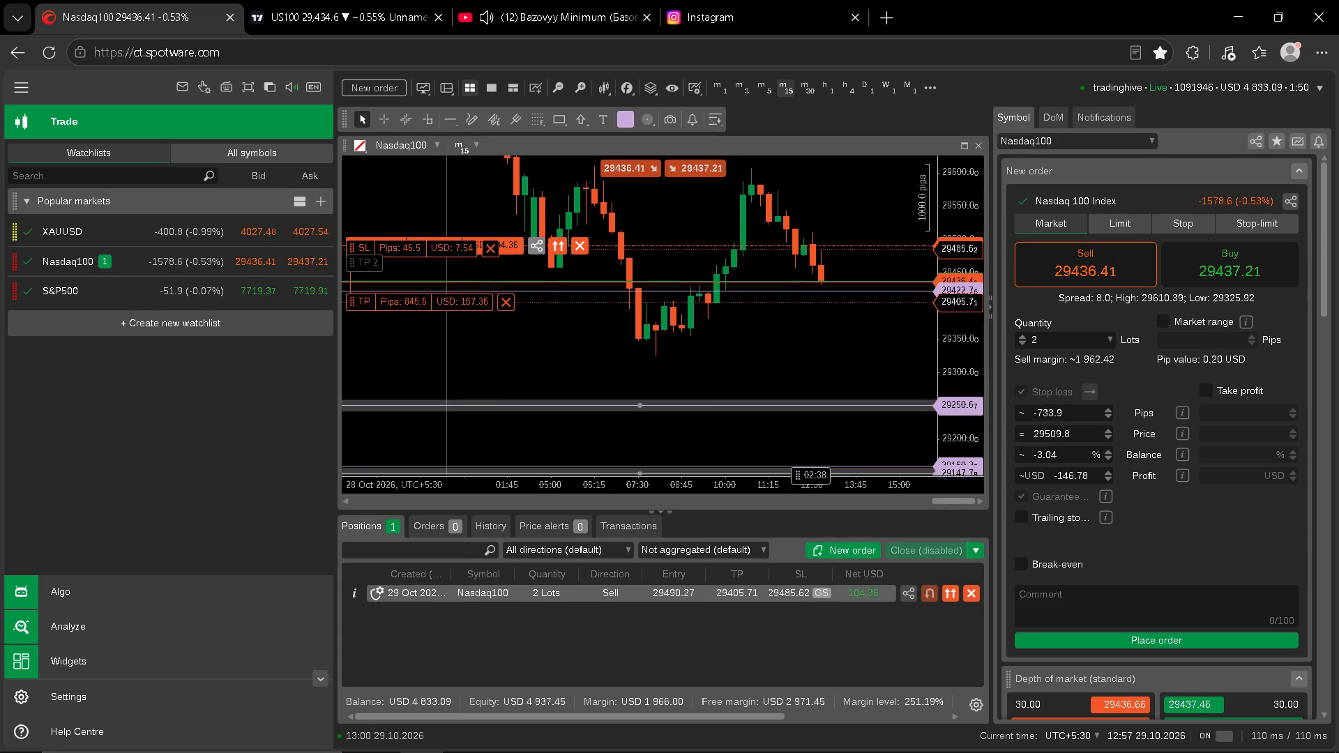
pyautogui.moveTo(835, 370); pyautogui.dragTo(835, 382)
pyautogui.moveTo(965, 390); pyautogui.dragTo(963, 205)
pyautogui.moveTo(872, 372); pyautogui.dragTo(870, 434)
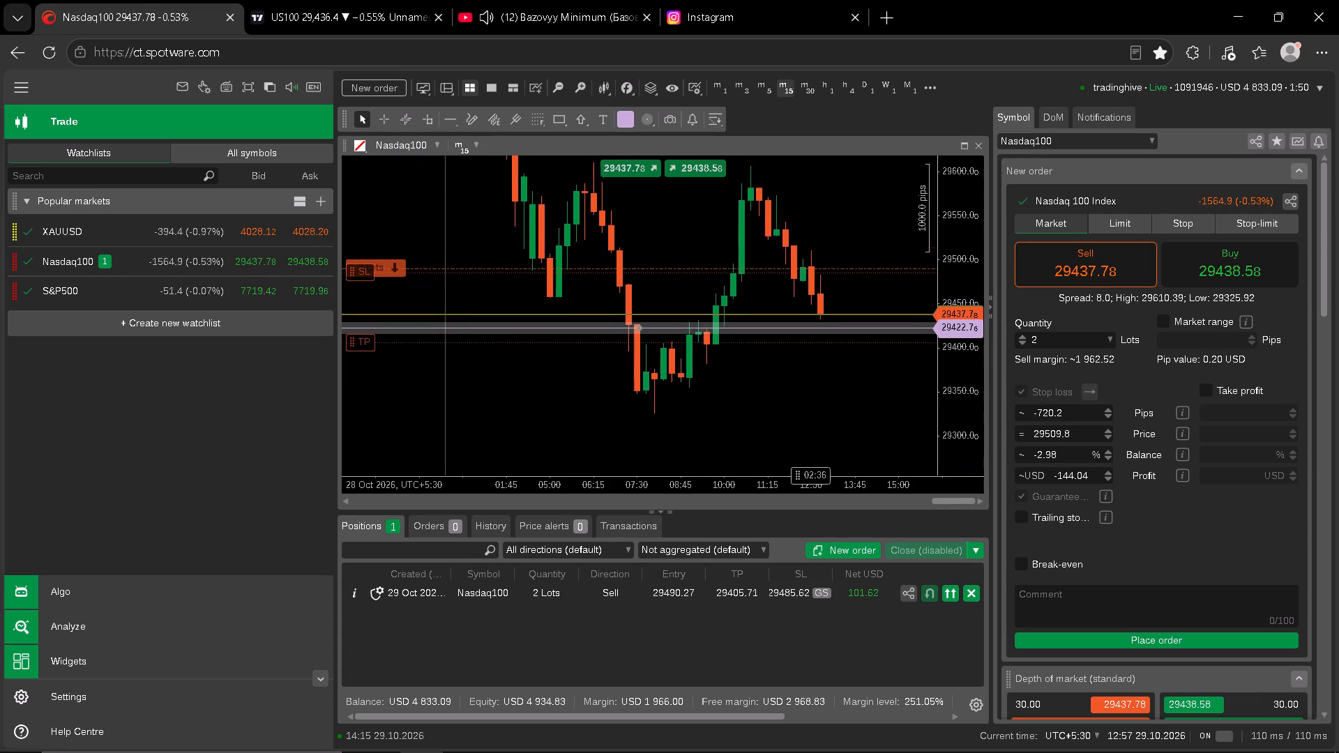
pyautogui.moveTo(870, 434); pyautogui.dragTo(870, 454)
pyautogui.moveTo(961, 435); pyautogui.dragTo(936, 197)
pyautogui.scroll(3, 971, 402)
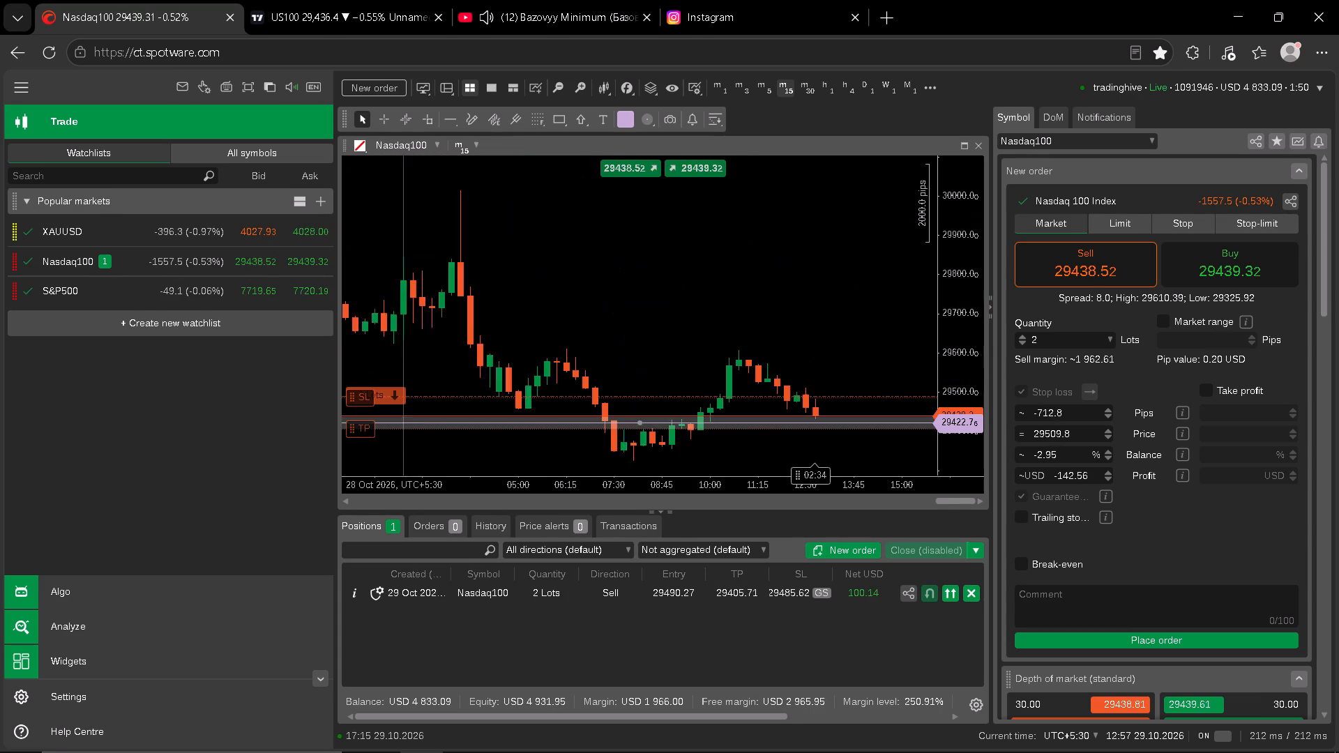
pyautogui.moveTo(855, 349); pyautogui.dragTo(855, 268)
pyautogui.moveTo(954, 386); pyautogui.dragTo(953, 324)
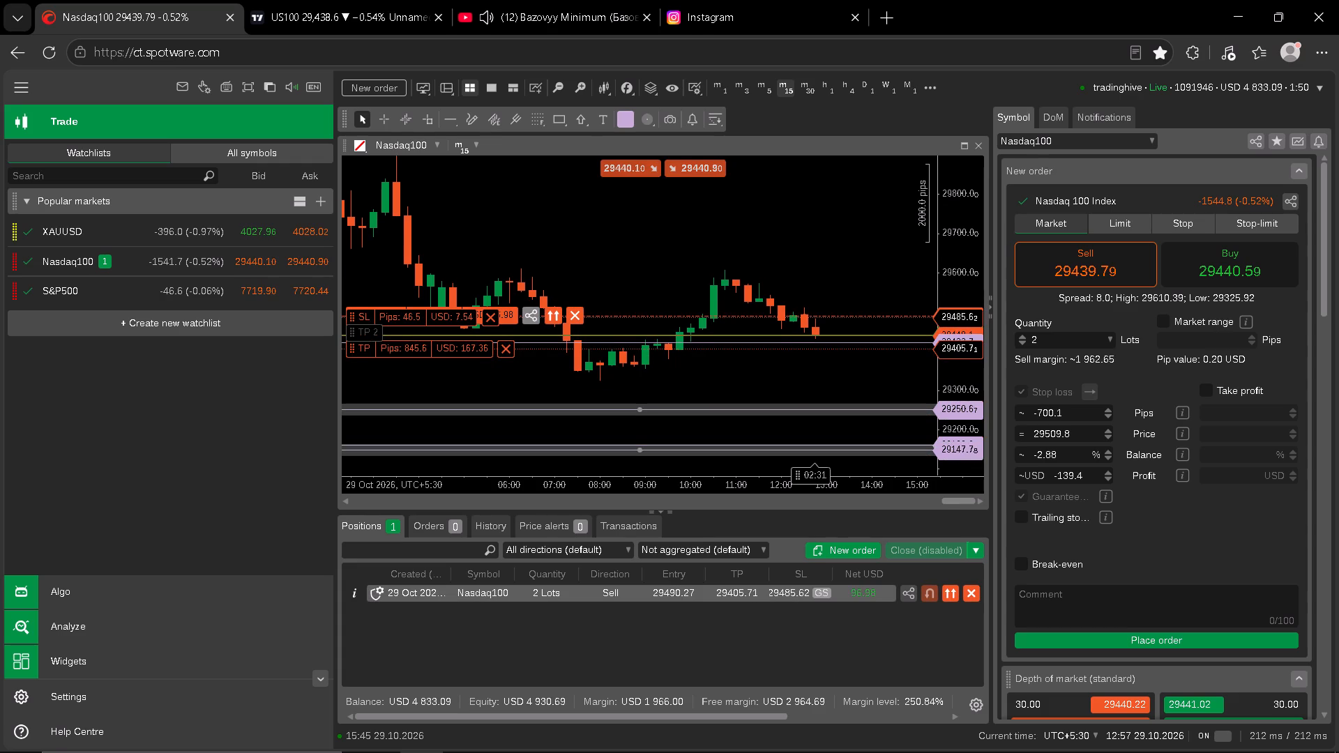
pyautogui.moveTo(953, 324); pyautogui.dragTo(948, 212)
pyautogui.moveTo(957, 376); pyautogui.dragTo(954, 287)
pyautogui.moveTo(970, 394); pyautogui.dragTo(969, 304)
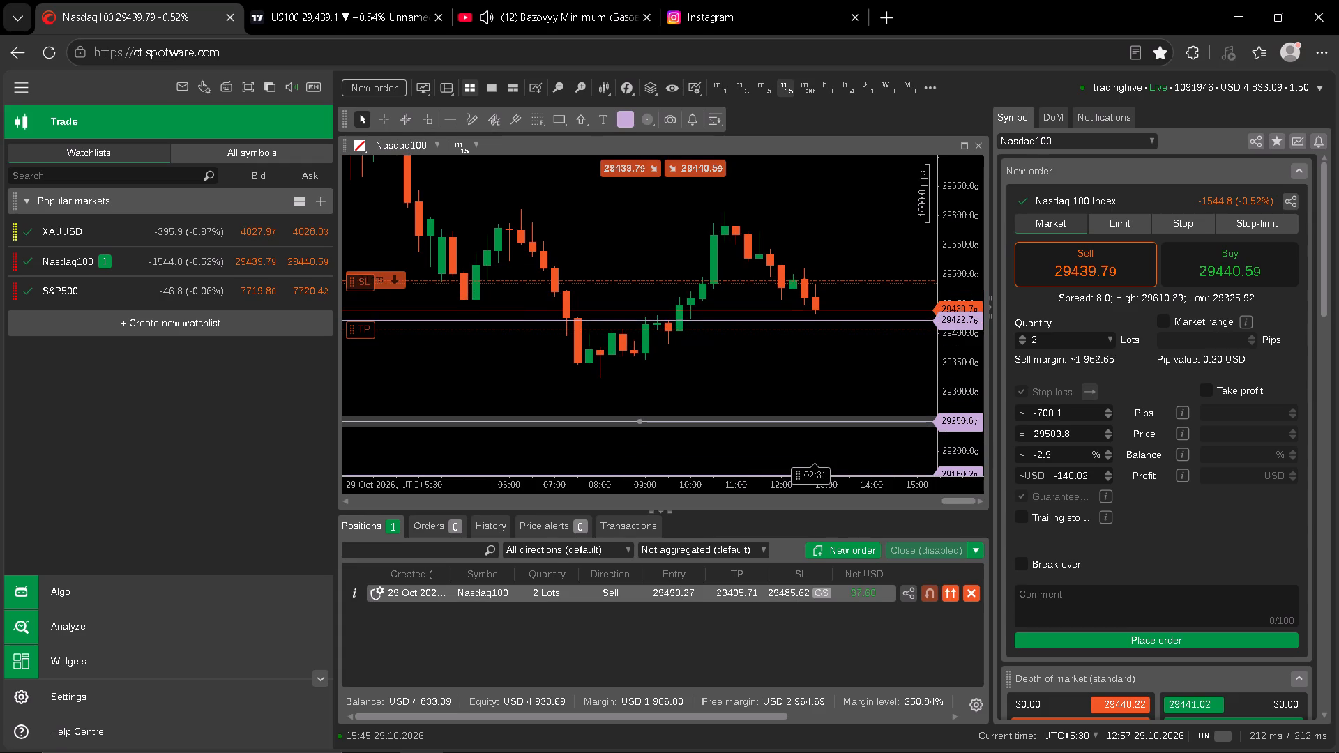
pyautogui.moveTo(964, 390); pyautogui.dragTo(953, 162)
pyautogui.moveTo(955, 375); pyautogui.dragTo(962, 271)
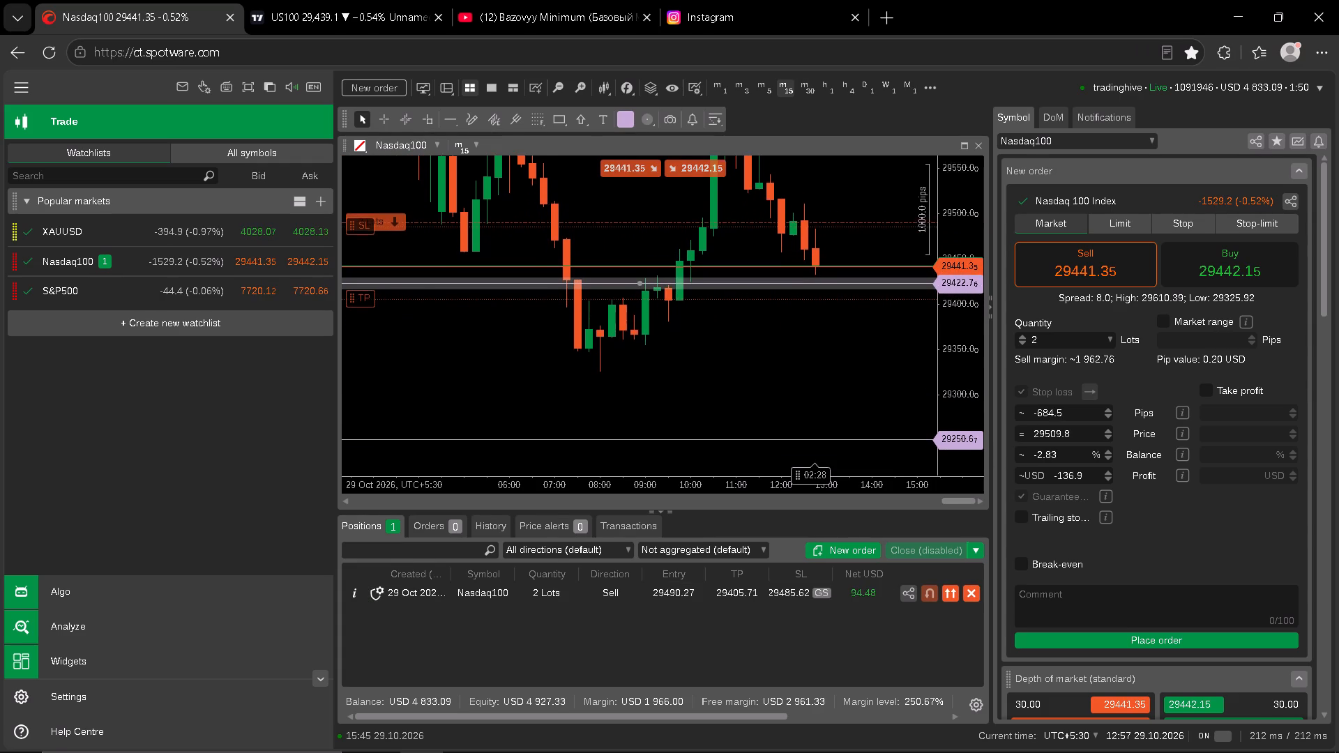
pyautogui.moveTo(962, 271); pyautogui.dragTo(951, 165)
pyautogui.moveTo(964, 429); pyautogui.dragTo(966, 343)
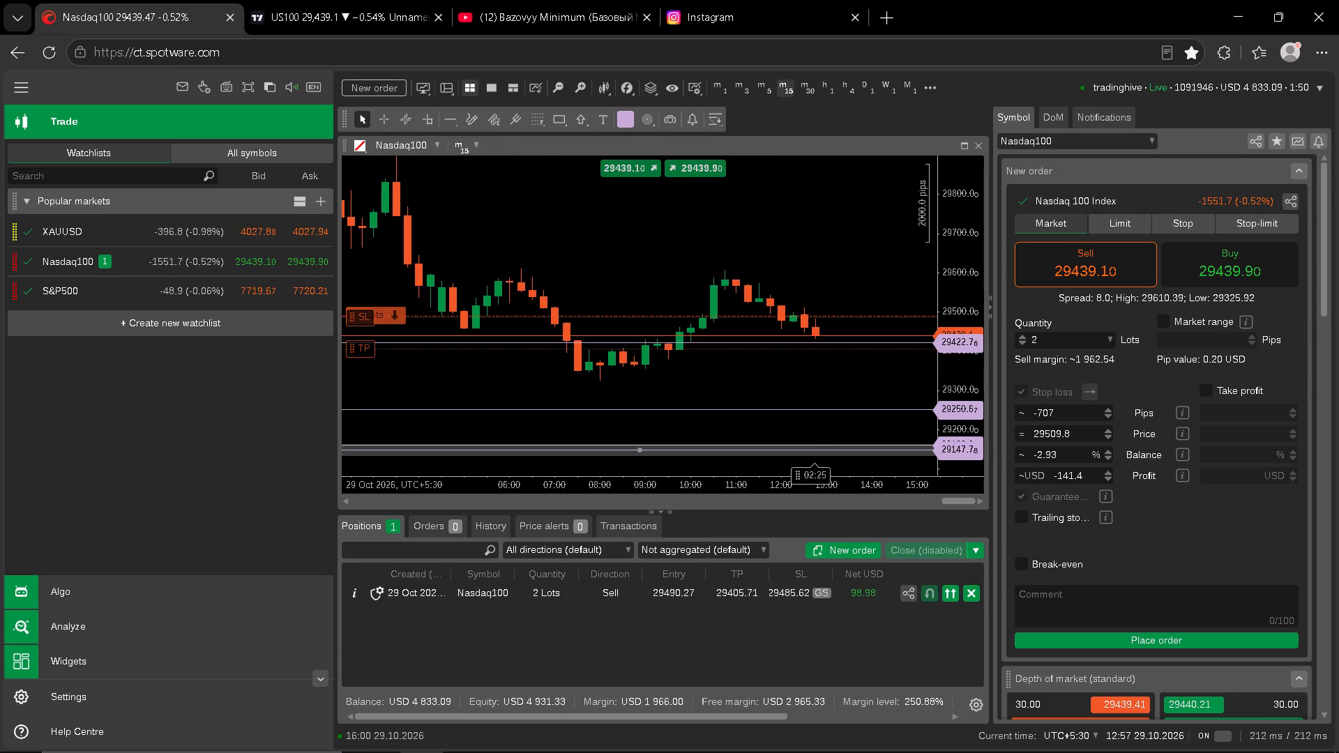
pyautogui.moveTo(966, 343); pyautogui.dragTo(964, 258)
pyautogui.moveTo(881, 344); pyautogui.dragTo(876, 376)
pyautogui.moveTo(964, 395); pyautogui.dragTo(965, 298)
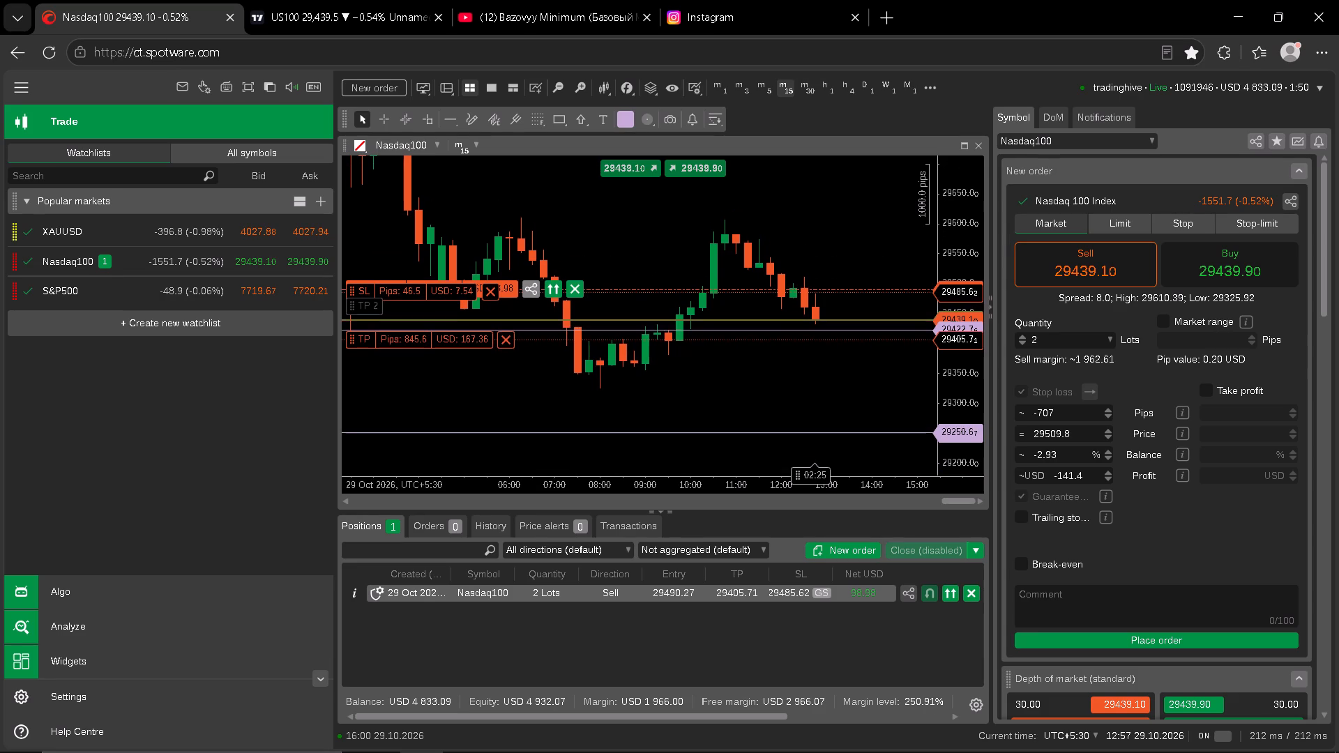
pyautogui.moveTo(965, 298); pyautogui.dragTo(948, 148)
pyautogui.moveTo(961, 380); pyautogui.dragTo(968, 254)
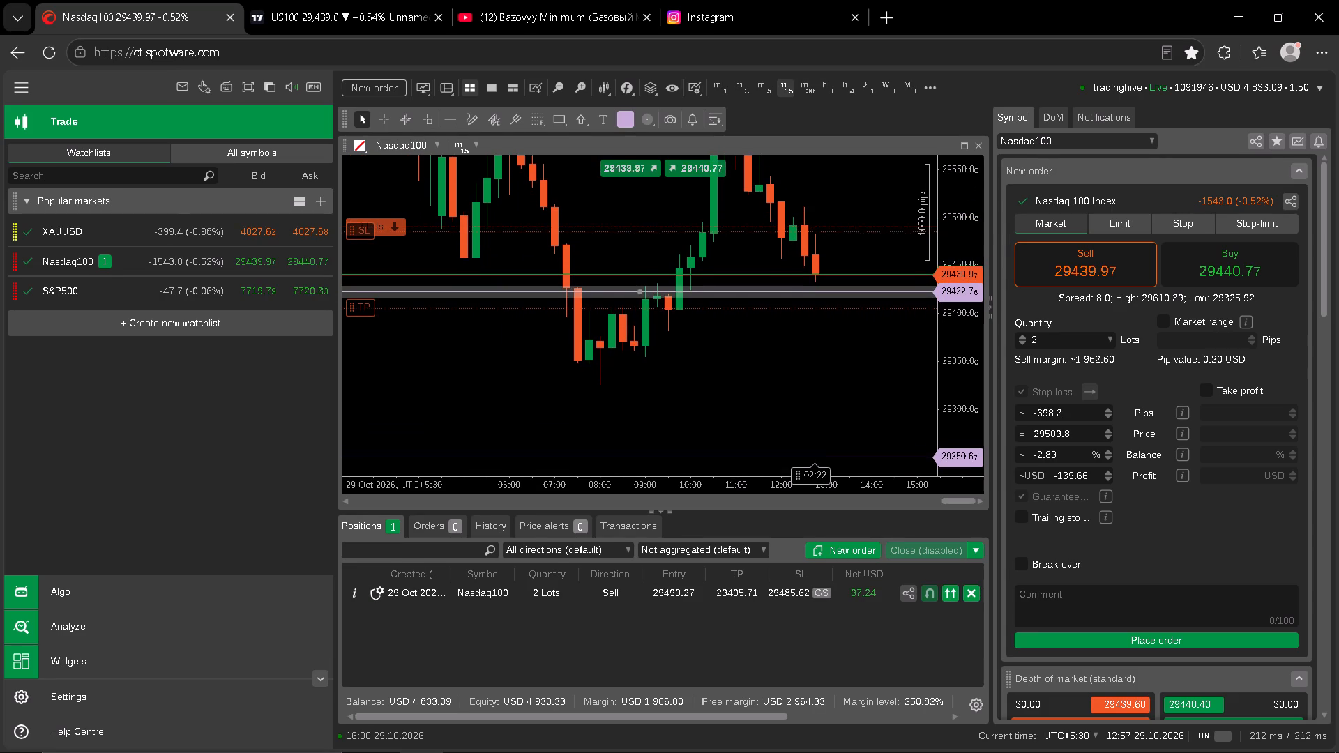
pyautogui.moveTo(968, 254); pyautogui.dragTo(951, 181)
pyautogui.moveTo(960, 393); pyautogui.dragTo(971, 195)
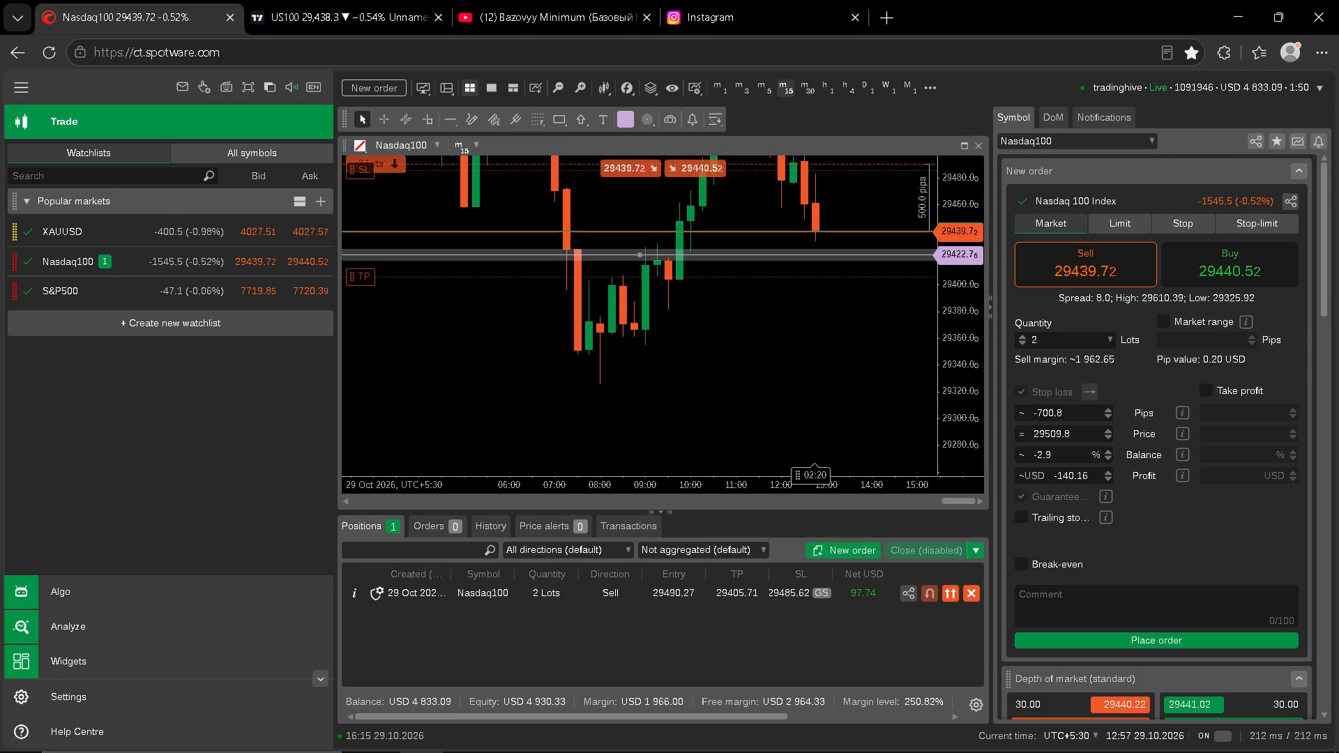
pyautogui.moveTo(974, 390); pyautogui.dragTo(973, 250)
pyautogui.moveTo(820, 337); pyautogui.dragTo(828, 447)
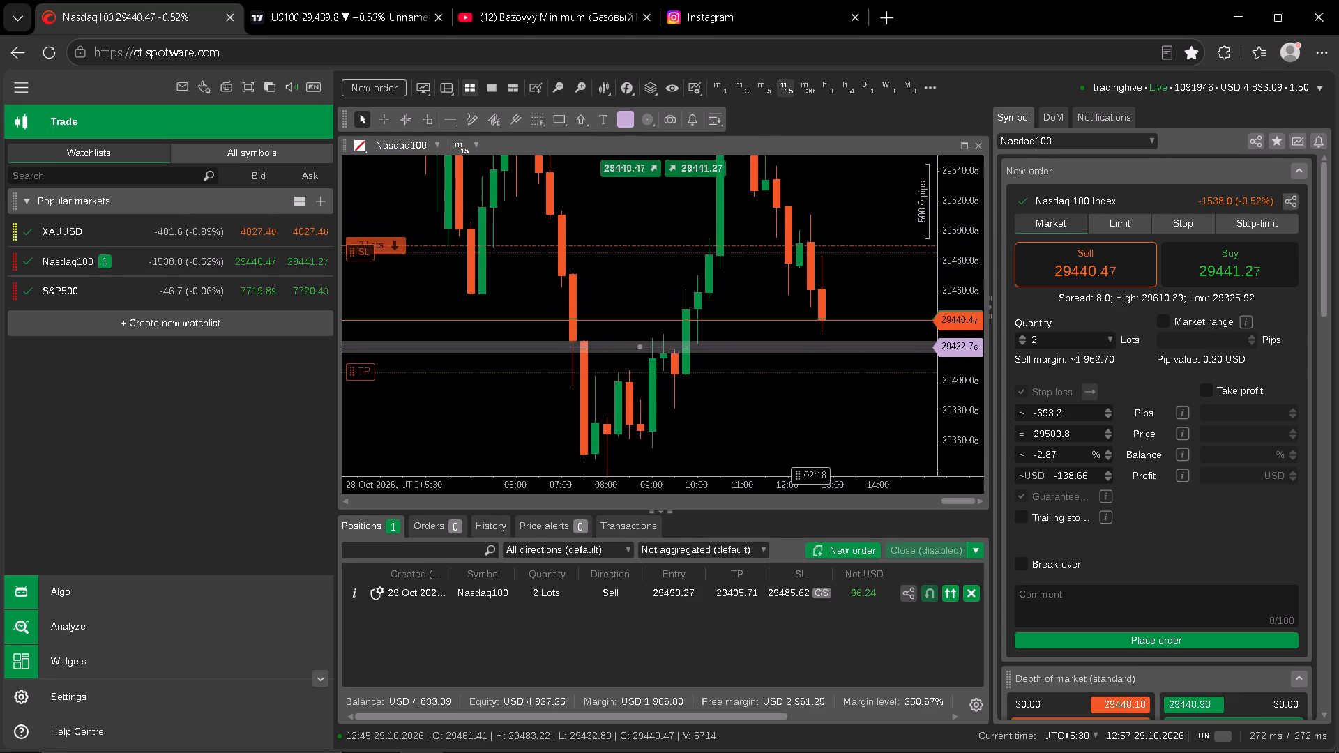
pyautogui.click(832, 427)
pyautogui.moveTo(958, 420); pyautogui.dragTo(951, 208)
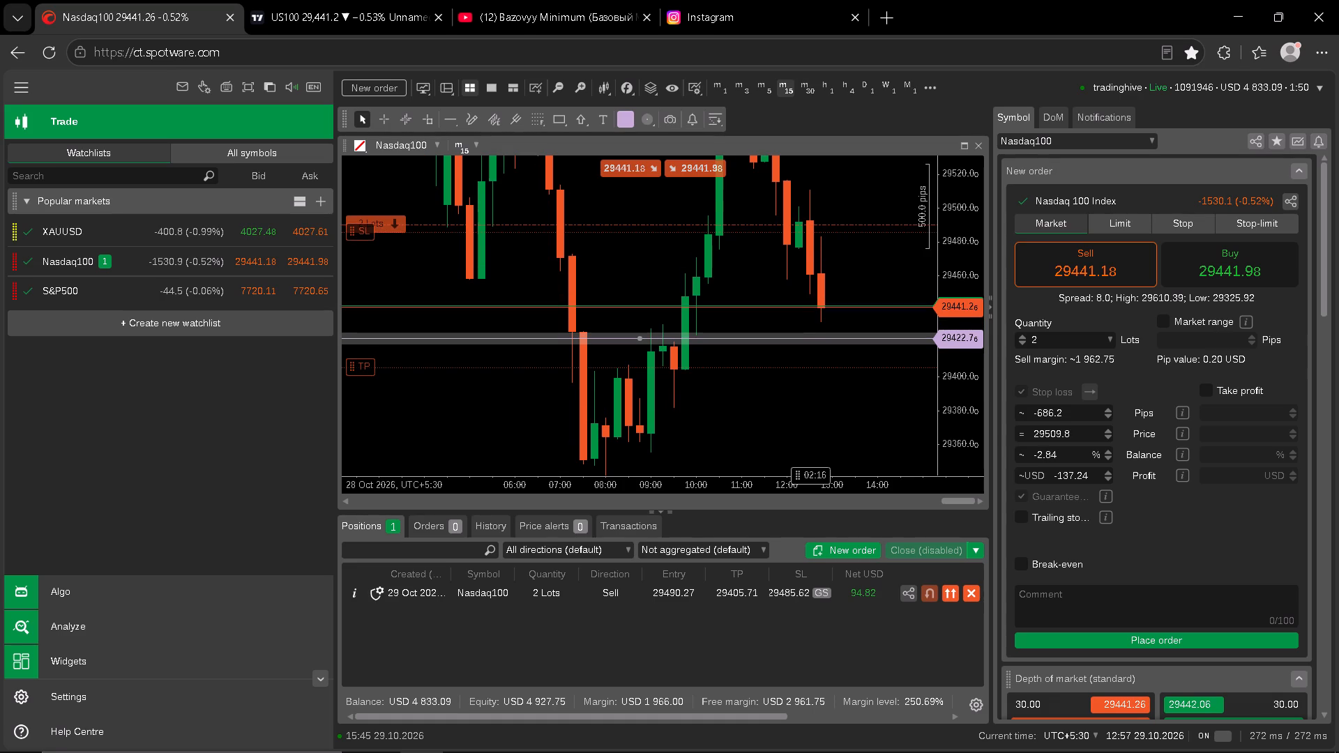
pyautogui.moveTo(951, 208); pyautogui.dragTo(948, 204)
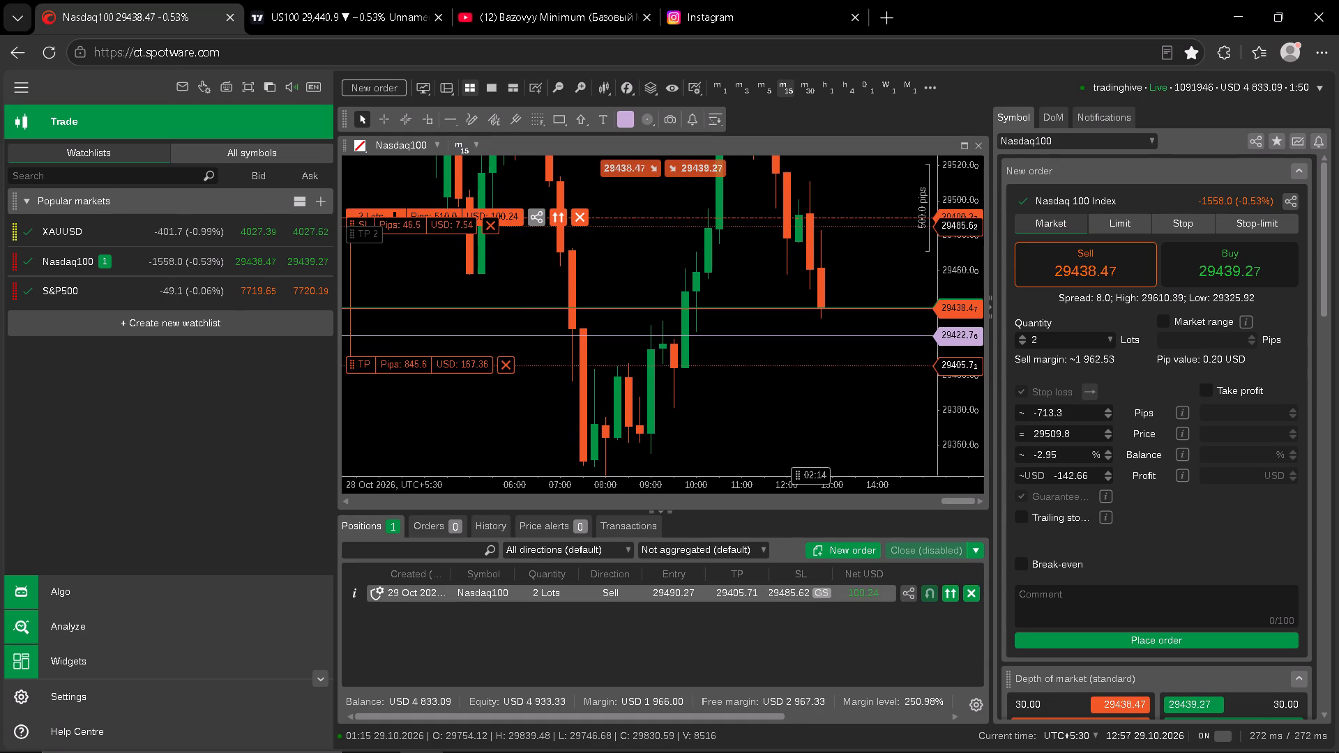
# Move the Nasdaq100 short's take profit down to 29404.21 on the cTrader chart.
pyautogui.click(390, 367)
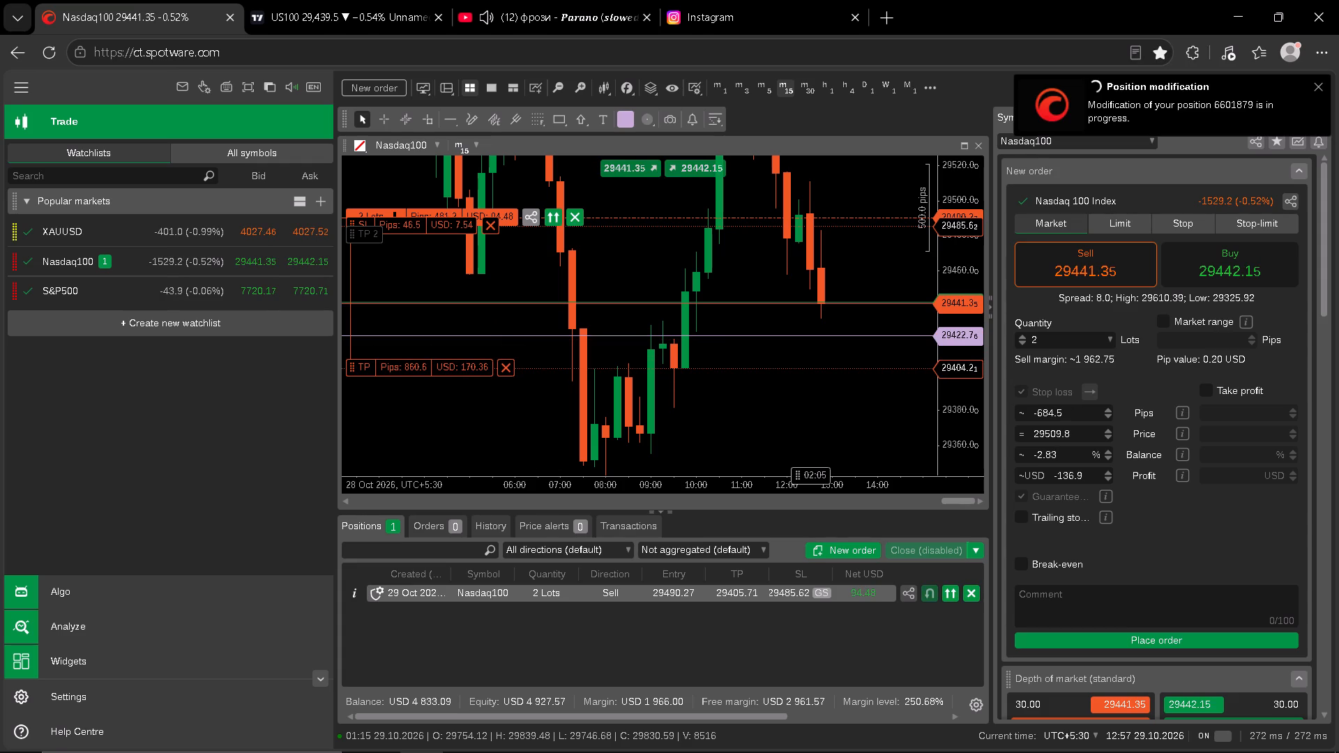
pyautogui.click(793, 432)
pyautogui.moveTo(971, 427); pyautogui.dragTo(964, 410)
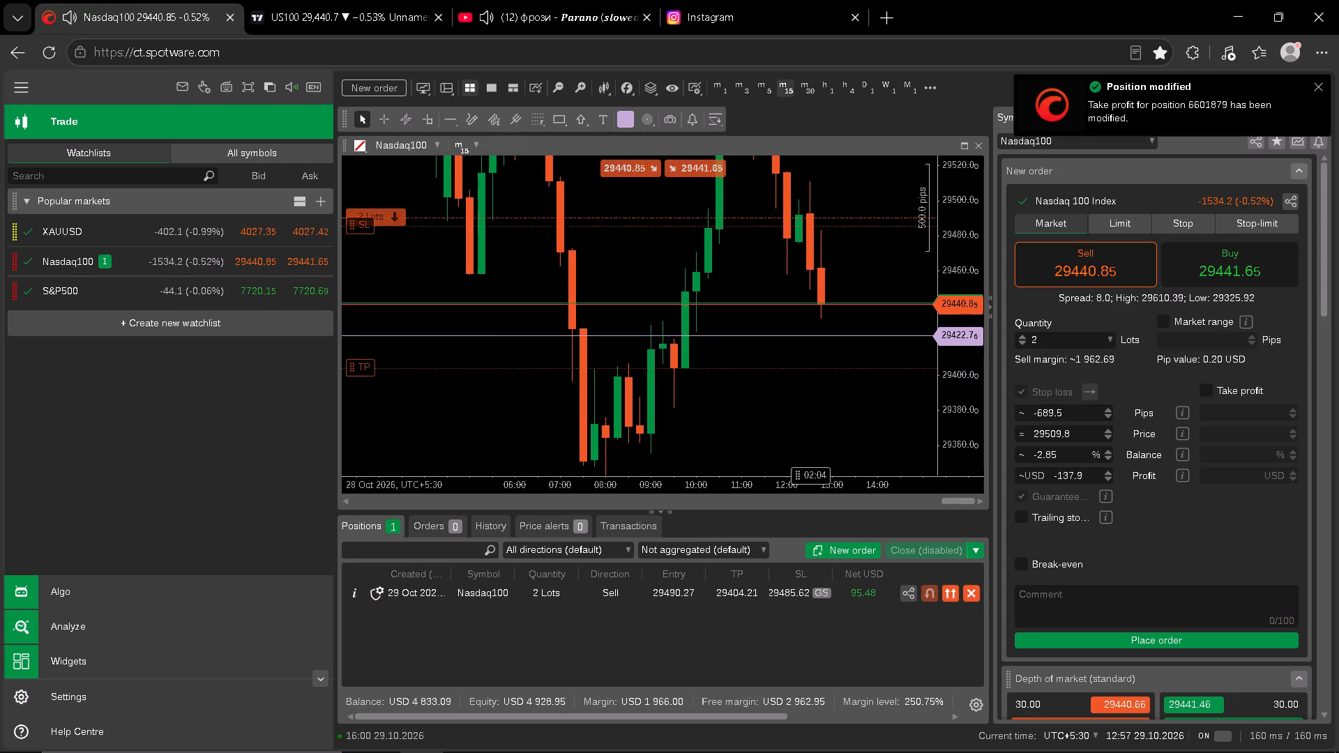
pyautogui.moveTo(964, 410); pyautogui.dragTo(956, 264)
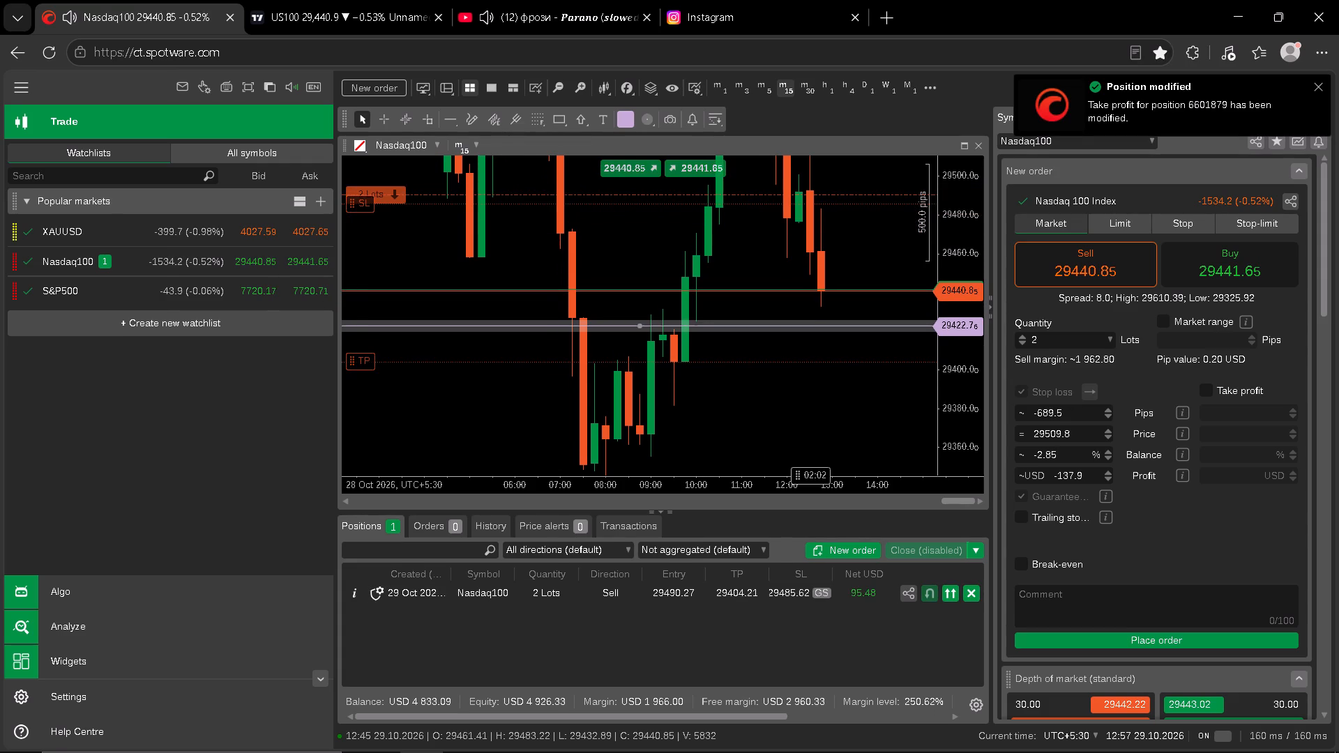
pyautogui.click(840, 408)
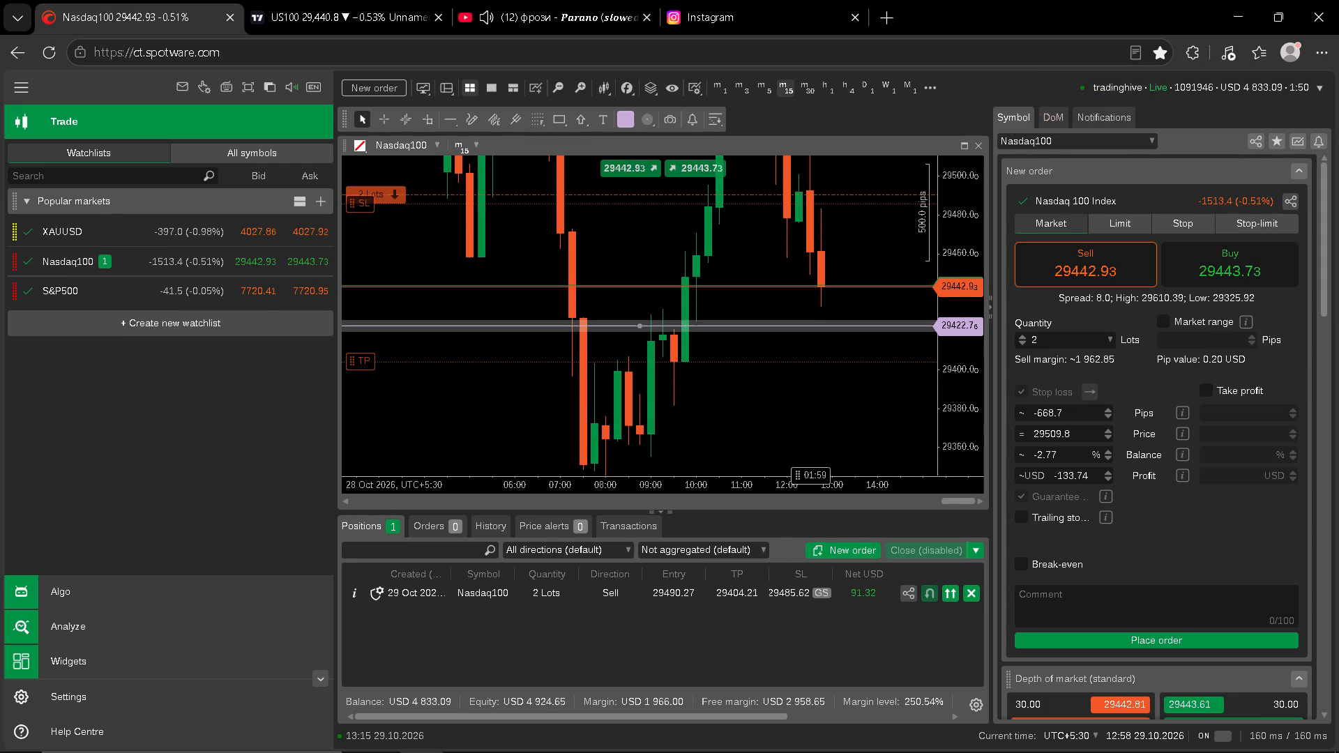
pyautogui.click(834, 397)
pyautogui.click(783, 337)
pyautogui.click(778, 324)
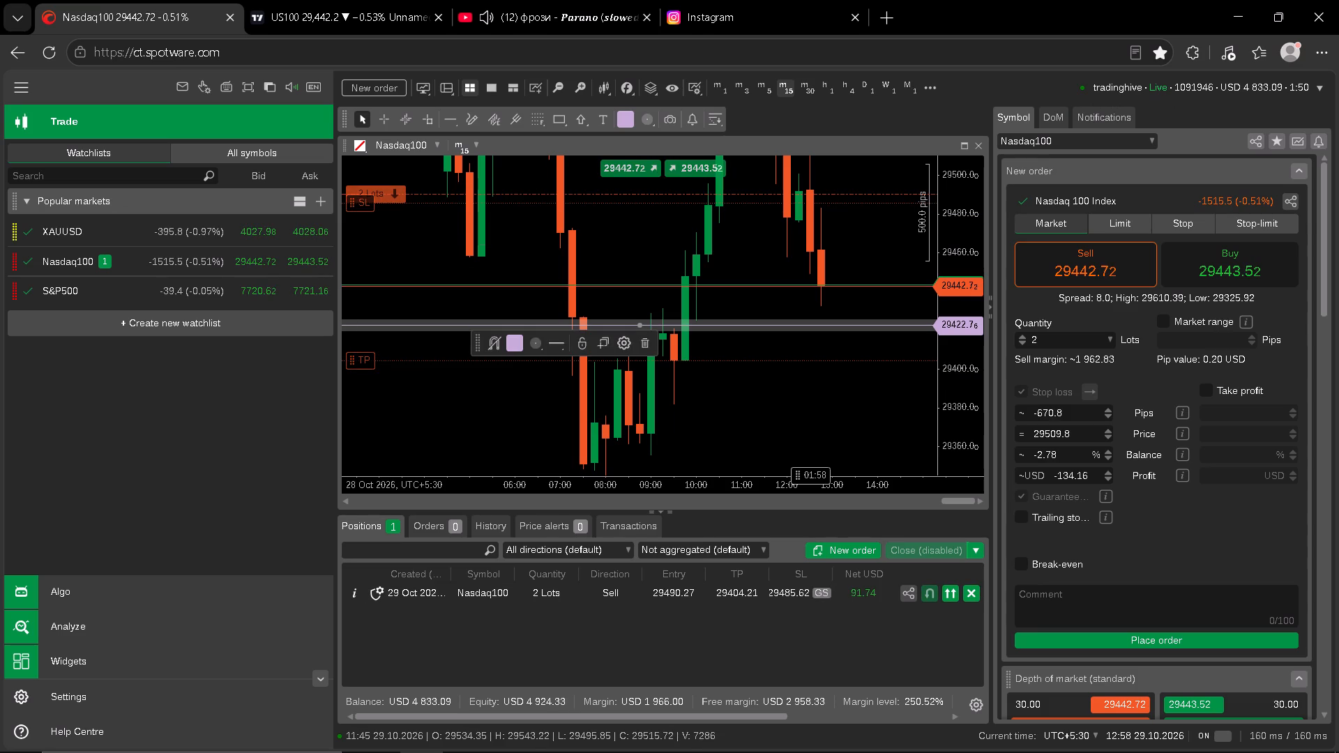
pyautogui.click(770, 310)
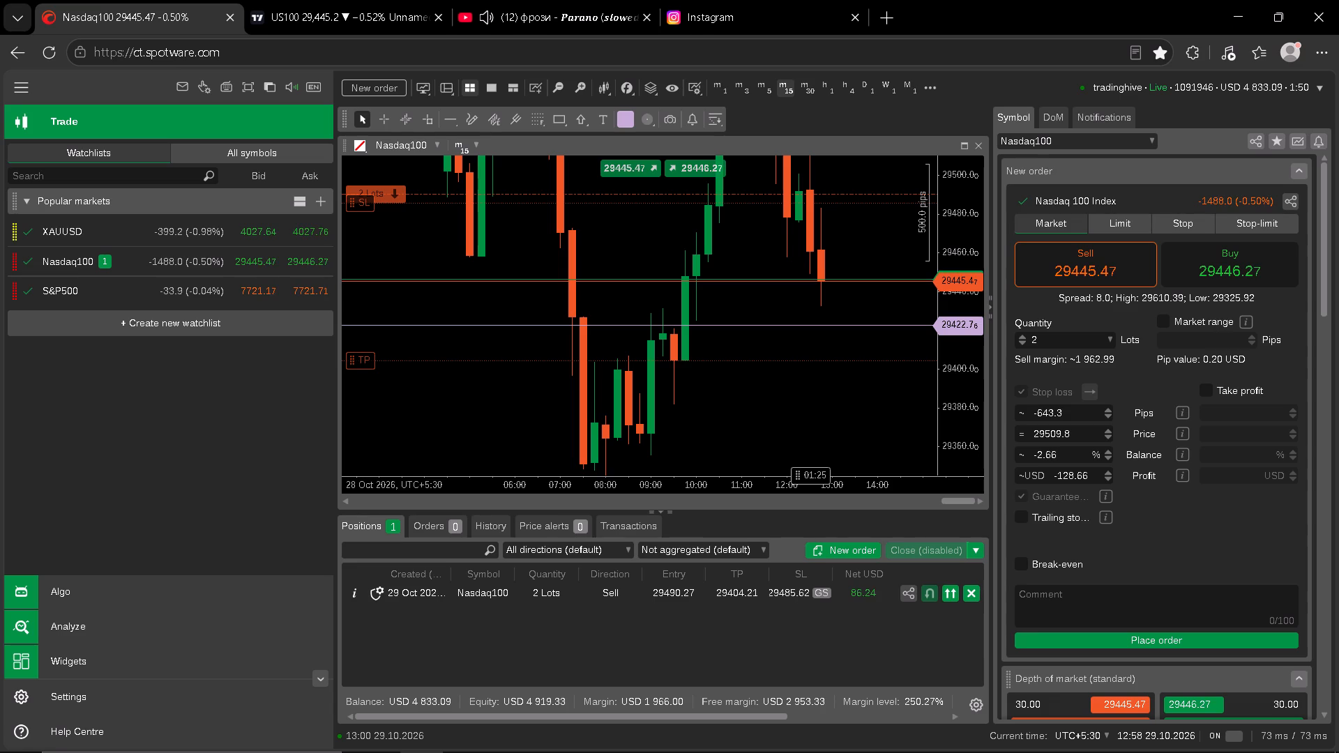
# Switch to TradingView and draw a horizontal ray at 29,419.7 from the 09:15 AM candle on the 15-minute US100 chart.
pyautogui.click(383, 0)
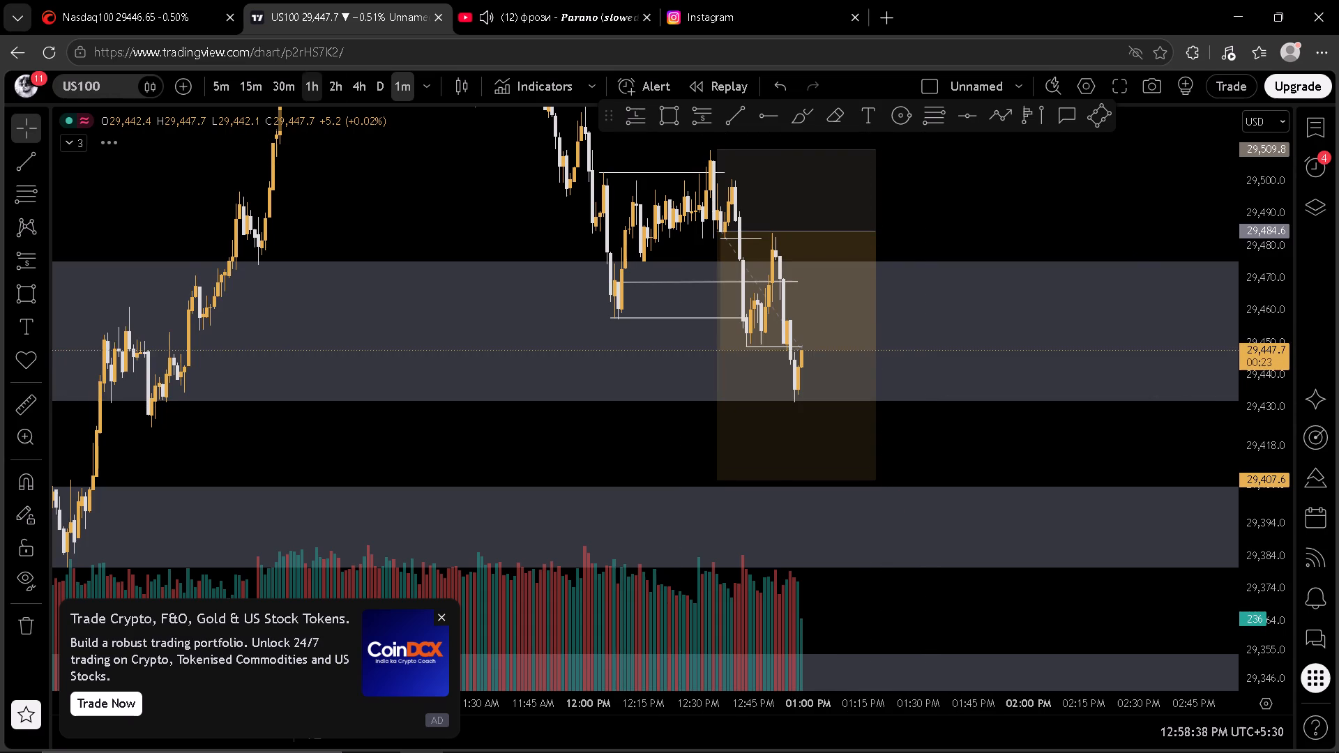
pyautogui.click(232, 82)
pyautogui.click(246, 84)
pyautogui.scroll(4, 808, 141)
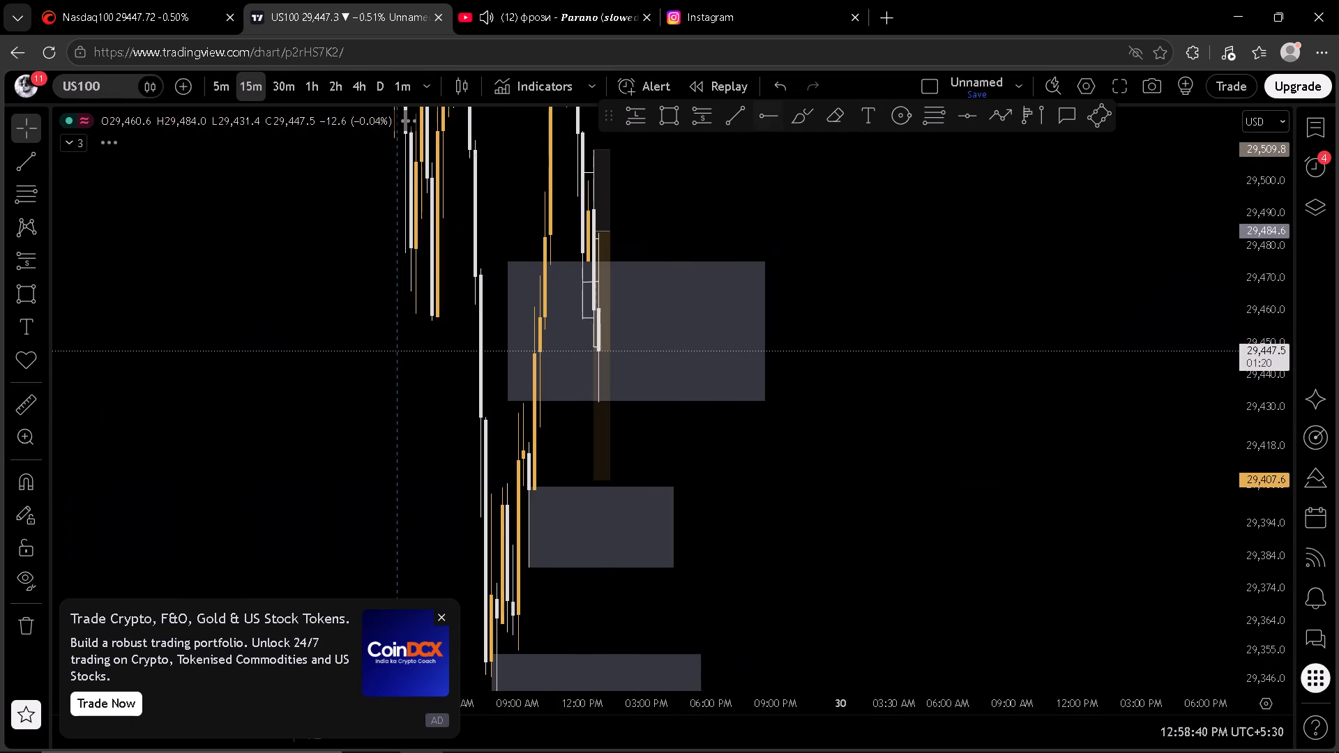
pyautogui.click(779, 116)
pyautogui.click(526, 441)
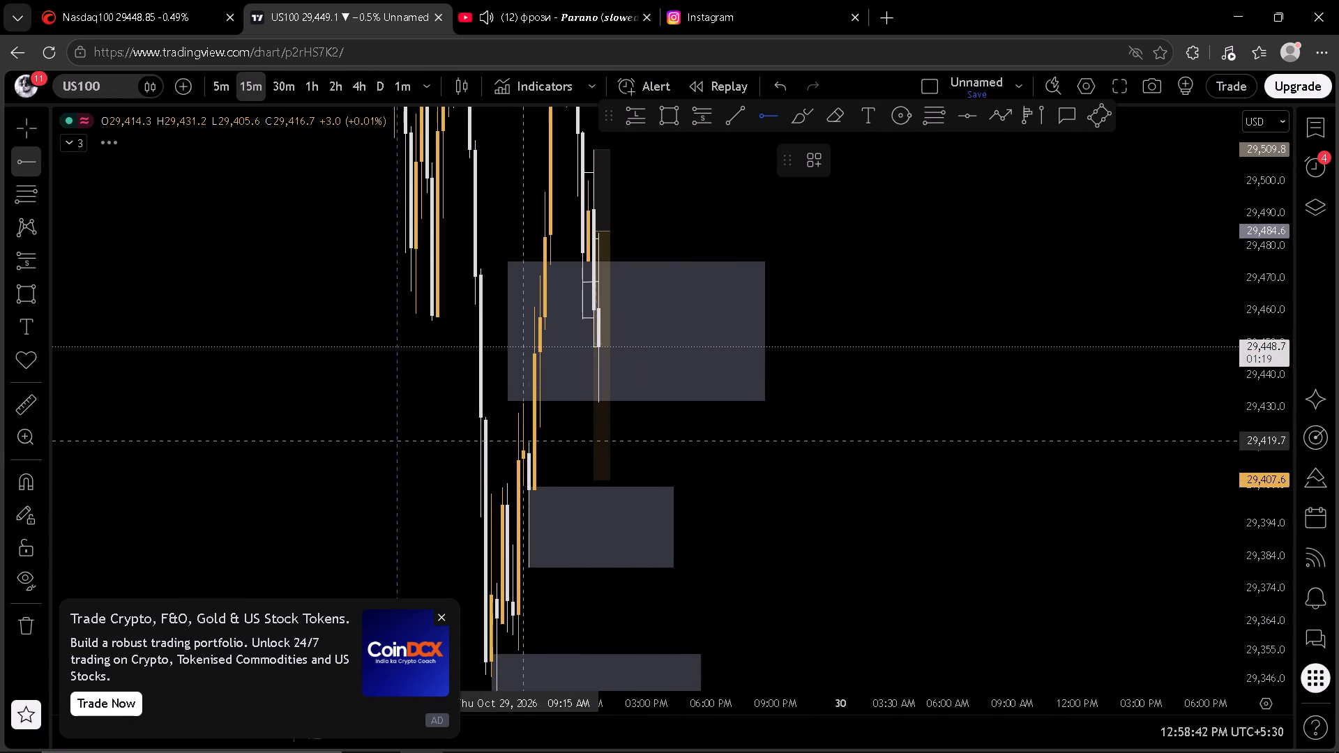
pyautogui.click(869, 425)
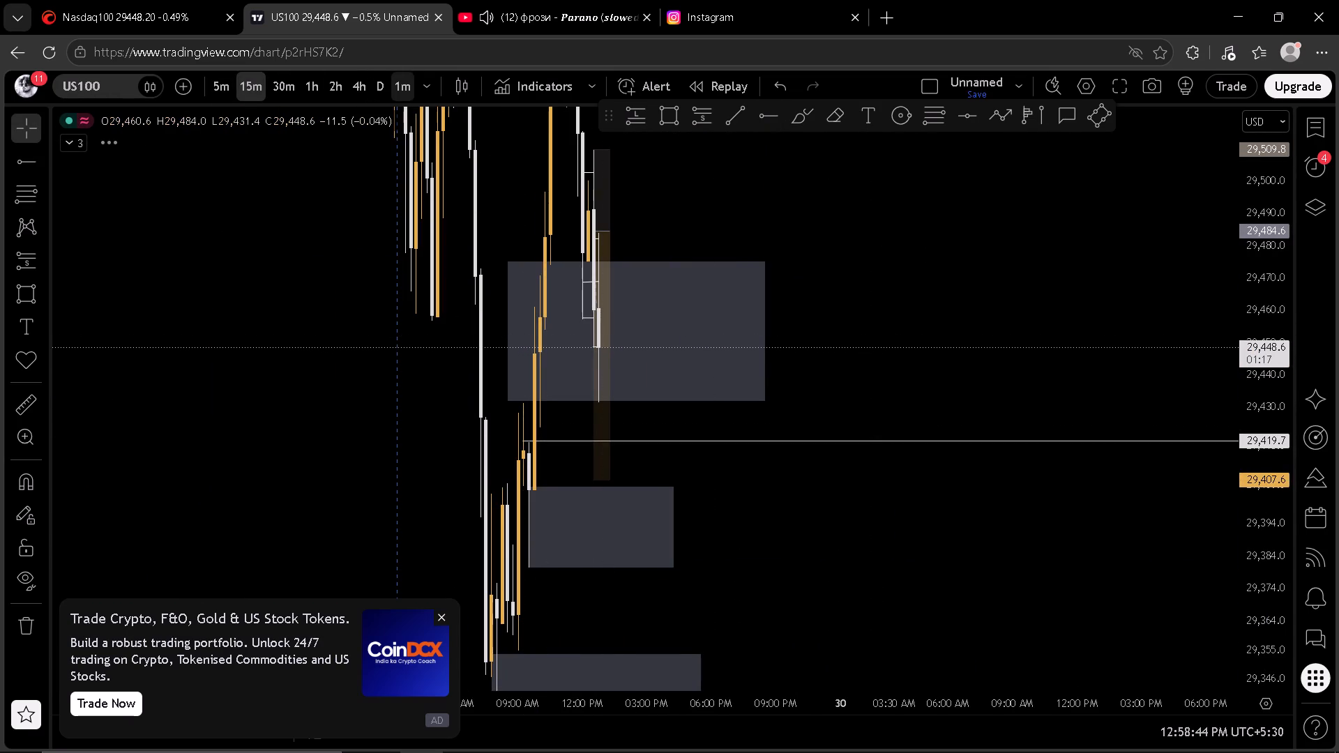
# Examine US100 on the 5-minute and 1-minute timeframes against the 29,419.7 ray and the shaded zones.
pyautogui.click(228, 83)
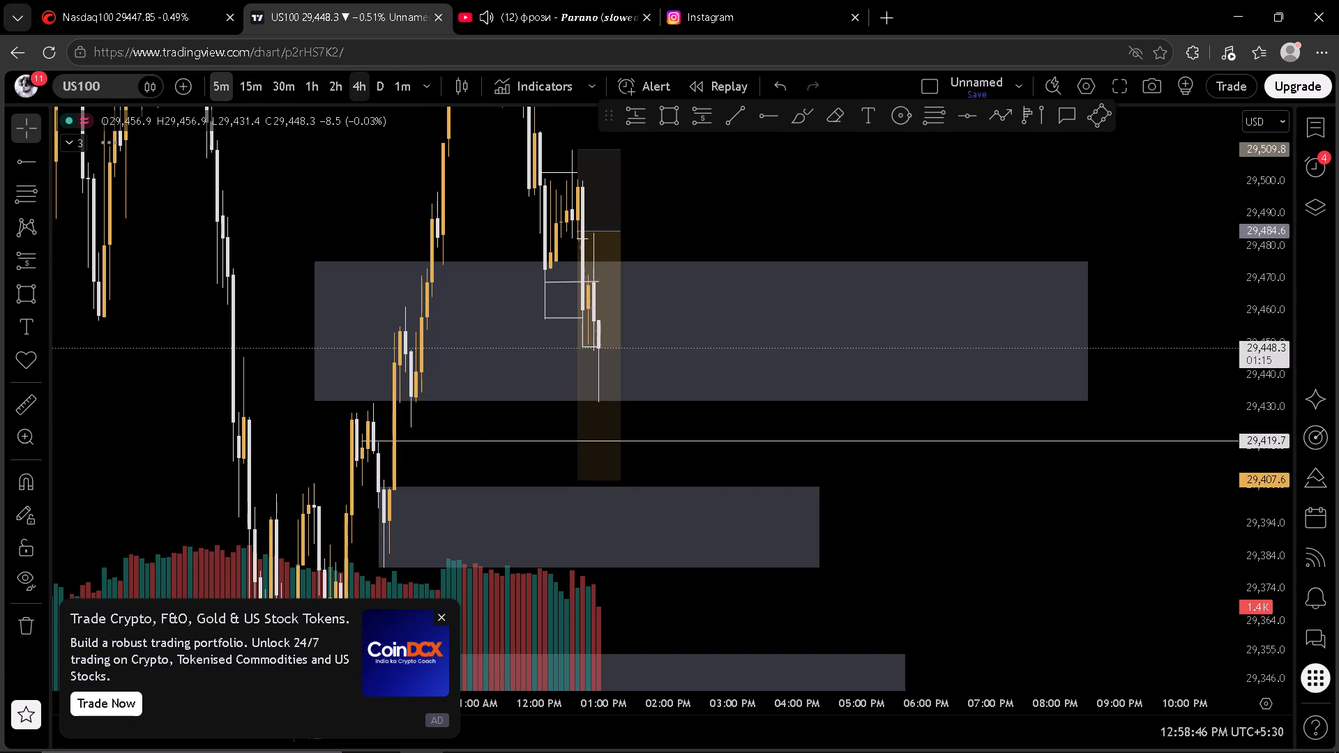
pyautogui.click(409, 94)
pyautogui.scroll(1, 1265, 458)
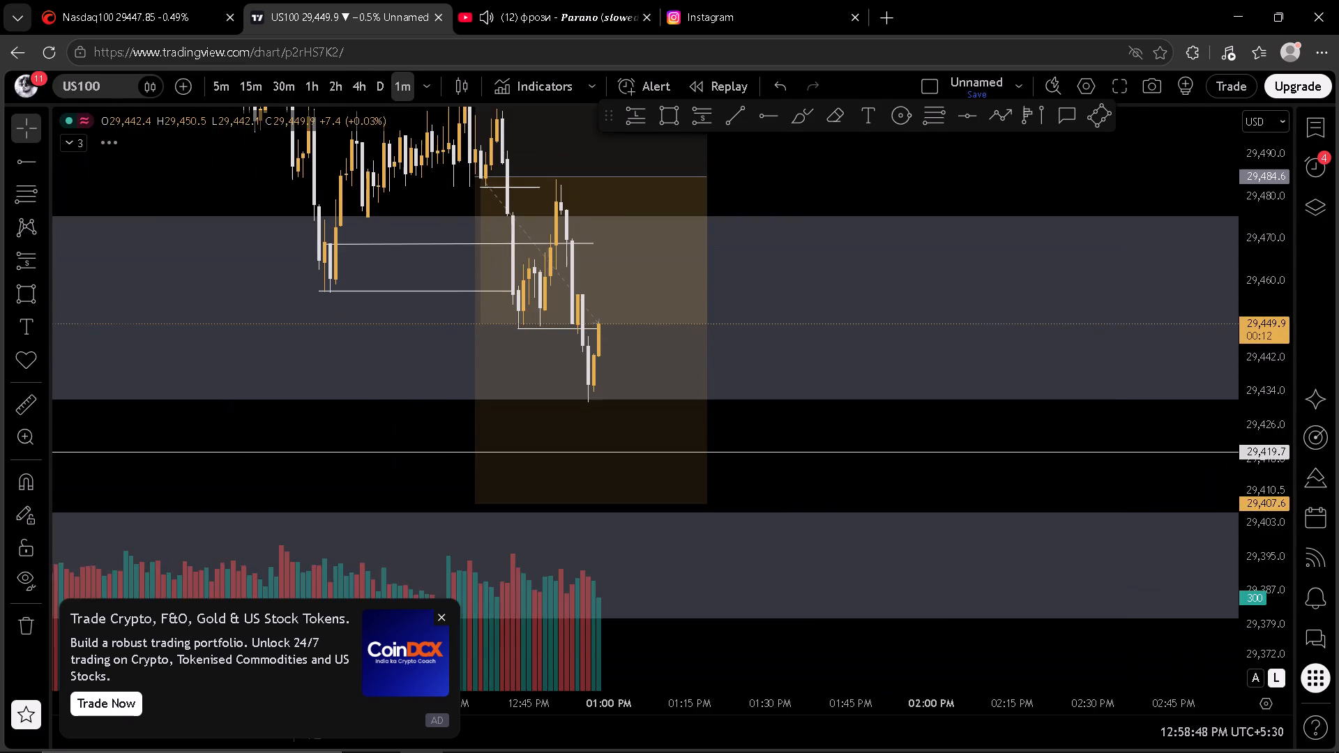
pyautogui.scroll(-5, 1140, 453)
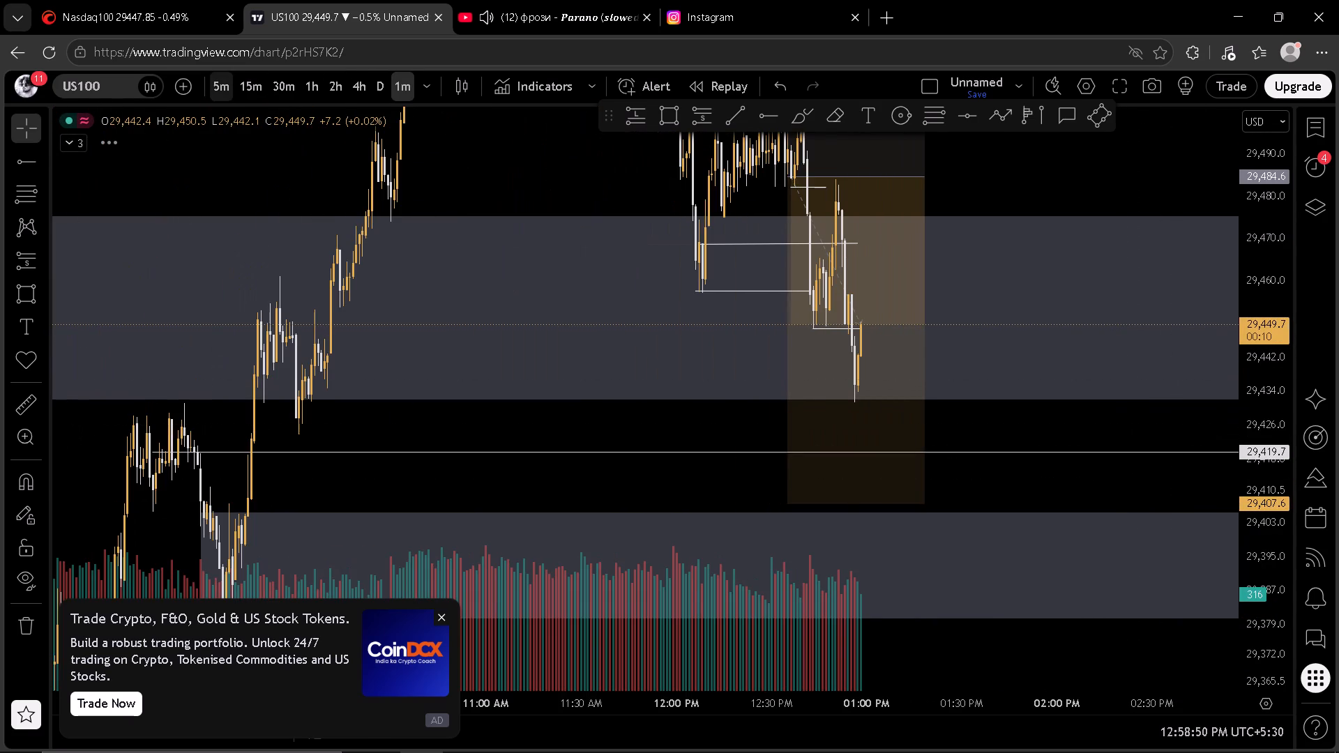
pyautogui.click(211, 90)
pyautogui.scroll(6, 686, 421)
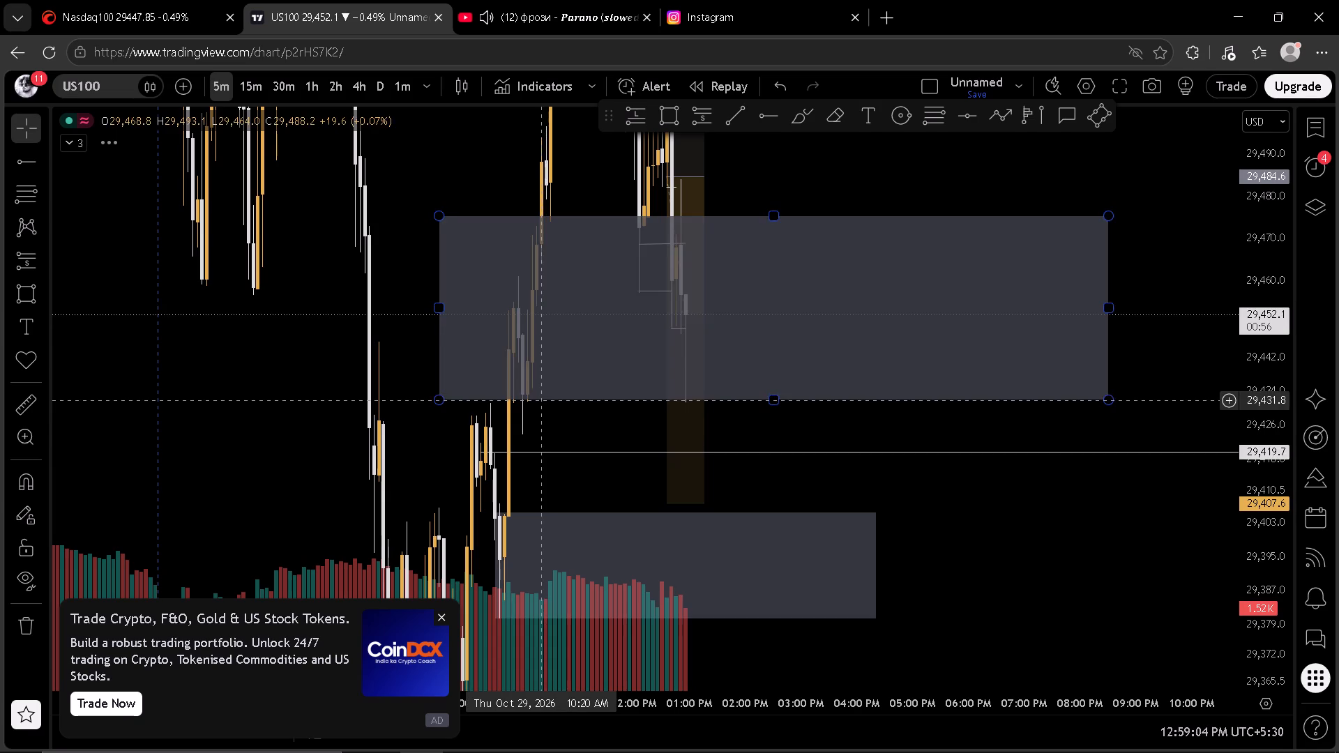
pyautogui.click(399, 89)
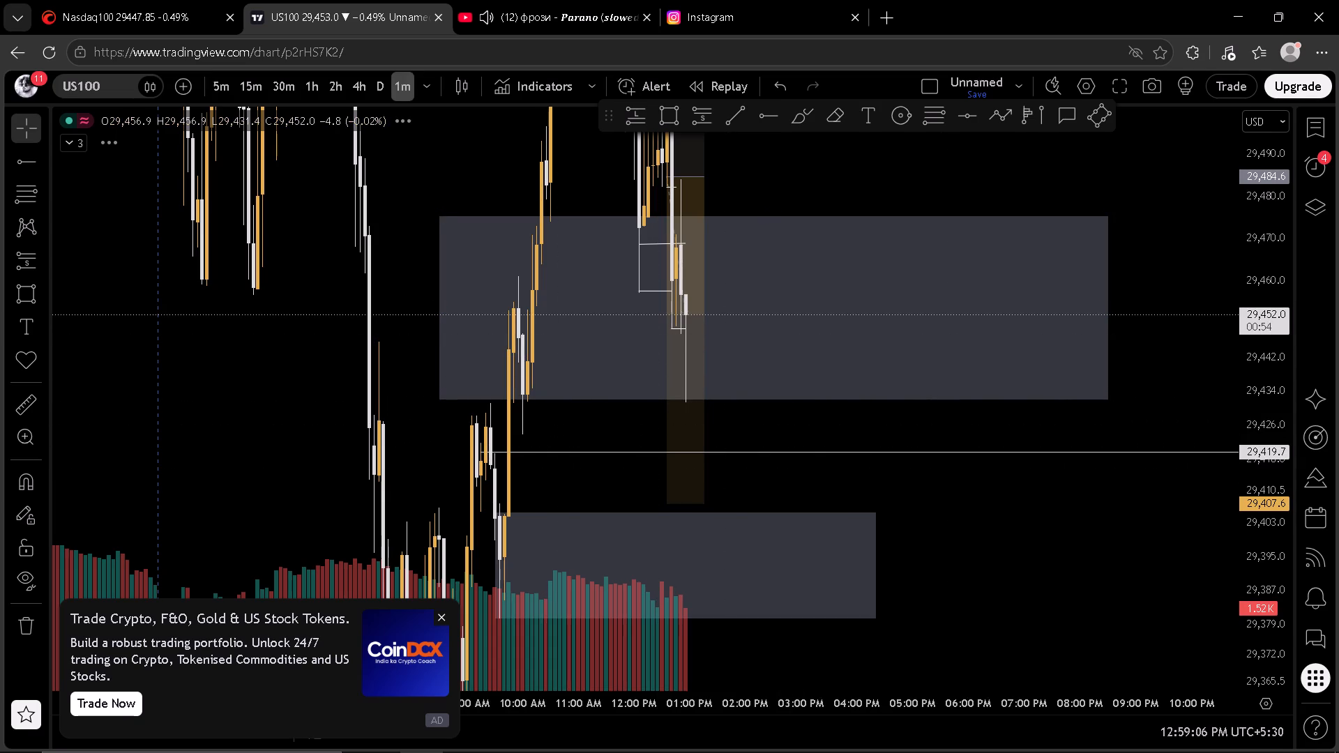
pyautogui.scroll(-4, 1119, 390)
pyautogui.scroll(-1, 1276, 224)
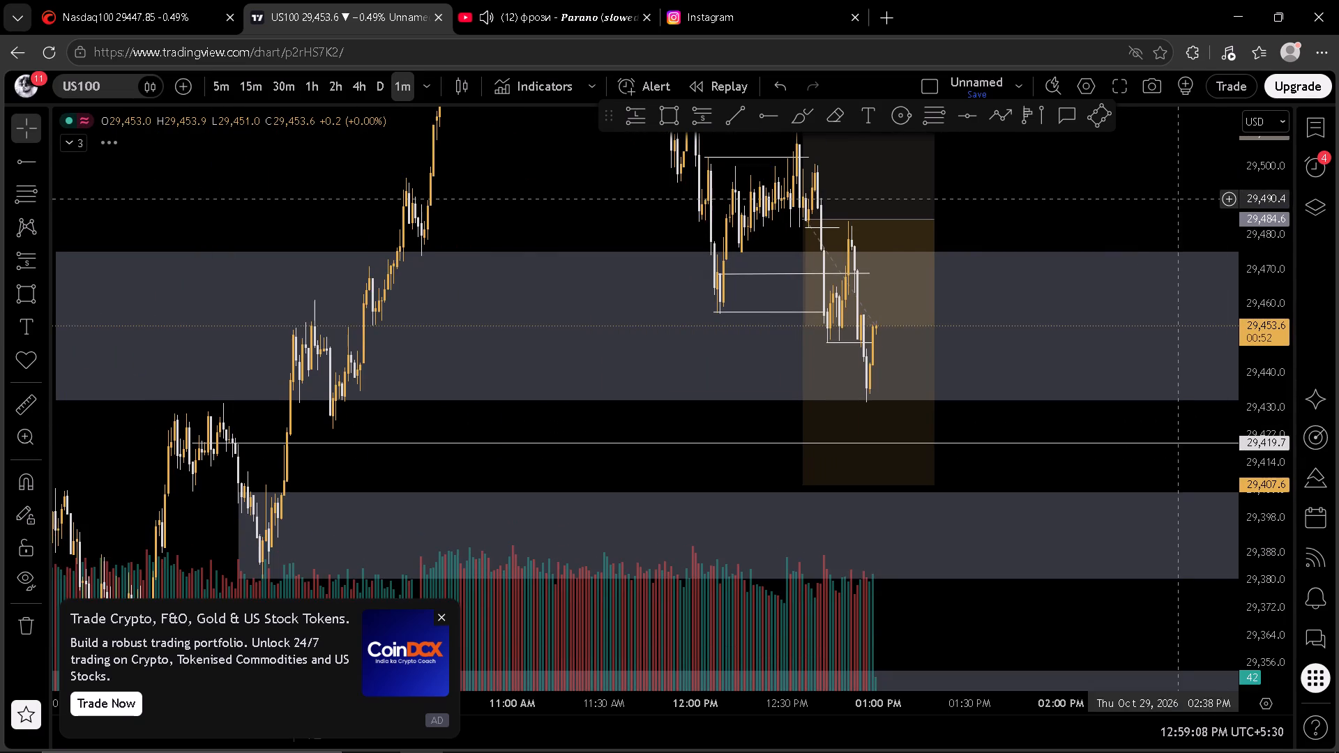
# Extend the short position drawing's end to about 01:33 PM on the 1-minute US100 chart.
pyautogui.moveTo(1176, 197); pyautogui.dragTo(1093, 204)
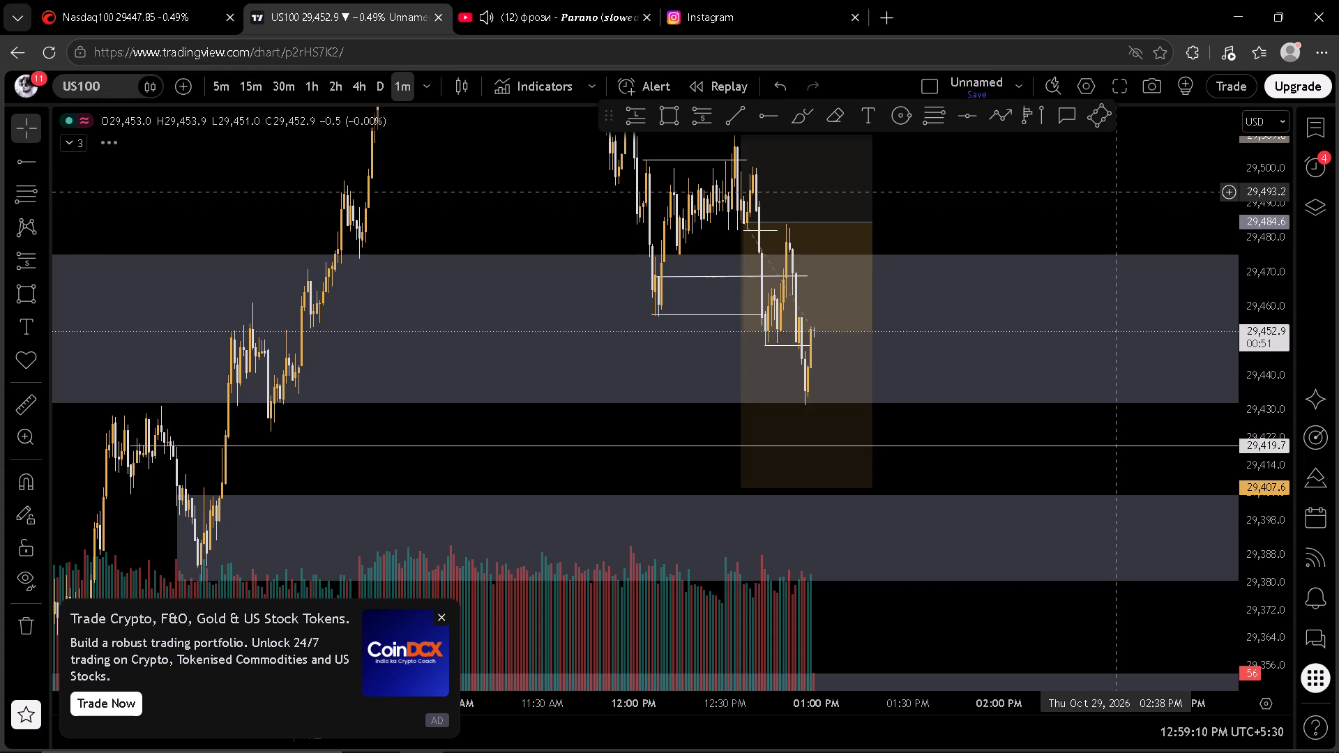
pyautogui.moveTo(1110, 190); pyautogui.dragTo(1043, 185)
pyautogui.moveTo(822, 222); pyautogui.dragTo(872, 224)
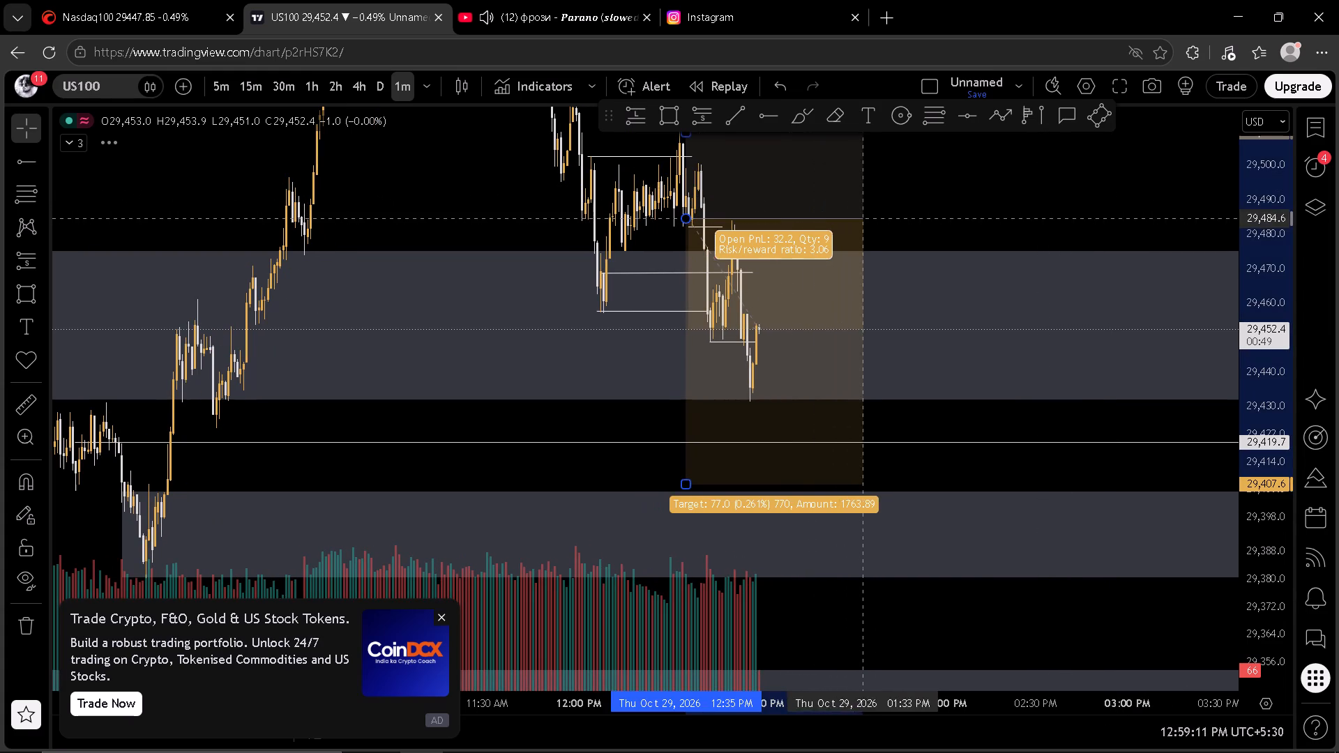
pyautogui.click(974, 197)
# Examine the 1-minute US100 price action against the short position drawing, its target and the shaded zones.
pyautogui.scroll(-4, 1022, 205)
pyautogui.scroll(-1, 1259, 200)
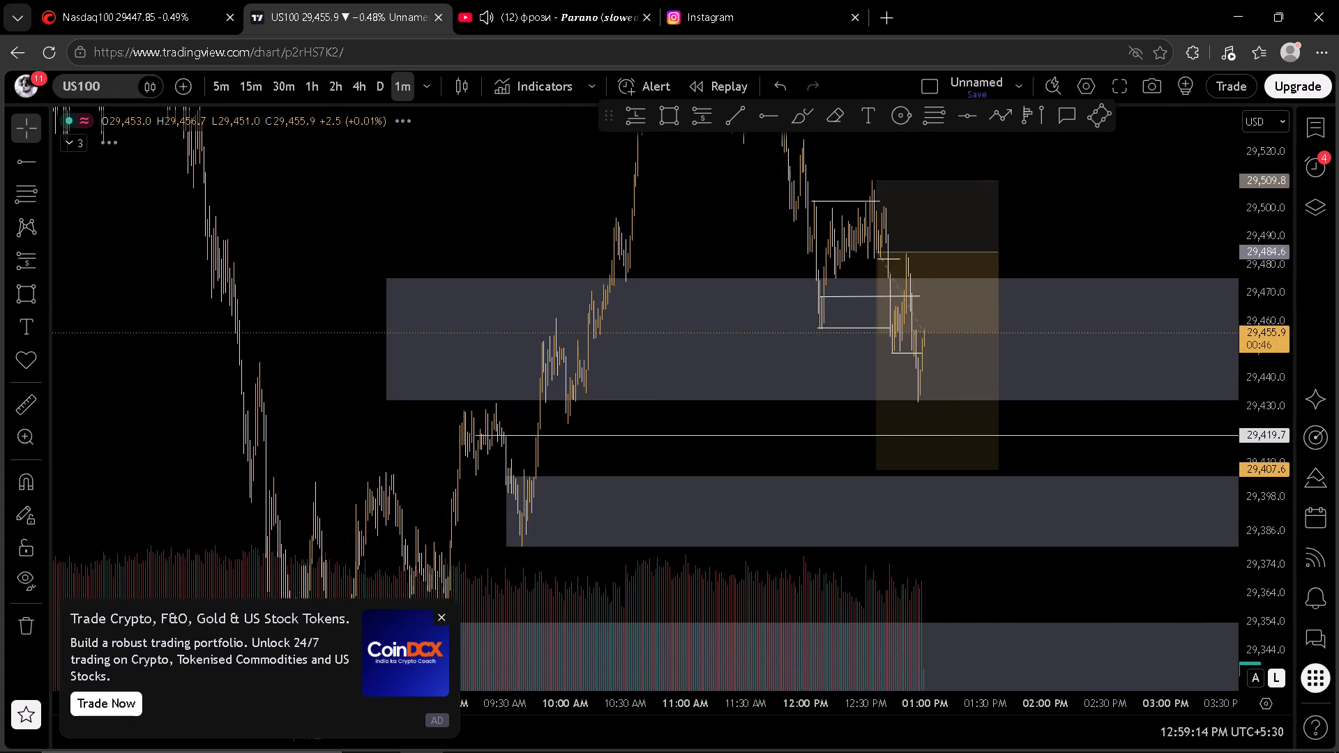
pyautogui.scroll(3, 1152, 213)
pyautogui.moveTo(1118, 212); pyautogui.dragTo(1094, 213)
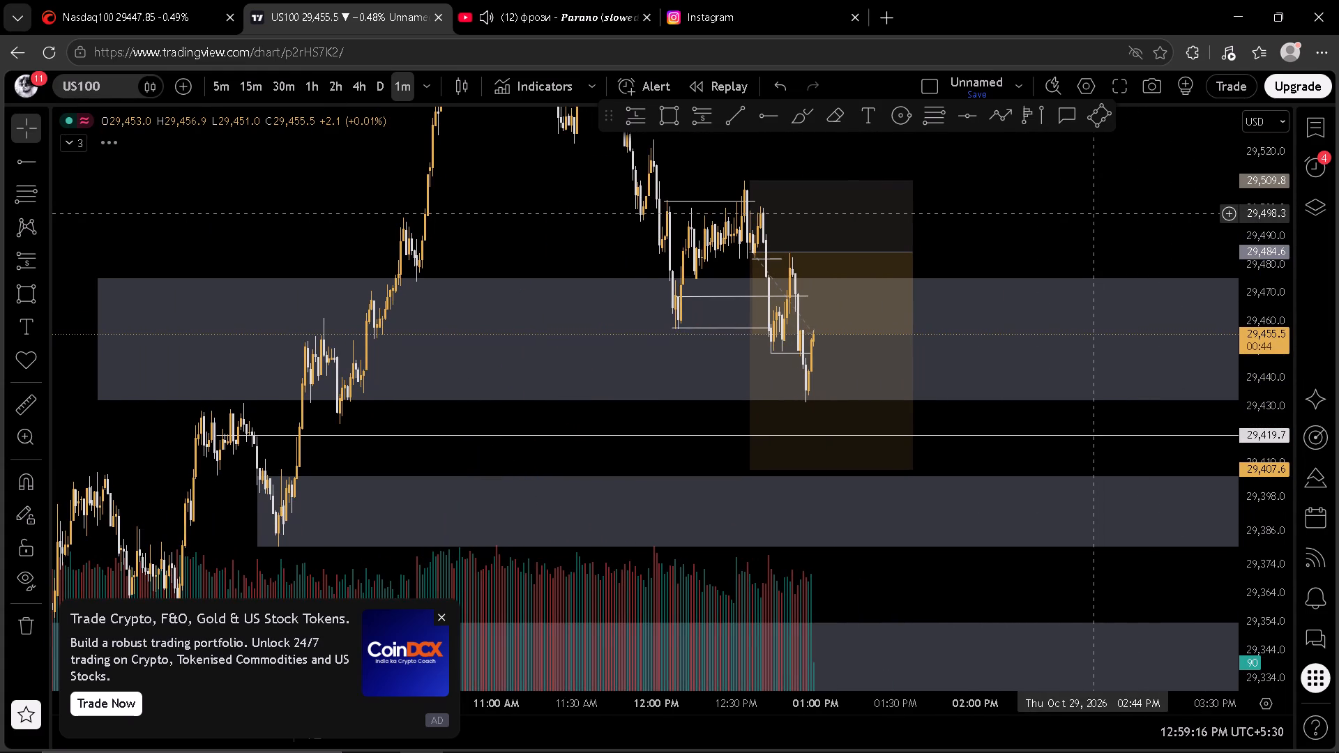
pyautogui.moveTo(1283, 254); pyautogui.dragTo(1269, 216)
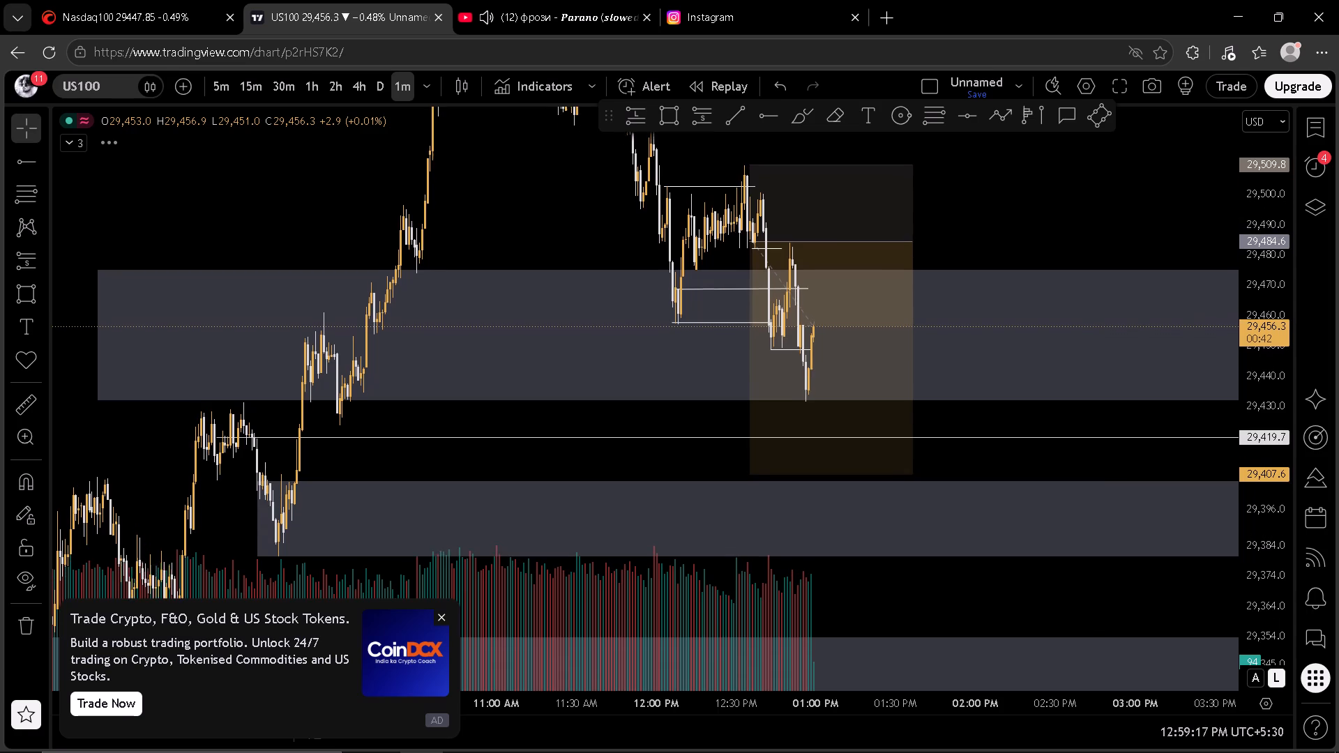
pyautogui.moveTo(1152, 206); pyautogui.dragTo(1111, 205)
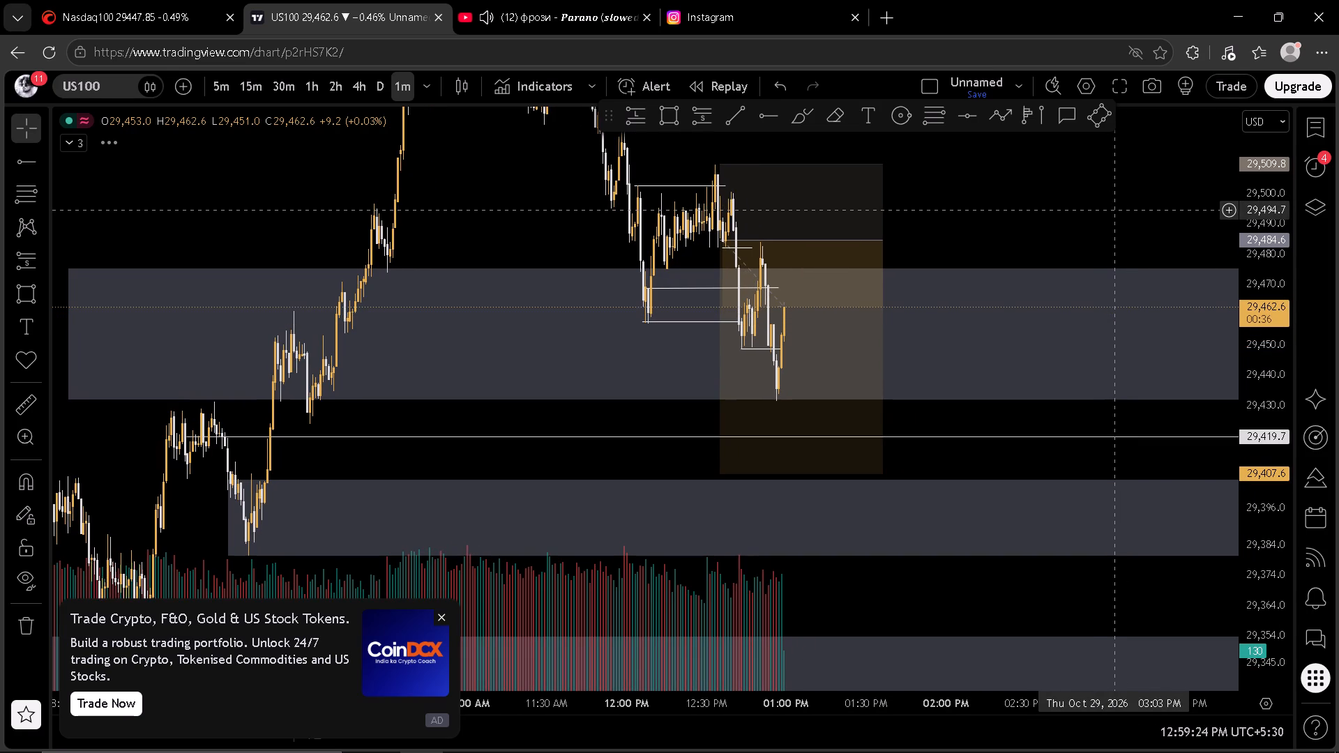
pyautogui.moveTo(1270, 284); pyautogui.dragTo(1268, 252)
pyautogui.scroll(1, 1168, 254)
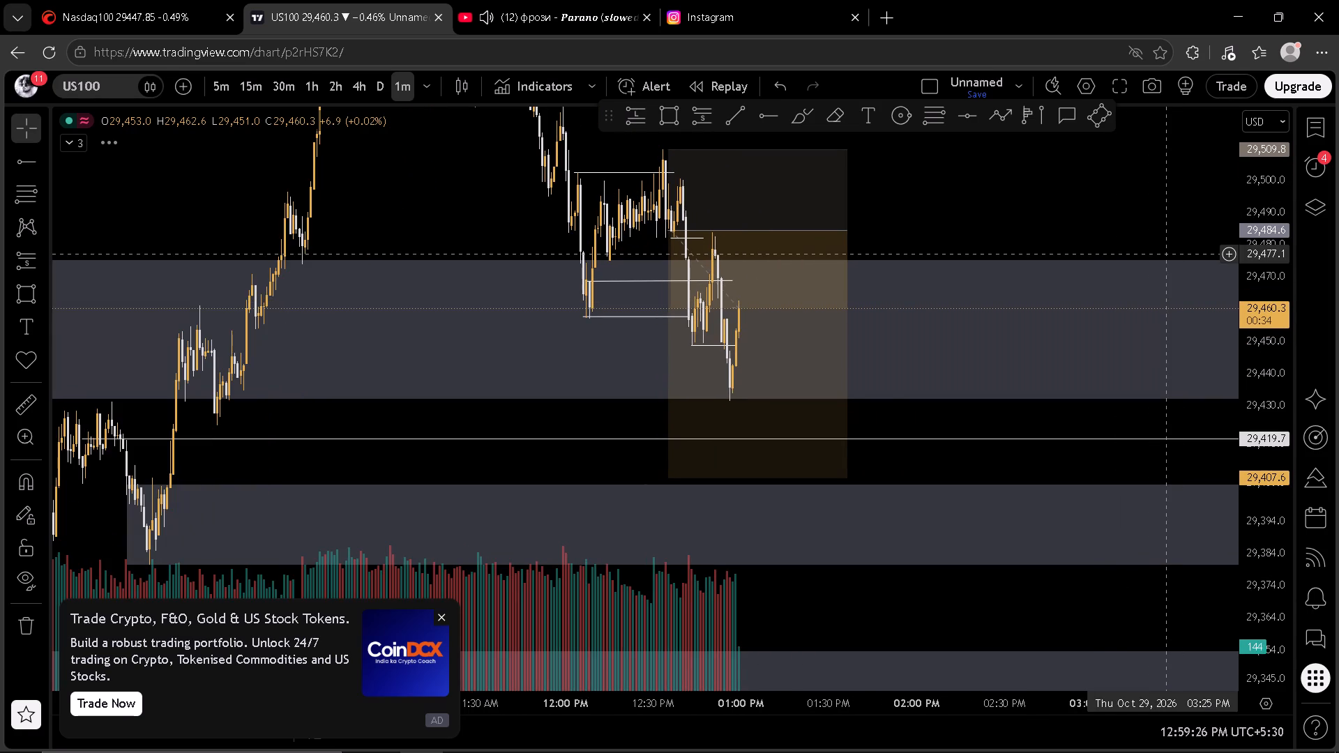
# Switch the TradingView chart to XAUUSD and delete its long position drawing.
pyautogui.click(1082, 220)
pyautogui.press('space')
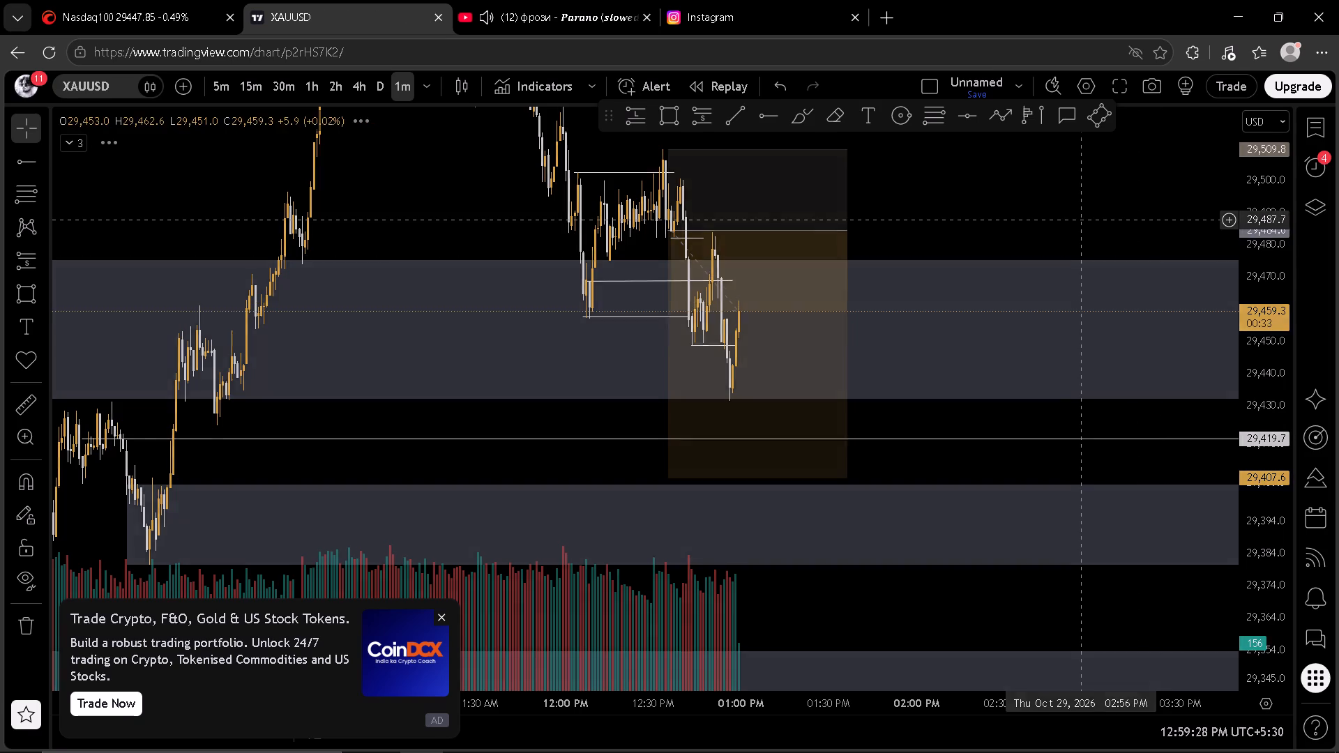
pyautogui.moveTo(1054, 360); pyautogui.dragTo(1051, 297)
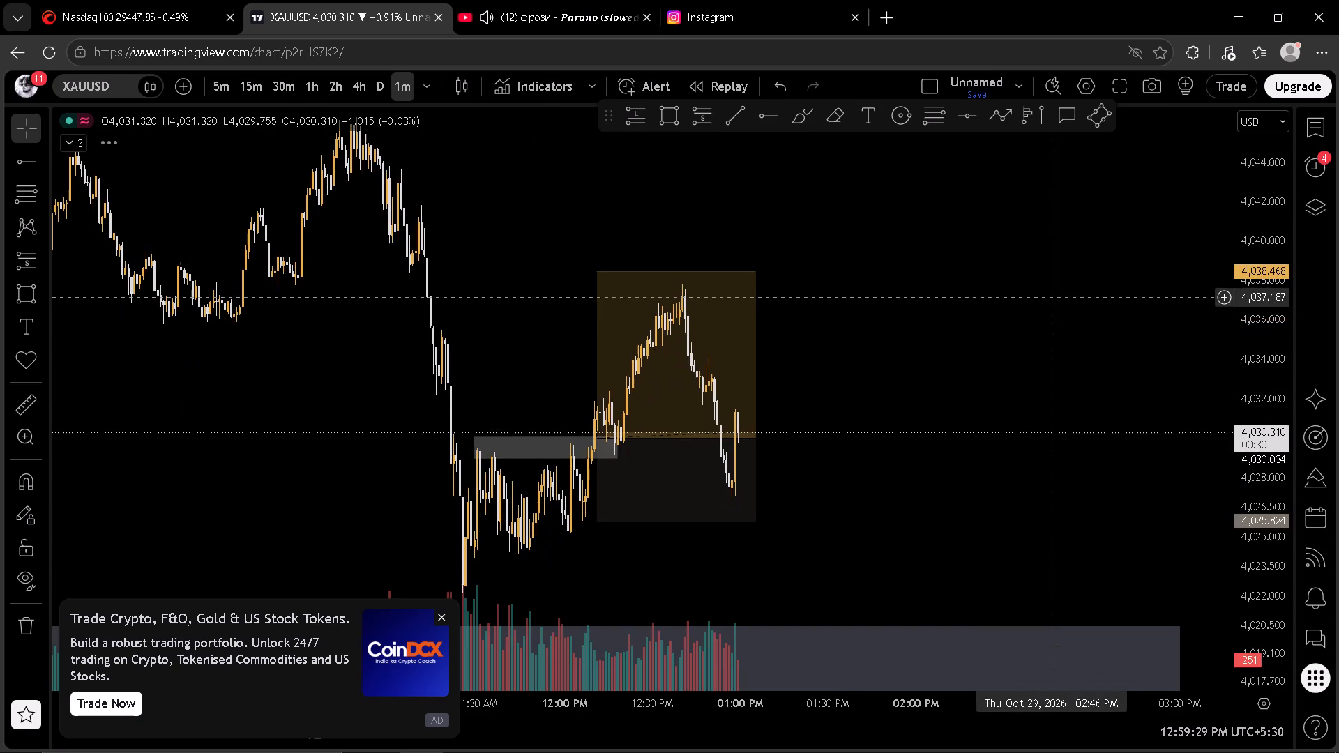
pyautogui.click(682, 360)
pyautogui.click(1088, 169)
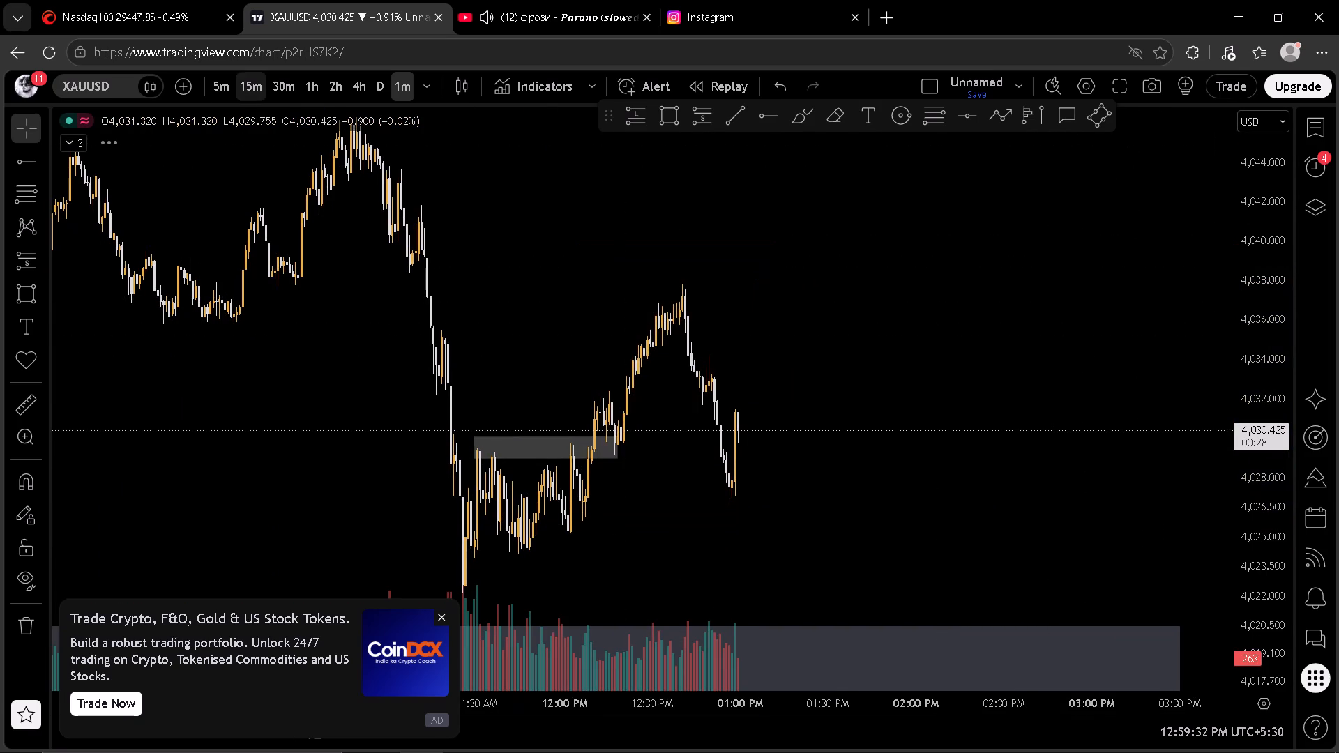
# Examine XAUUSD on the 5-minute and 1-minute timeframes around the small grey zone and the latest candles.
pyautogui.click(215, 86)
pyautogui.scroll(4, 800, 337)
pyautogui.moveTo(779, 353); pyautogui.dragTo(932, 321)
pyautogui.scroll(2, 872, 347)
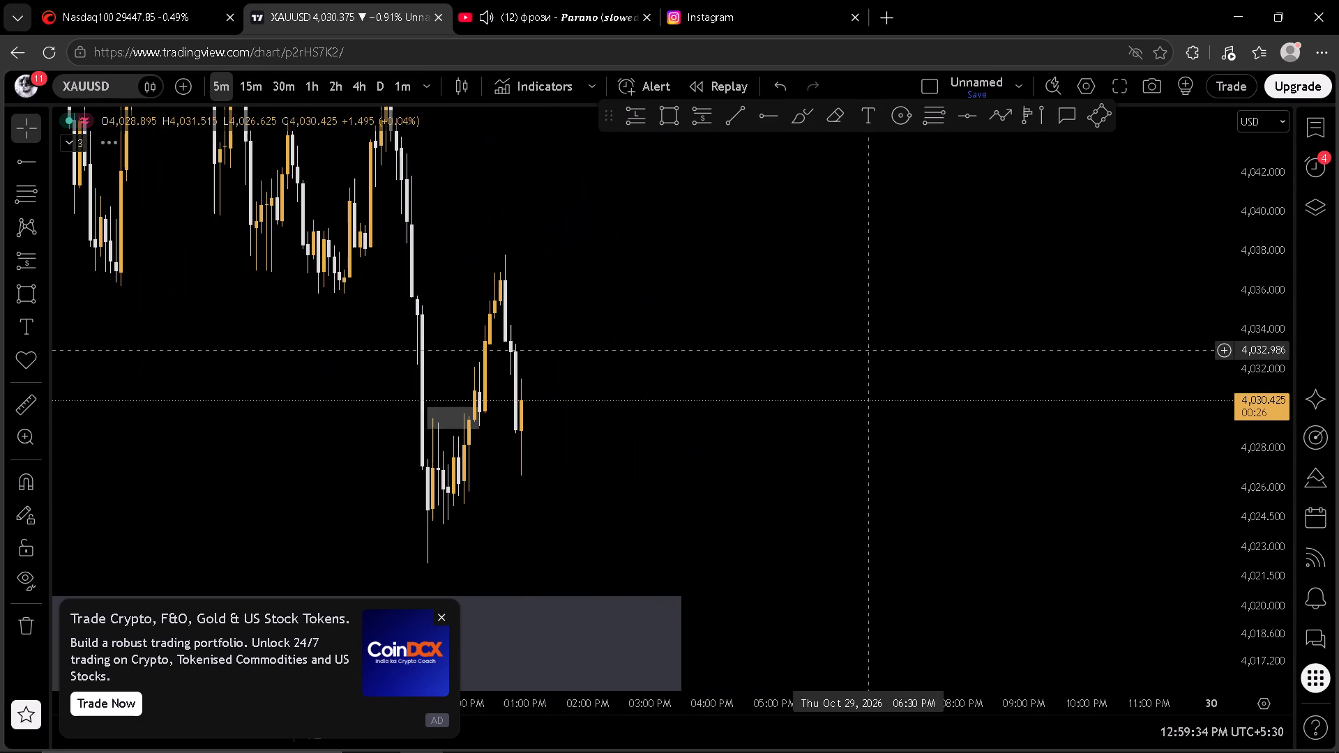
pyautogui.click(400, 86)
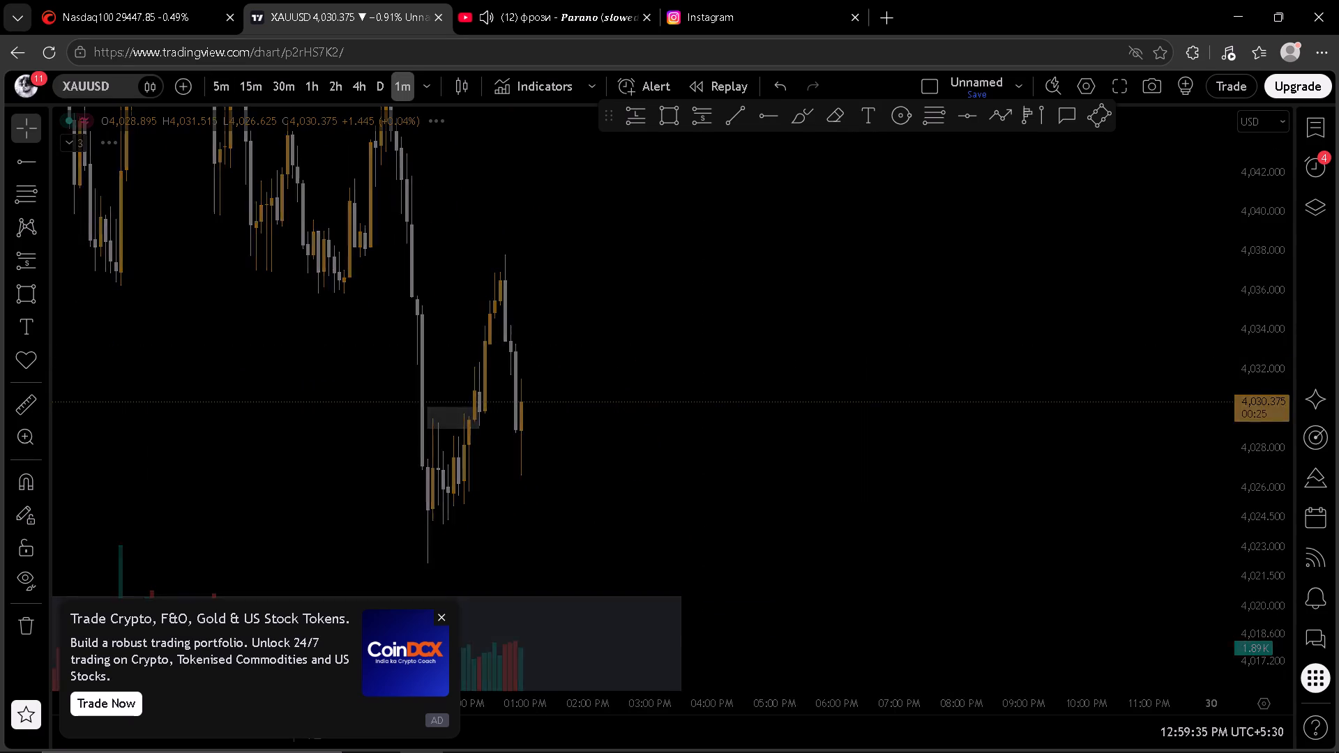
pyautogui.scroll(-3, 833, 372)
pyautogui.moveTo(882, 374); pyautogui.dragTo(974, 291)
pyautogui.scroll(1, 1259, 363)
pyautogui.scroll(1, 1031, 340)
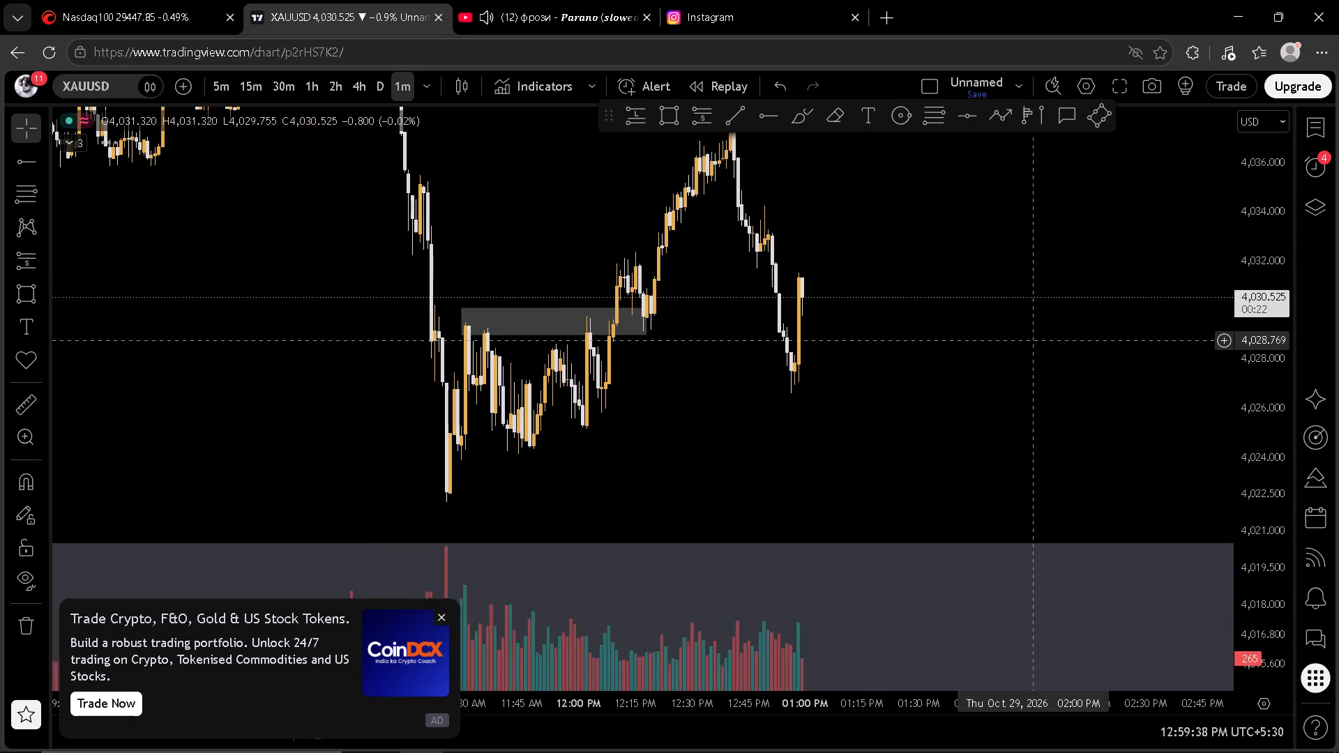
# Return to US100 and examine its 1-minute candles against the short position drawing, the 29,419.7 ray and the shaded zones.
pyautogui.click(976, 333)
pyautogui.press('space')
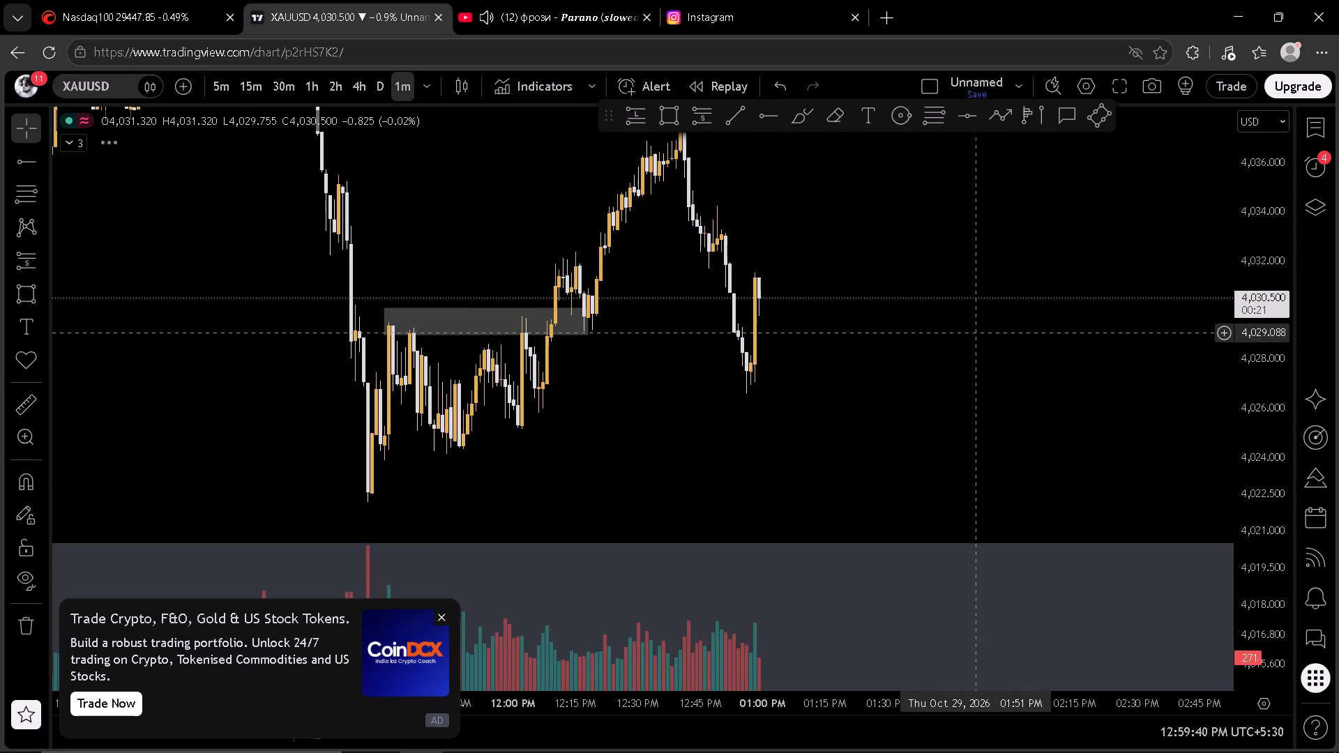
pyautogui.moveTo(976, 333); pyautogui.dragTo(983, 267)
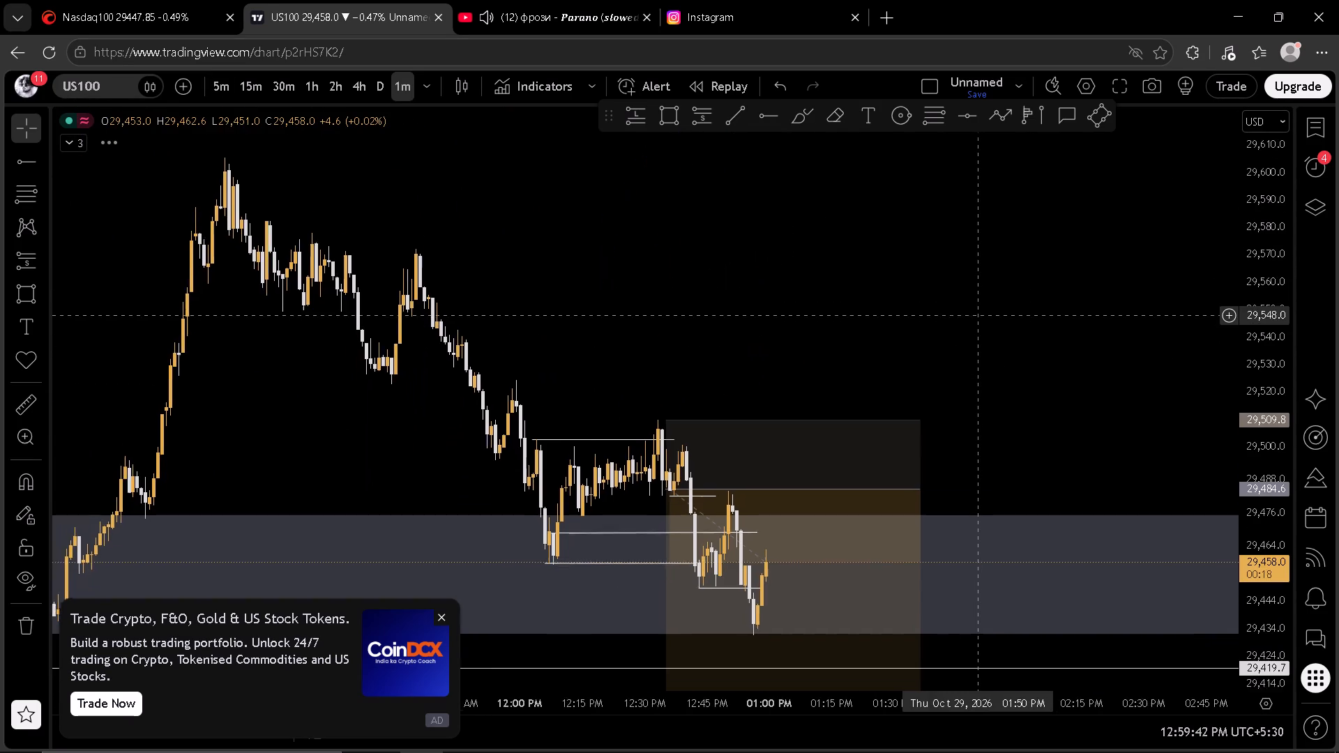
pyautogui.moveTo(983, 267); pyautogui.dragTo(1023, 155)
pyautogui.scroll(2, 1258, 335)
pyautogui.scroll(-2, 1152, 314)
pyautogui.moveTo(1148, 268); pyautogui.dragTo(1144, 195)
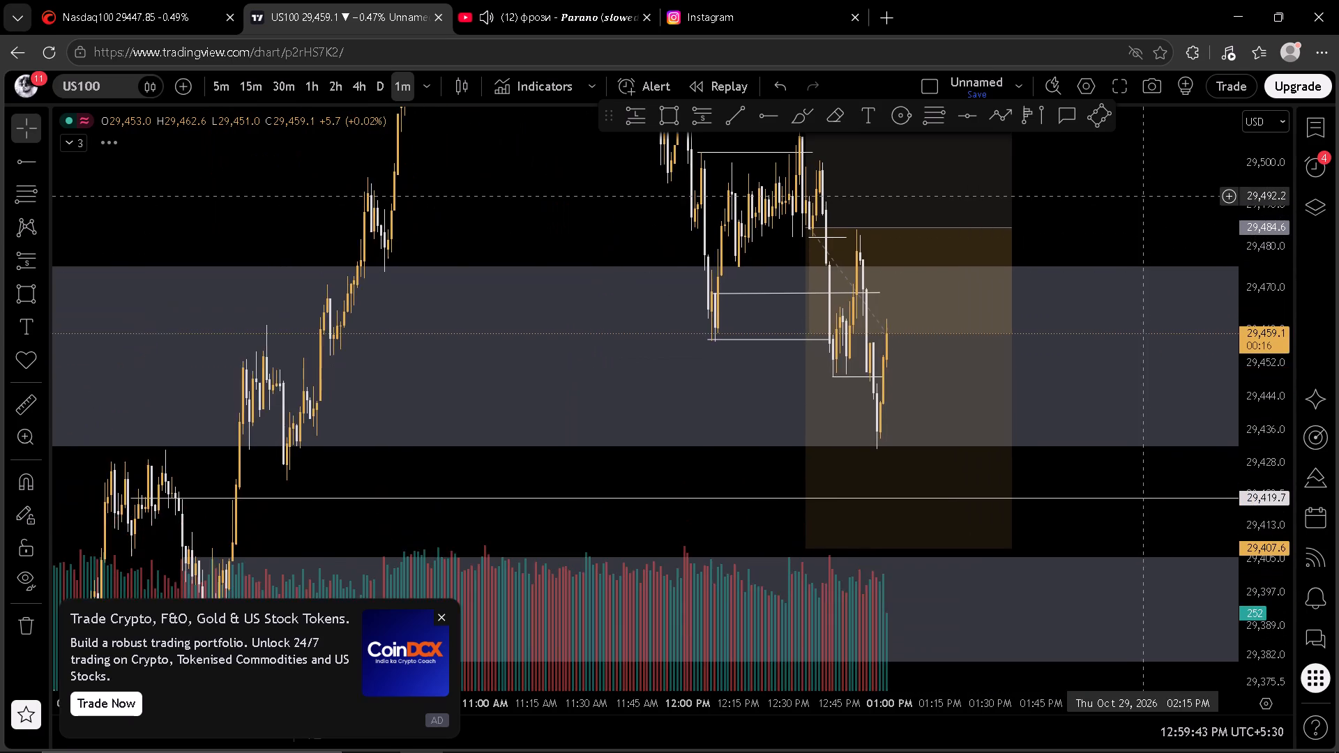
pyautogui.scroll(-2, 1142, 235)
pyautogui.scroll(-1, 1289, 230)
pyautogui.scroll(3, 1169, 238)
pyautogui.scroll(-1, 1276, 231)
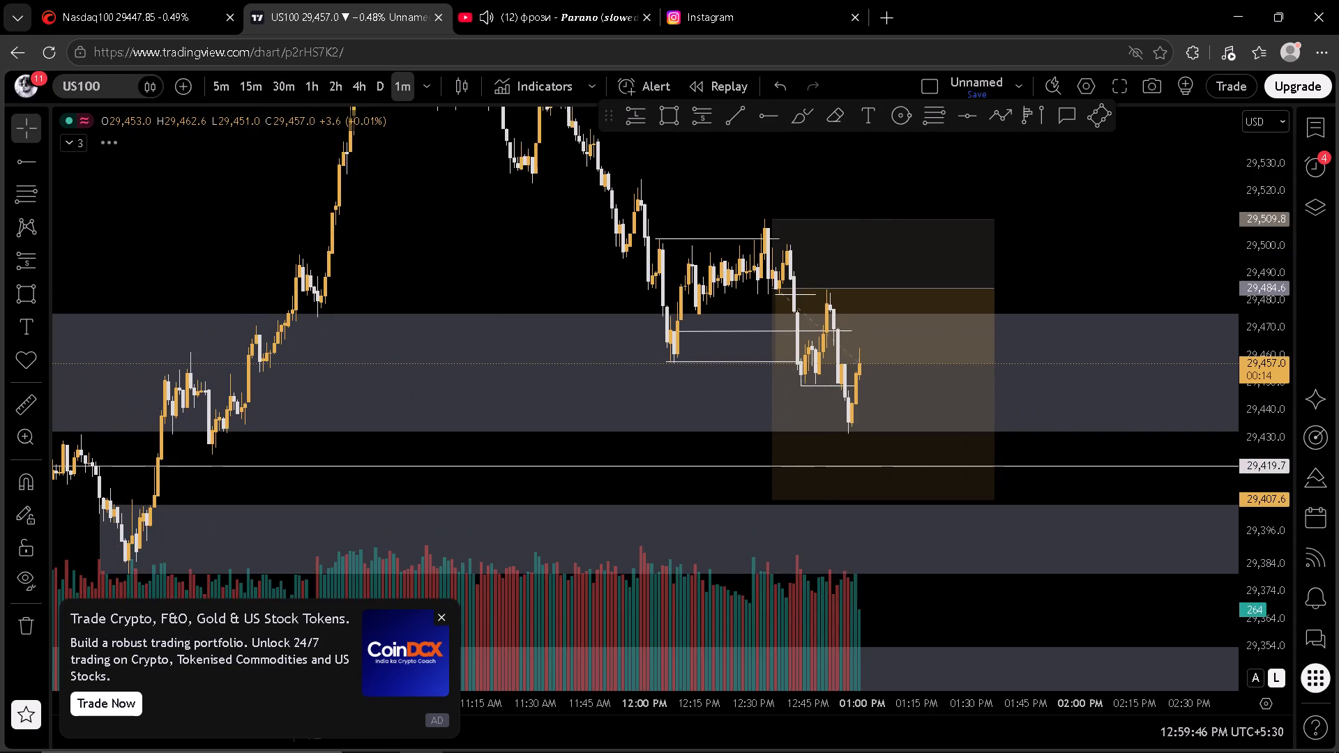
pyautogui.scroll(1, 1259, 234)
pyautogui.scroll(1, 1186, 240)
pyautogui.moveTo(1168, 234); pyautogui.dragTo(1152, 217)
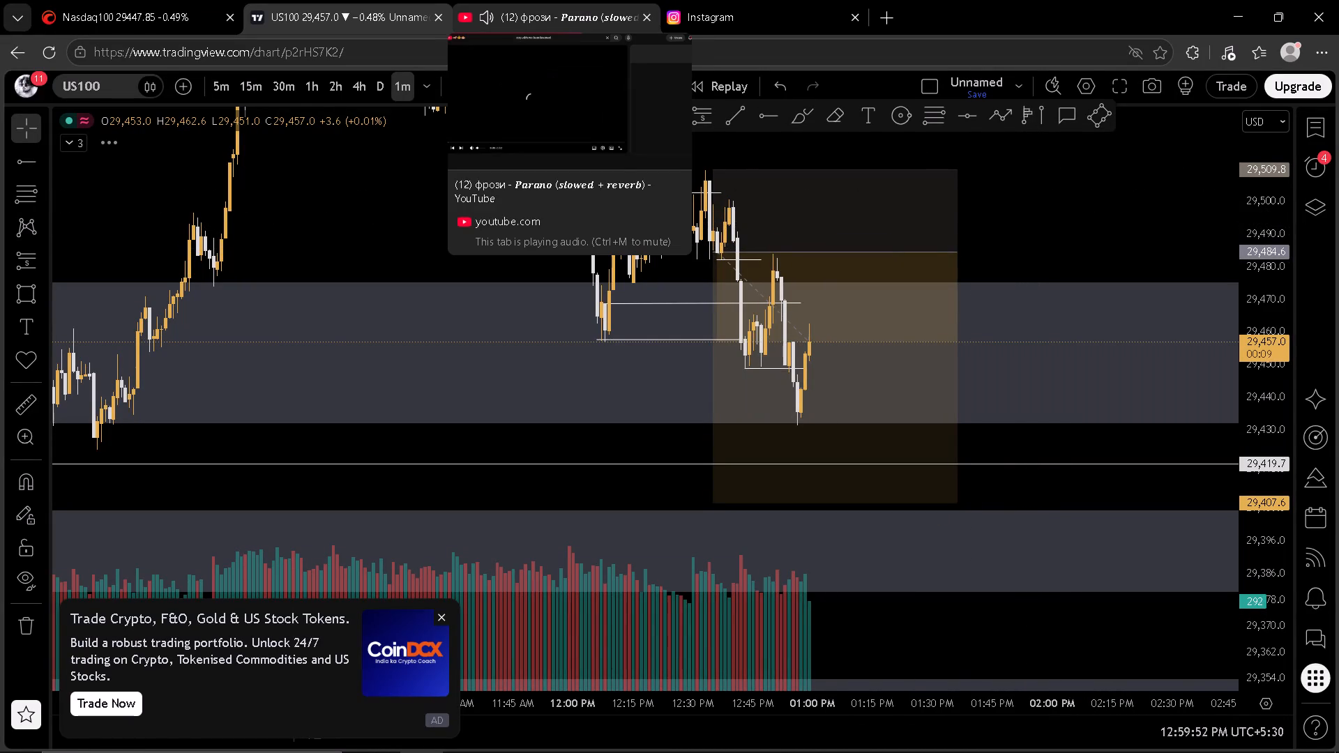
# Switch to cTrader and view the Nasdaq100 chart with the open short on the 1-minute timeframe.
pyautogui.click(135, 0)
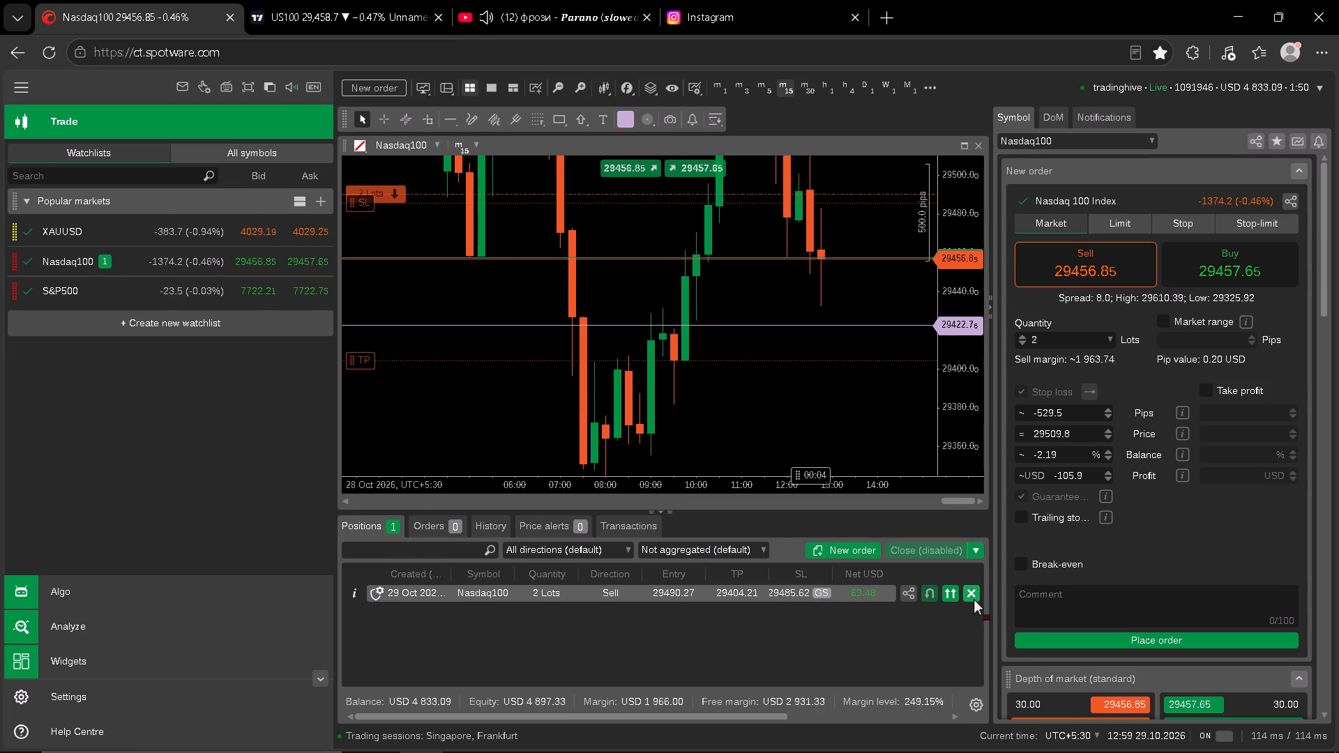
pyautogui.click(944, 639)
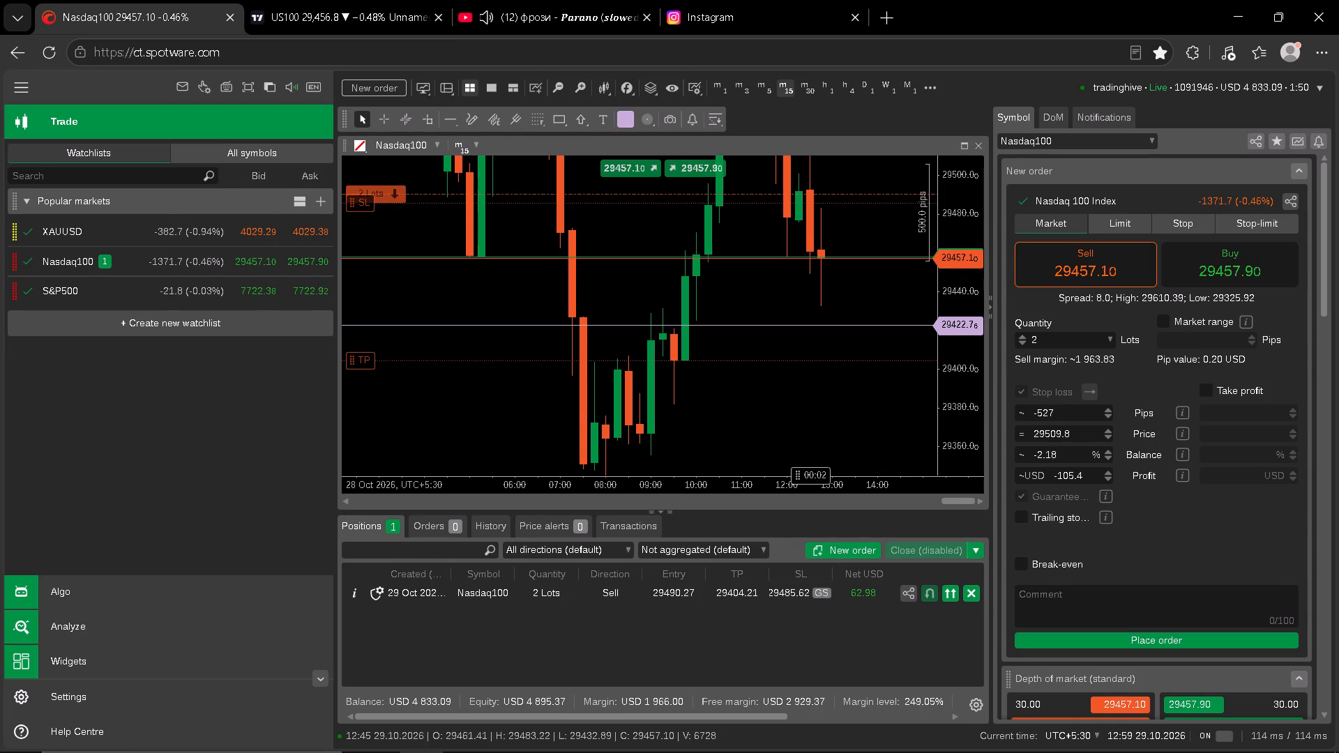
pyautogui.click(718, 84)
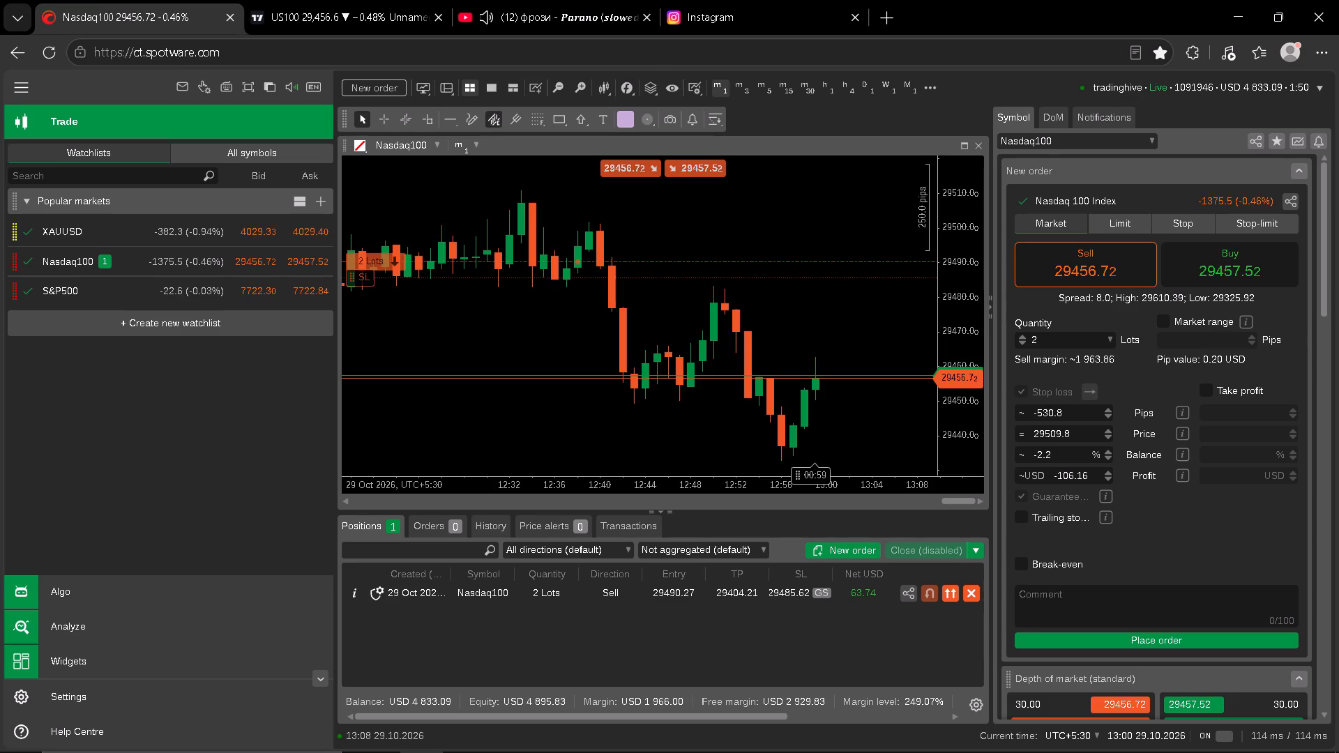
# Examine the Nasdaq100 chart on the 15-minute timeframe around the open short's stop-loss and take-profit levels and the horizontal lines below price.
pyautogui.click(781, 91)
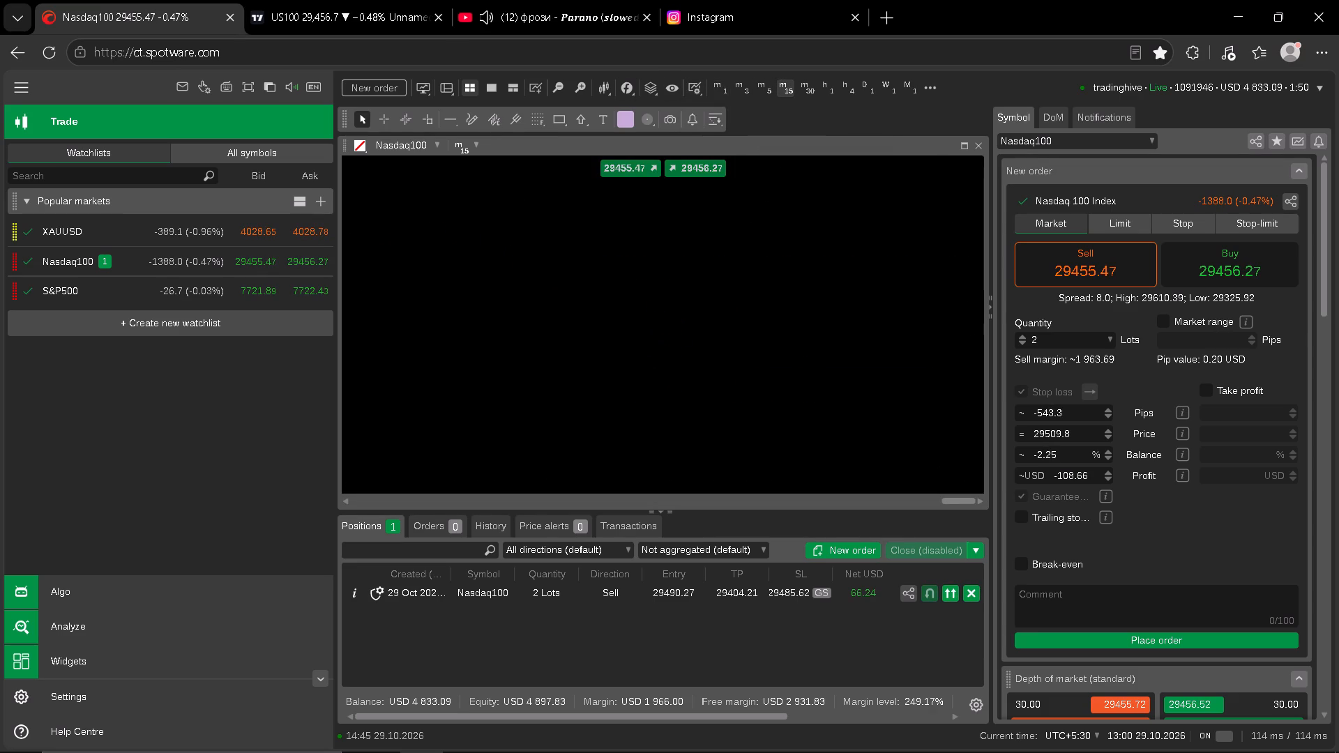
pyautogui.moveTo(893, 358); pyautogui.dragTo(873, 211)
pyautogui.moveTo(968, 417); pyautogui.dragTo(955, 280)
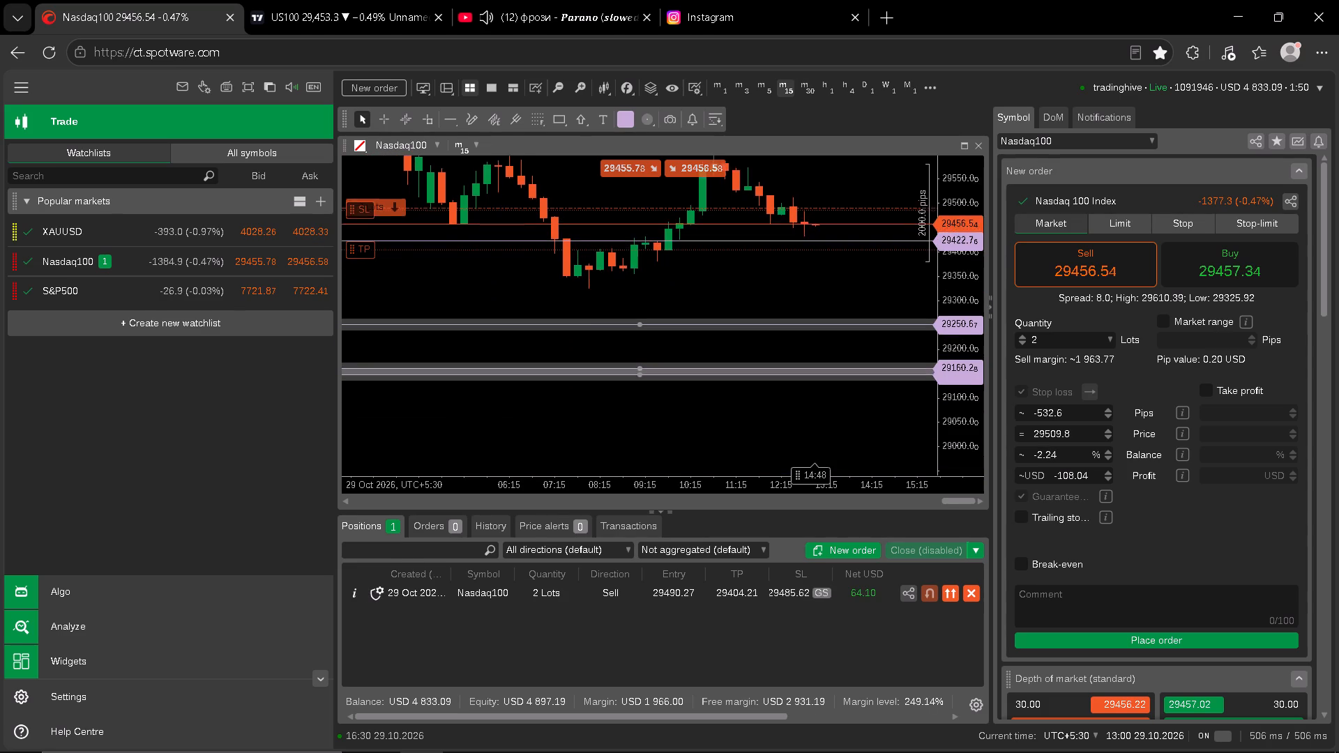
pyautogui.moveTo(955, 280); pyautogui.dragTo(944, 178)
pyautogui.moveTo(856, 229); pyautogui.dragTo(833, 372)
pyautogui.moveTo(964, 389); pyautogui.dragTo(936, 163)
pyautogui.moveTo(862, 365); pyautogui.dragTo(854, 403)
pyautogui.moveTo(956, 396); pyautogui.dragTo(937, 224)
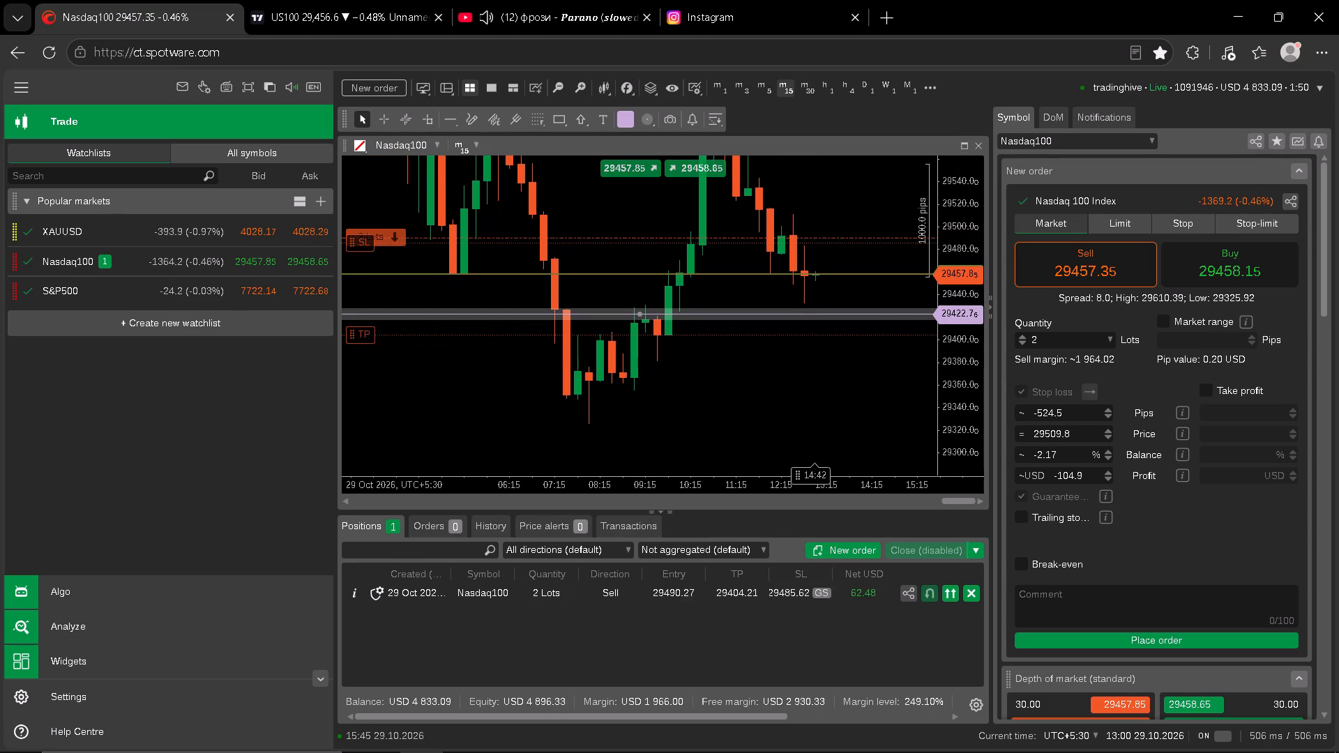
pyautogui.moveTo(955, 405); pyautogui.dragTo(951, 278)
pyautogui.moveTo(835, 376); pyautogui.dragTo(830, 392)
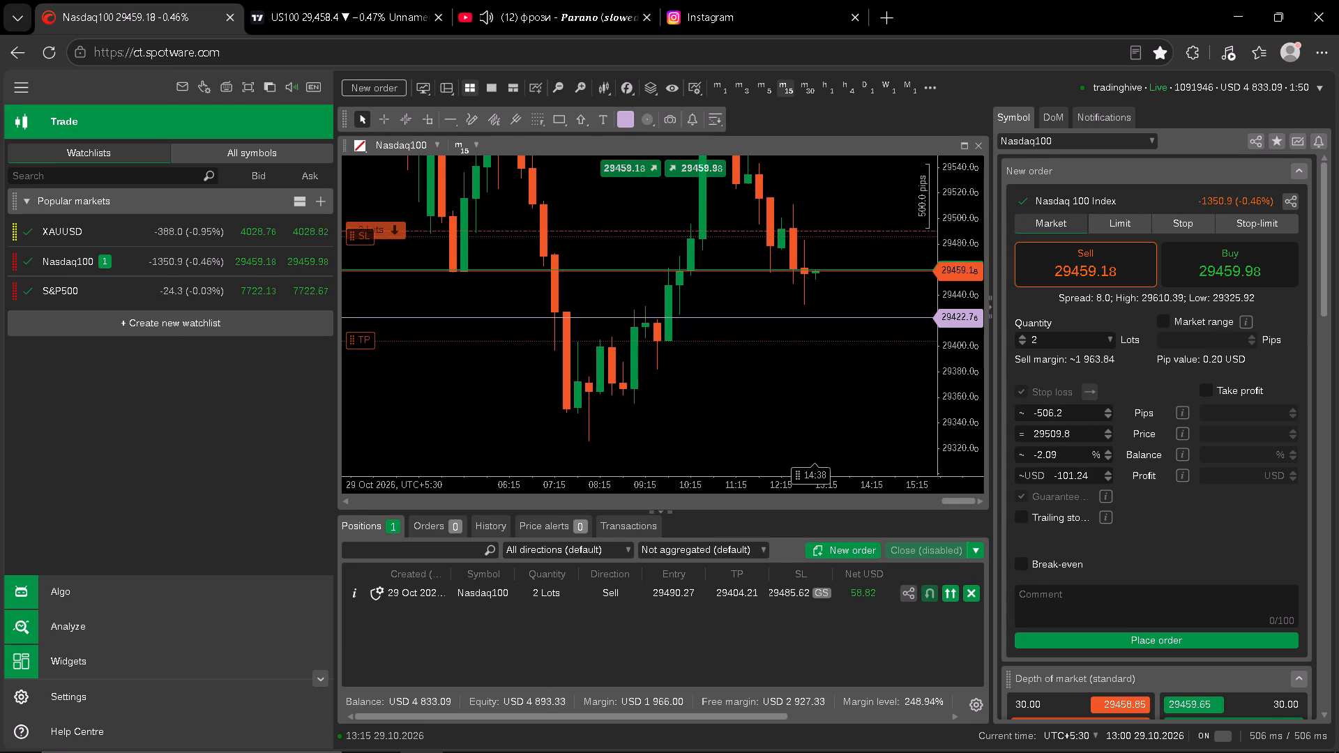
# Move the horizontal line just above the short's take-profit level to 29421.39 on the 15-minute Nasdaq100 chart.
pyautogui.click(538, 318)
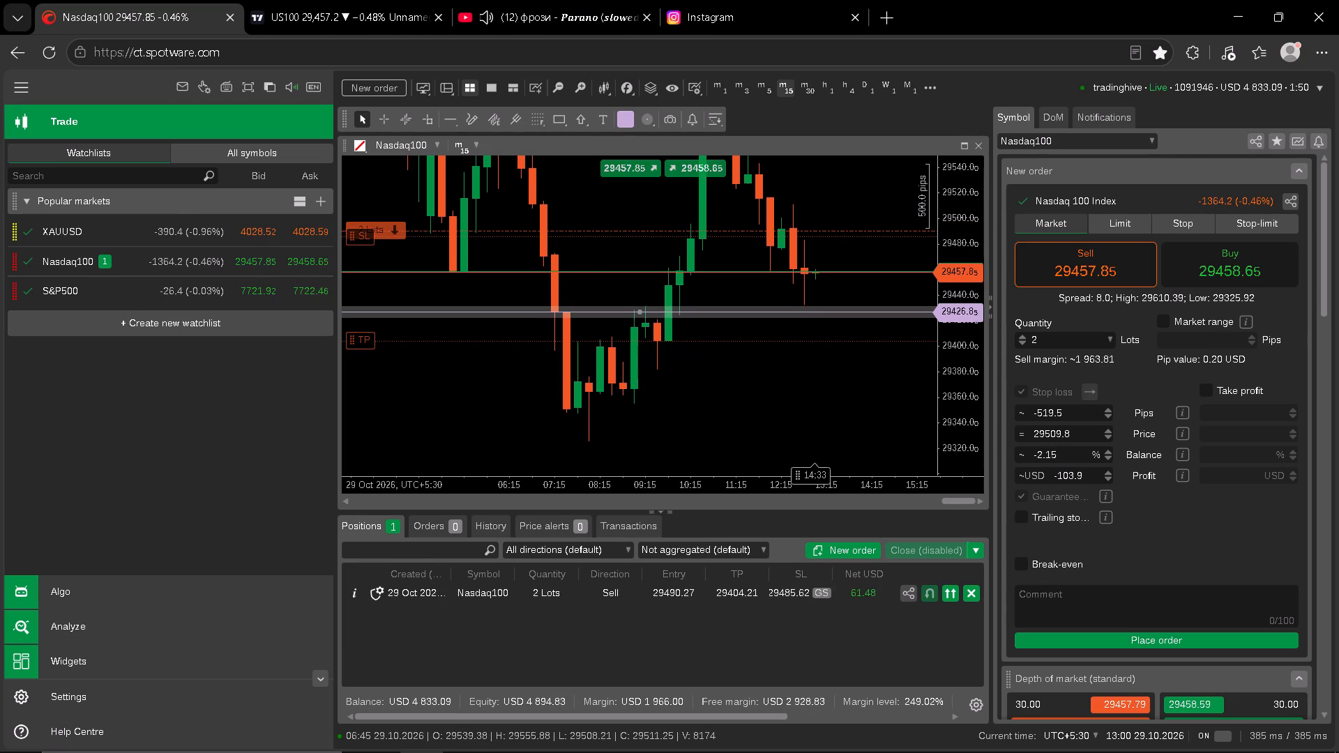
pyautogui.click(804, 384)
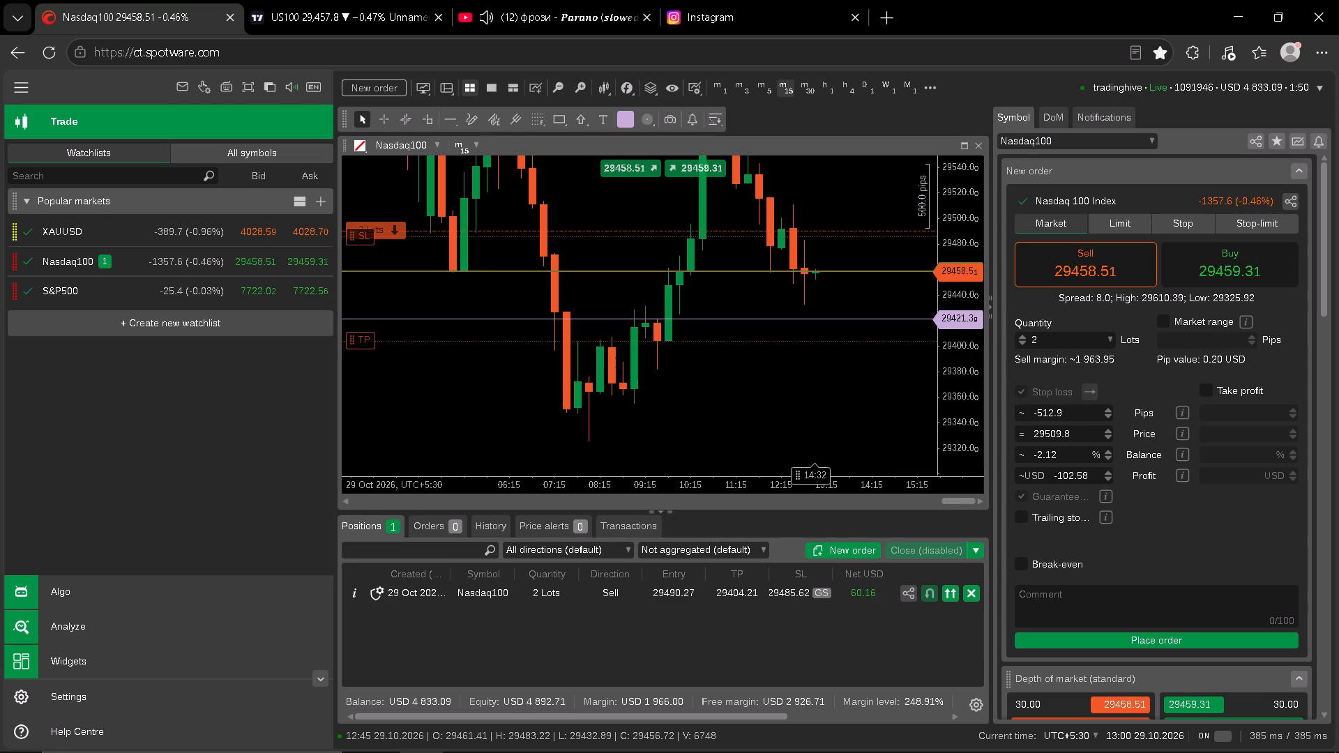
pyautogui.moveTo(958, 393); pyautogui.dragTo(946, 348)
pyautogui.moveTo(863, 383); pyautogui.dragTo(843, 400)
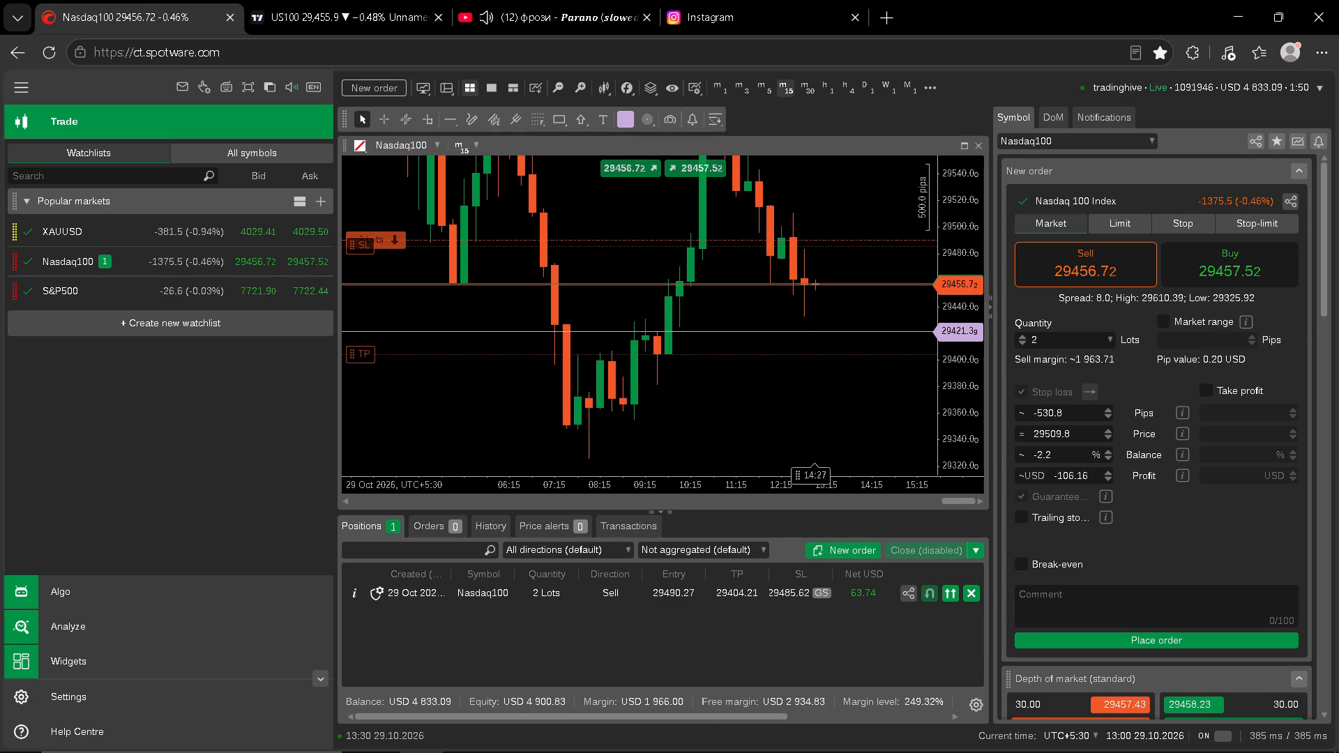
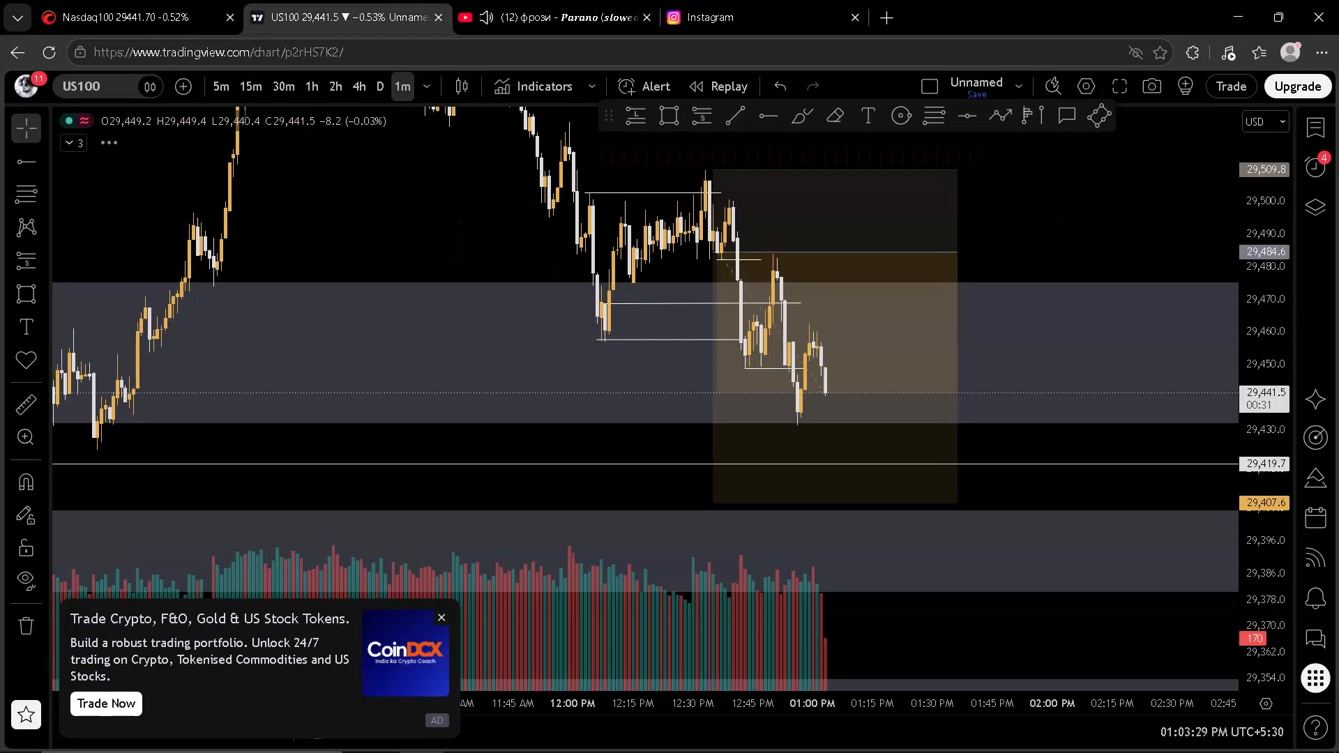
# Examine the 1-minute US100 candles in TradingView against the short position drawing, the 29,419.7 ray and the shaded zones.
pyautogui.scroll(-3, 1075, 361)
pyautogui.scroll(-2, 1300, 294)
pyautogui.scroll(3, 1203, 298)
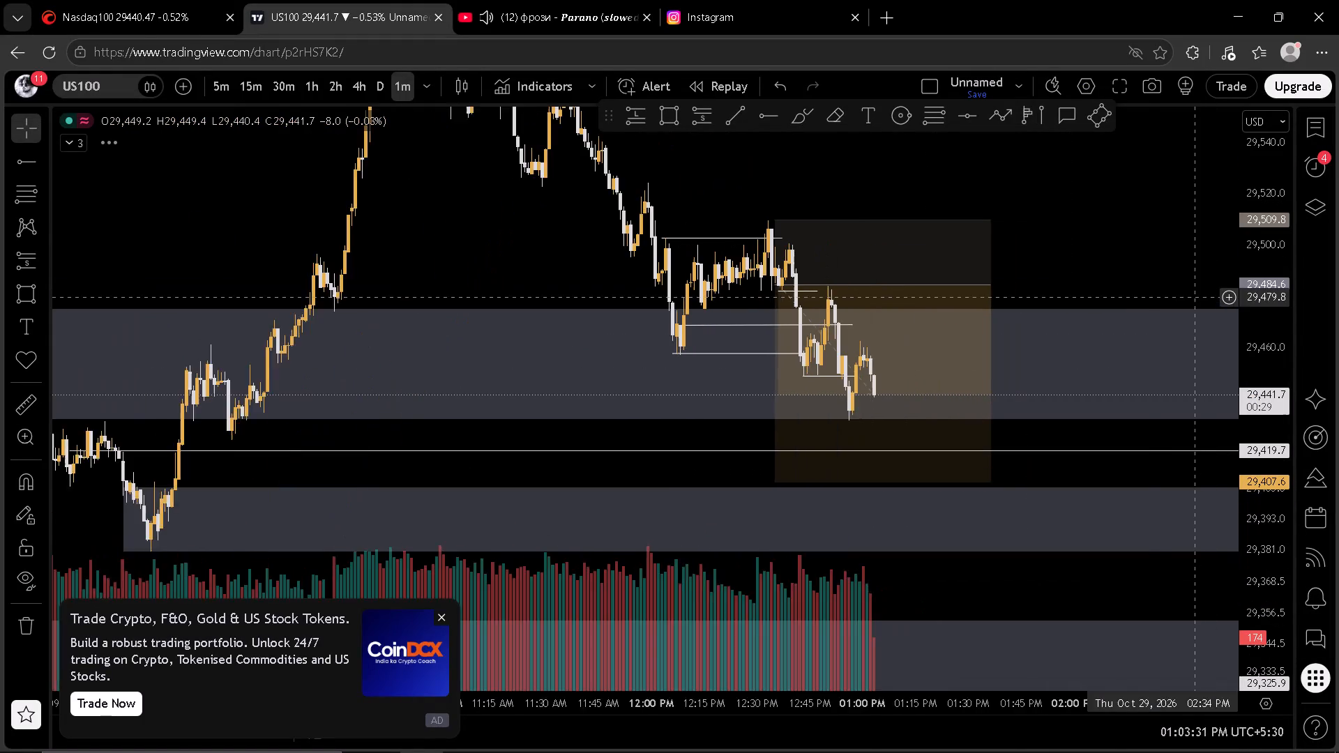
pyautogui.moveTo(1142, 232); pyautogui.dragTo(1086, 196)
pyautogui.scroll(2, 1262, 323)
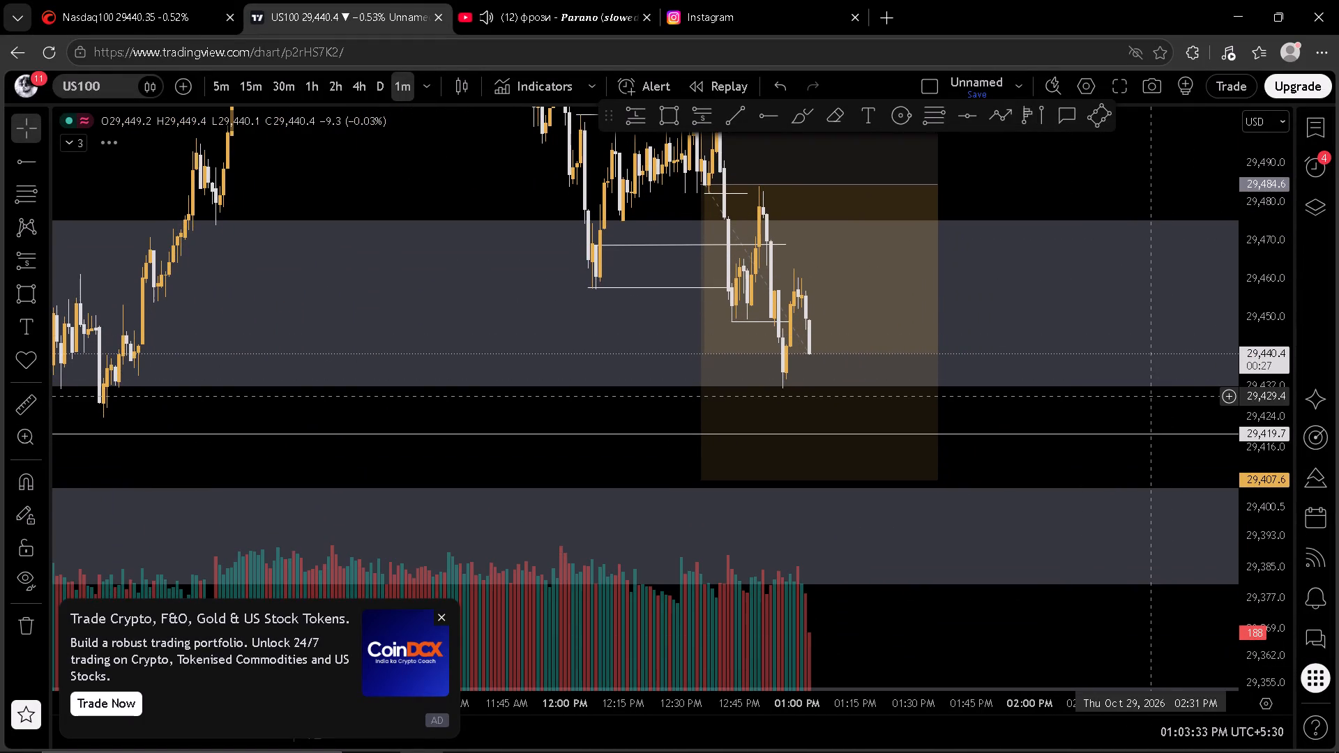
pyautogui.click(1227, 434)
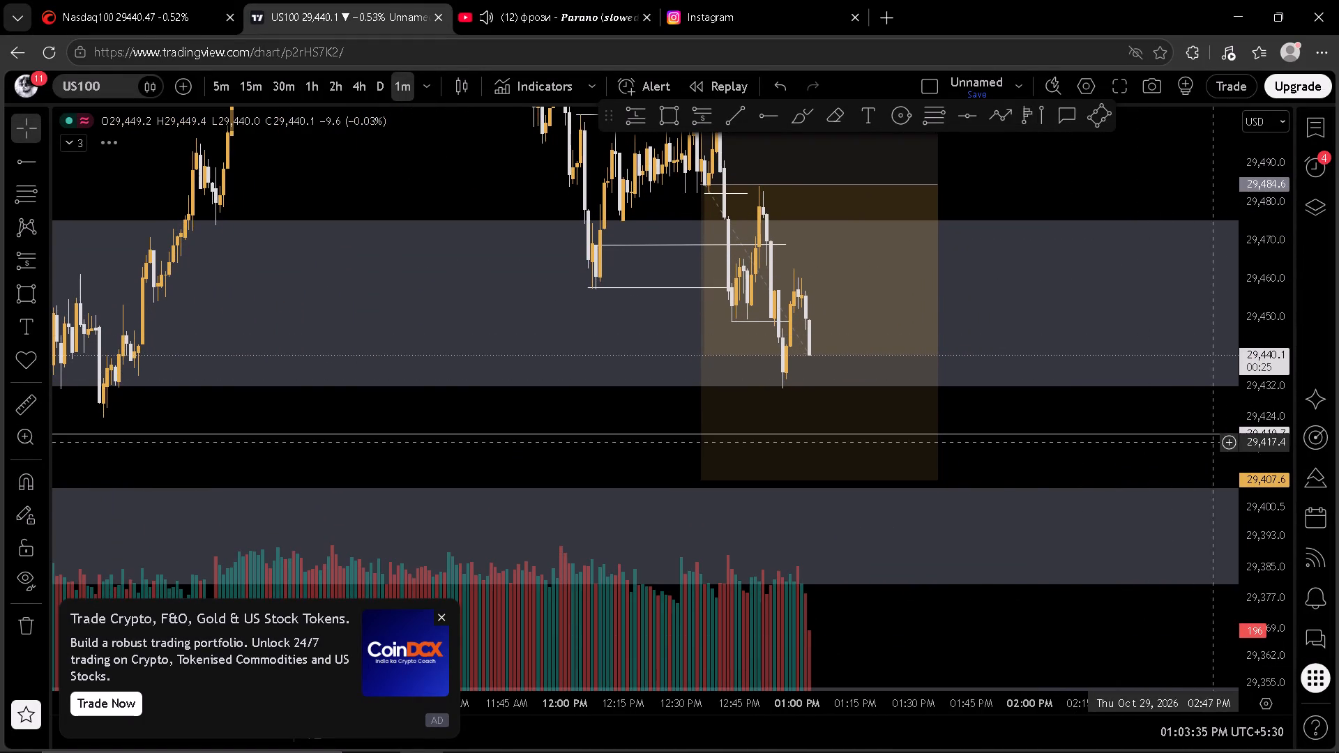
pyautogui.moveTo(1118, 453); pyautogui.dragTo(1118, 459)
pyautogui.click(1091, 171)
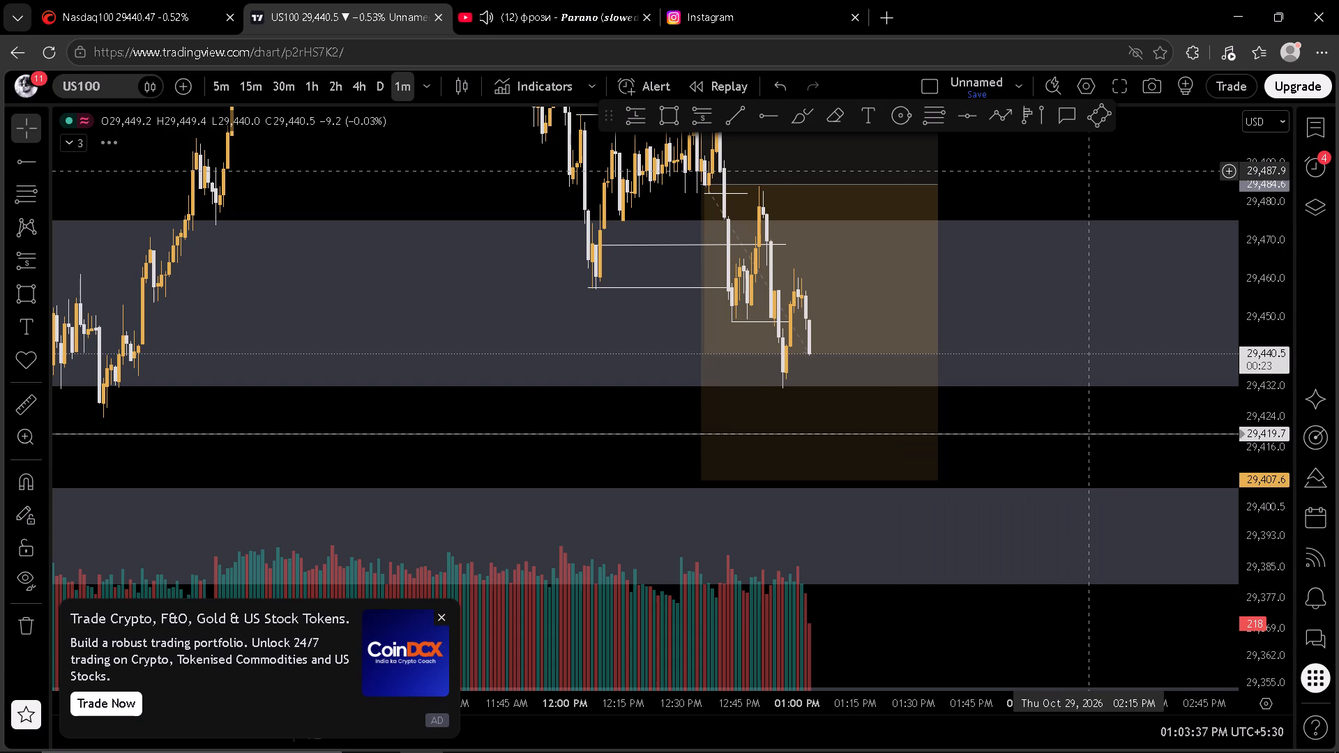
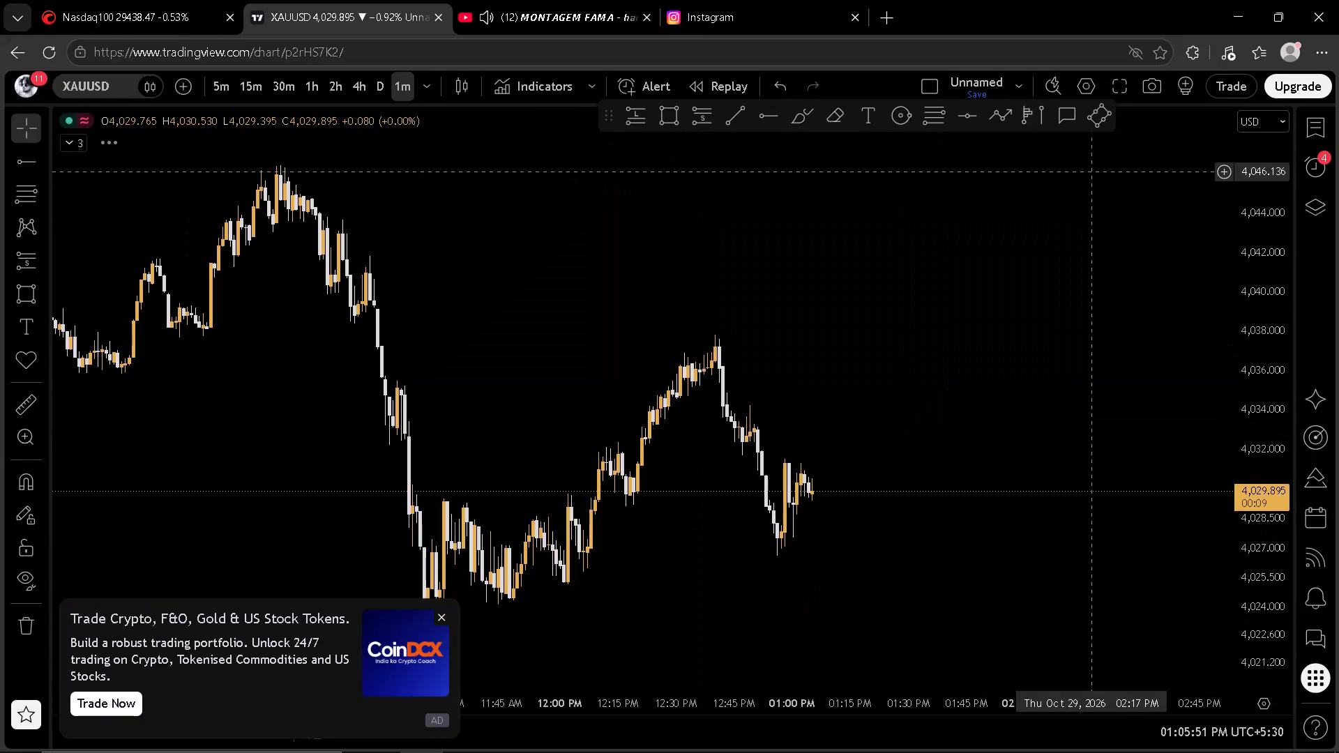
# Return to the US100 1-minute chart and examine price within the short position drawing against the 29,419.7 line and the shaded zones below.
pyautogui.press('space')
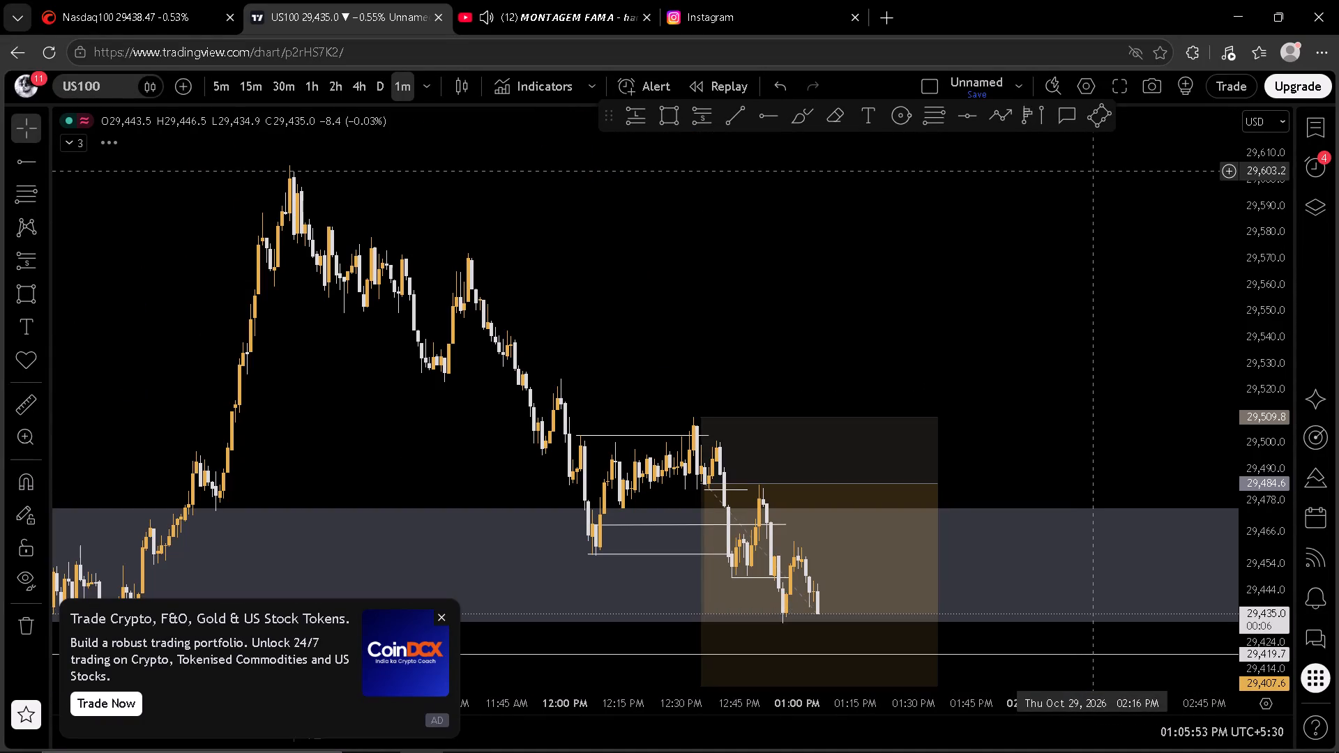
pyautogui.moveTo(1125, 353); pyautogui.dragTo(1119, 132)
pyautogui.scroll(-8, 1111, 208)
pyautogui.moveTo(1186, 227); pyautogui.dragTo(1172, 223)
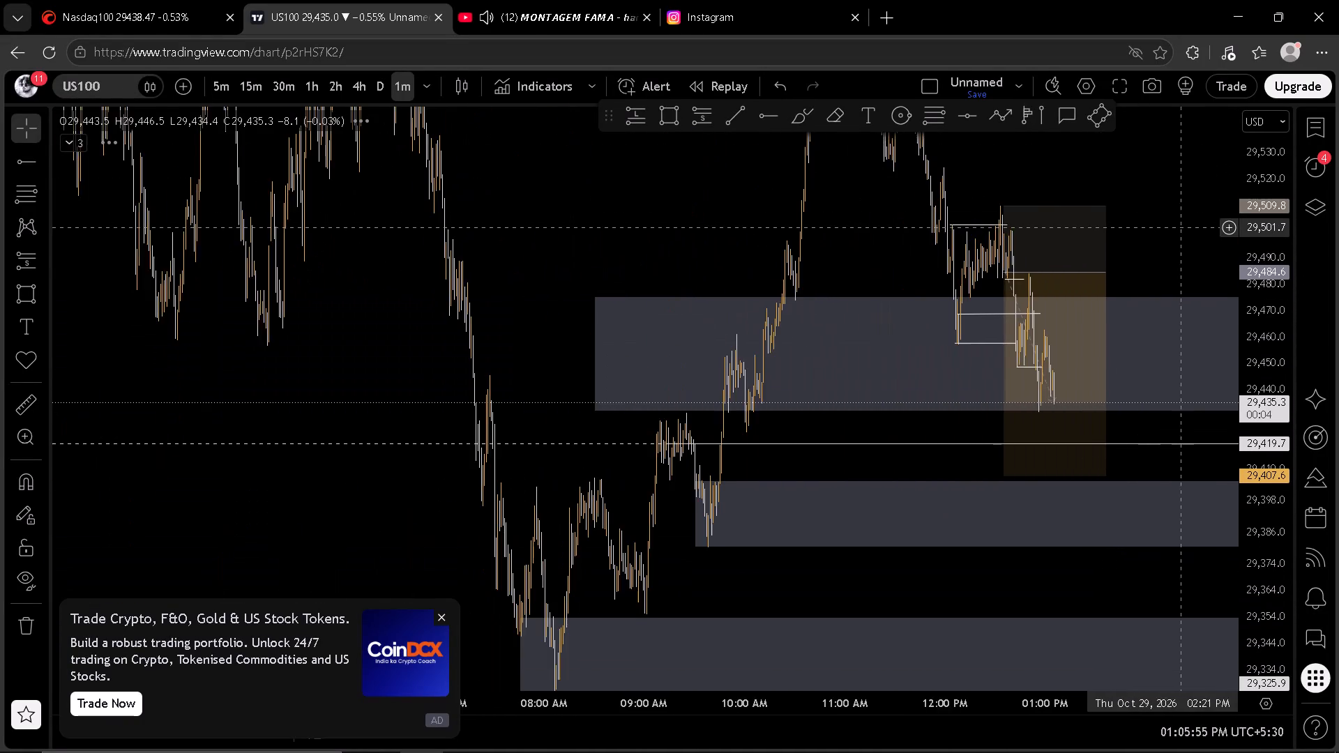
pyautogui.moveTo(1172, 223); pyautogui.dragTo(1065, 194)
pyautogui.scroll(4, 1062, 199)
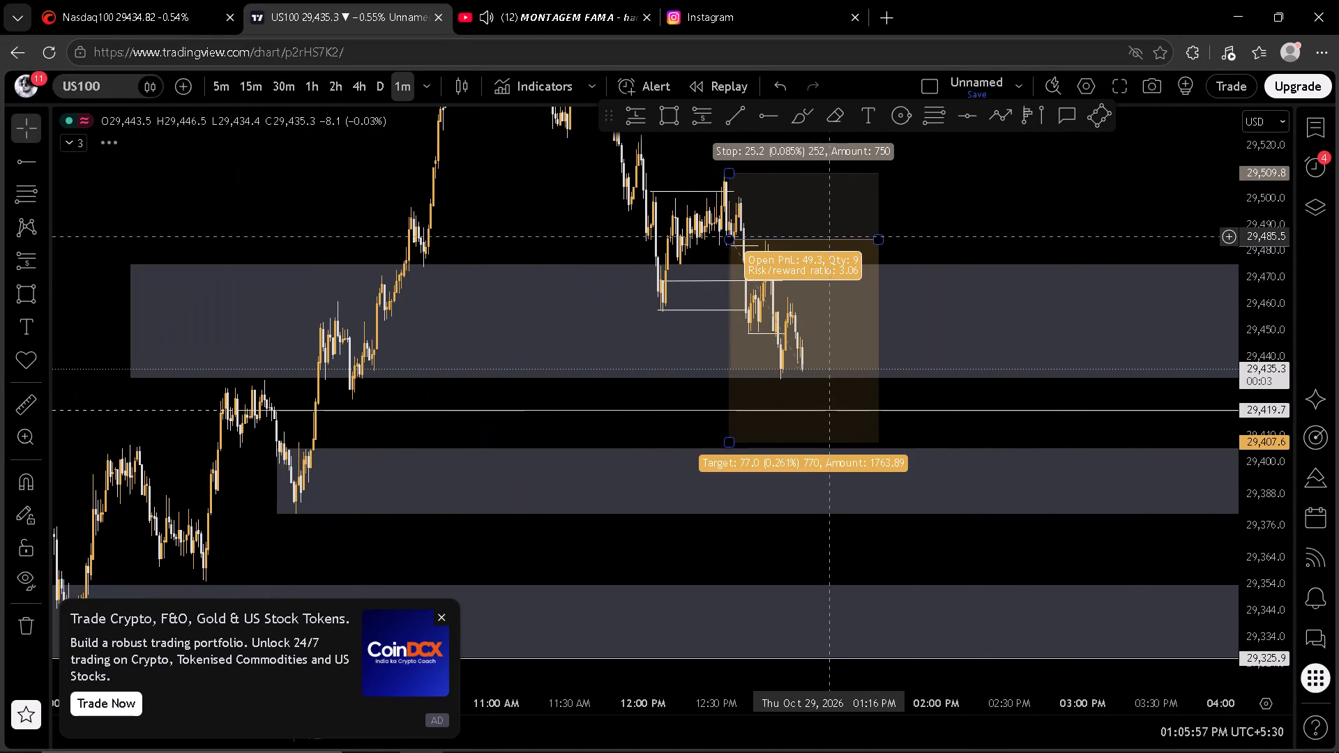
pyautogui.moveTo(1024, 193); pyautogui.dragTo(1082, 198)
pyautogui.moveTo(1271, 232); pyautogui.dragTo(1268, 206)
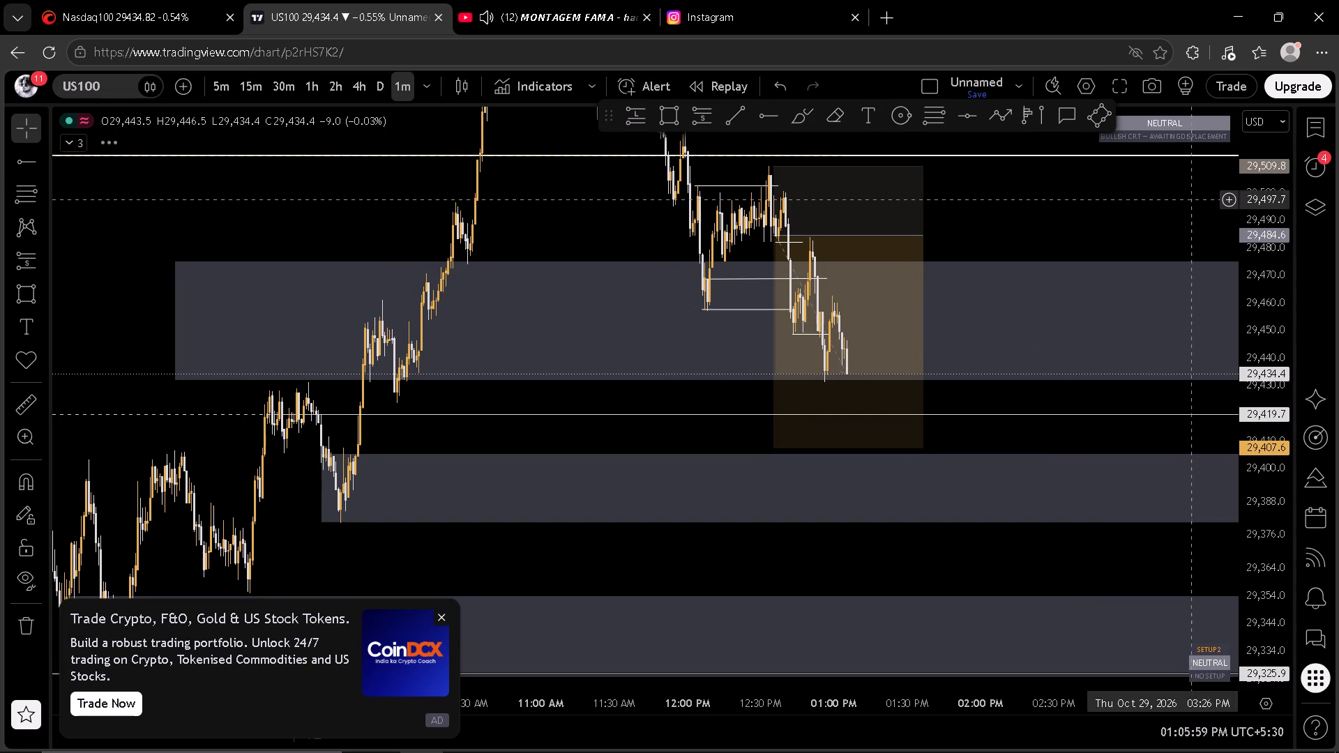
pyautogui.moveTo(1161, 203); pyautogui.dragTo(1156, 211)
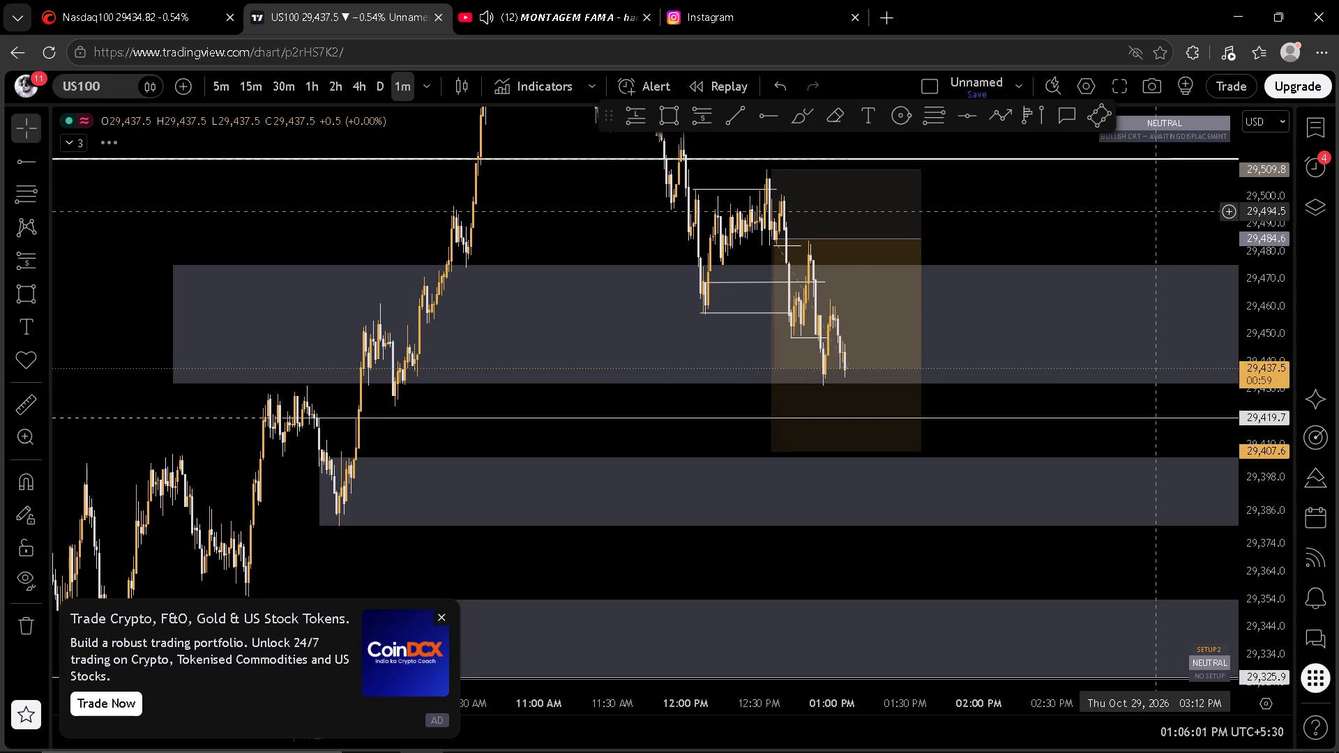
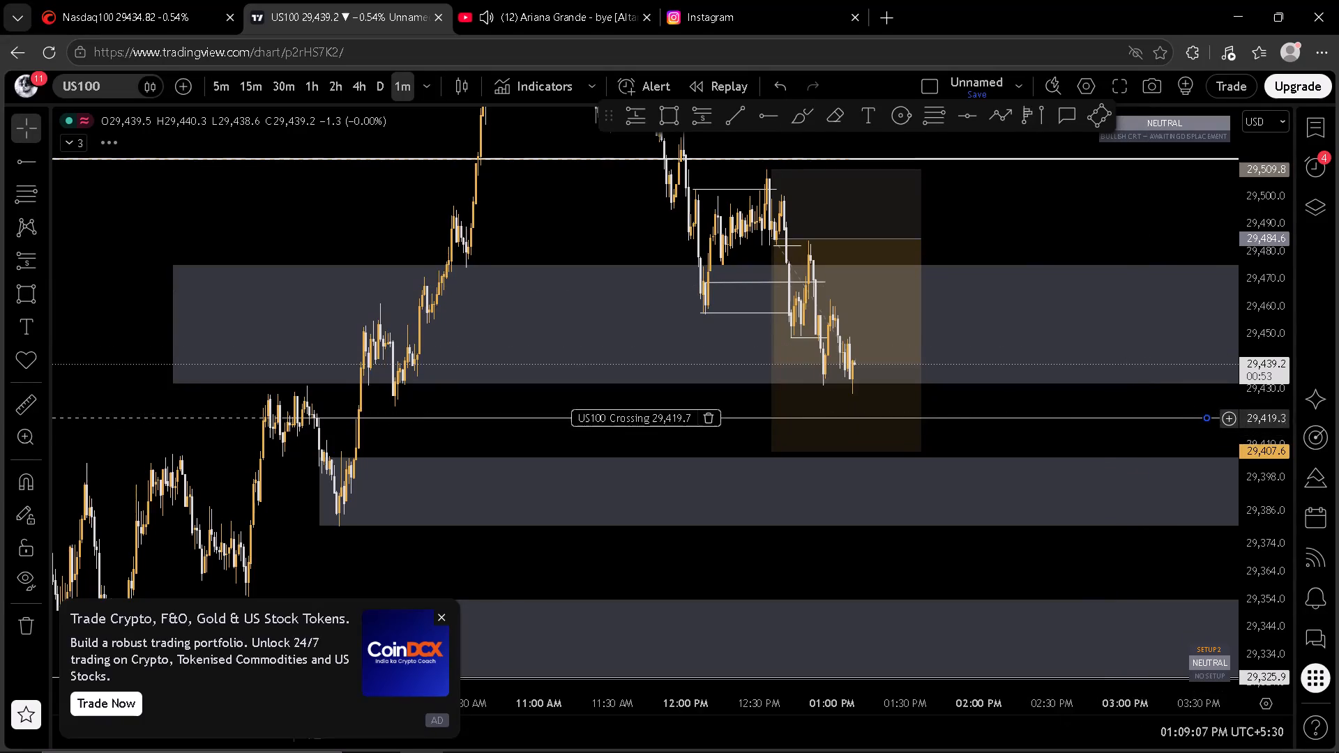
# Examine US100 on the 1-minute and 5-minute timeframes around the short position drawing, the 29,419.7 line and the shaded zones.
pyautogui.moveTo(1118, 438); pyautogui.dragTo(1109, 420)
pyautogui.moveTo(1283, 340); pyautogui.dragTo(1282, 355)
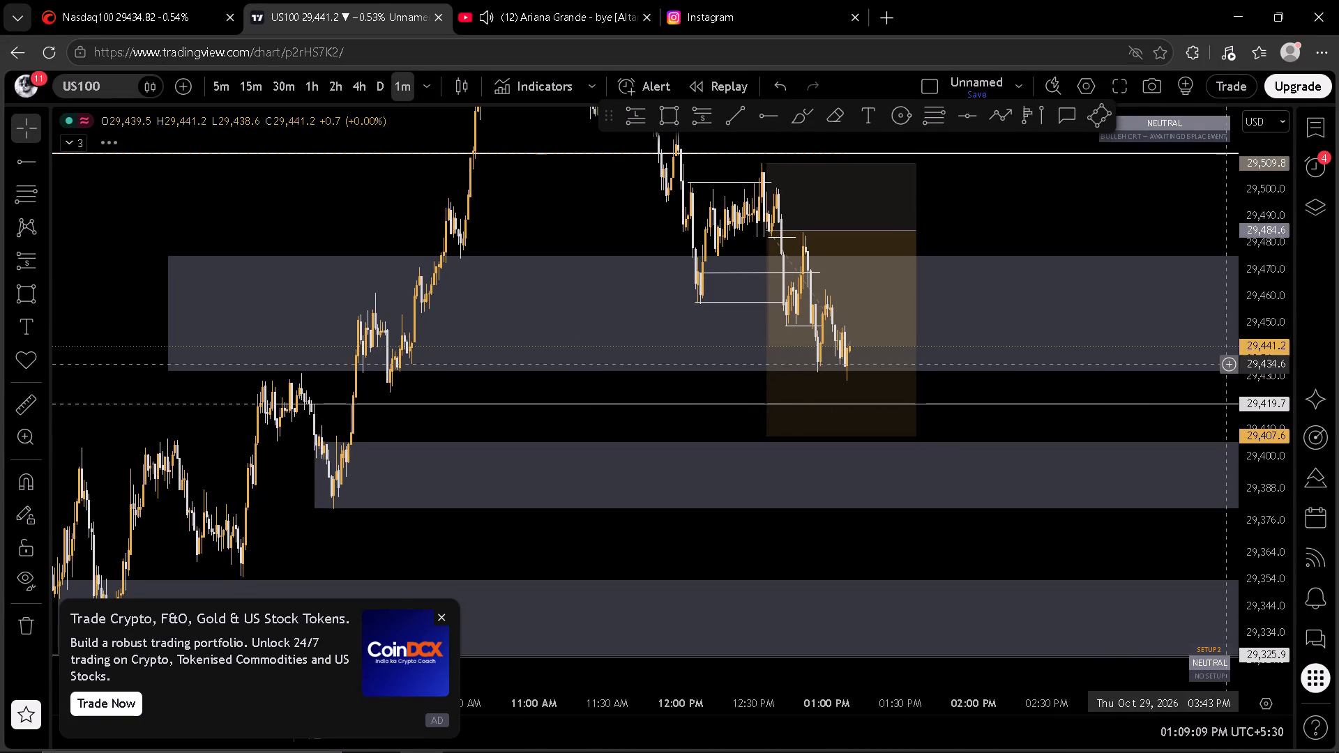
pyautogui.moveTo(1267, 362); pyautogui.dragTo(1269, 350)
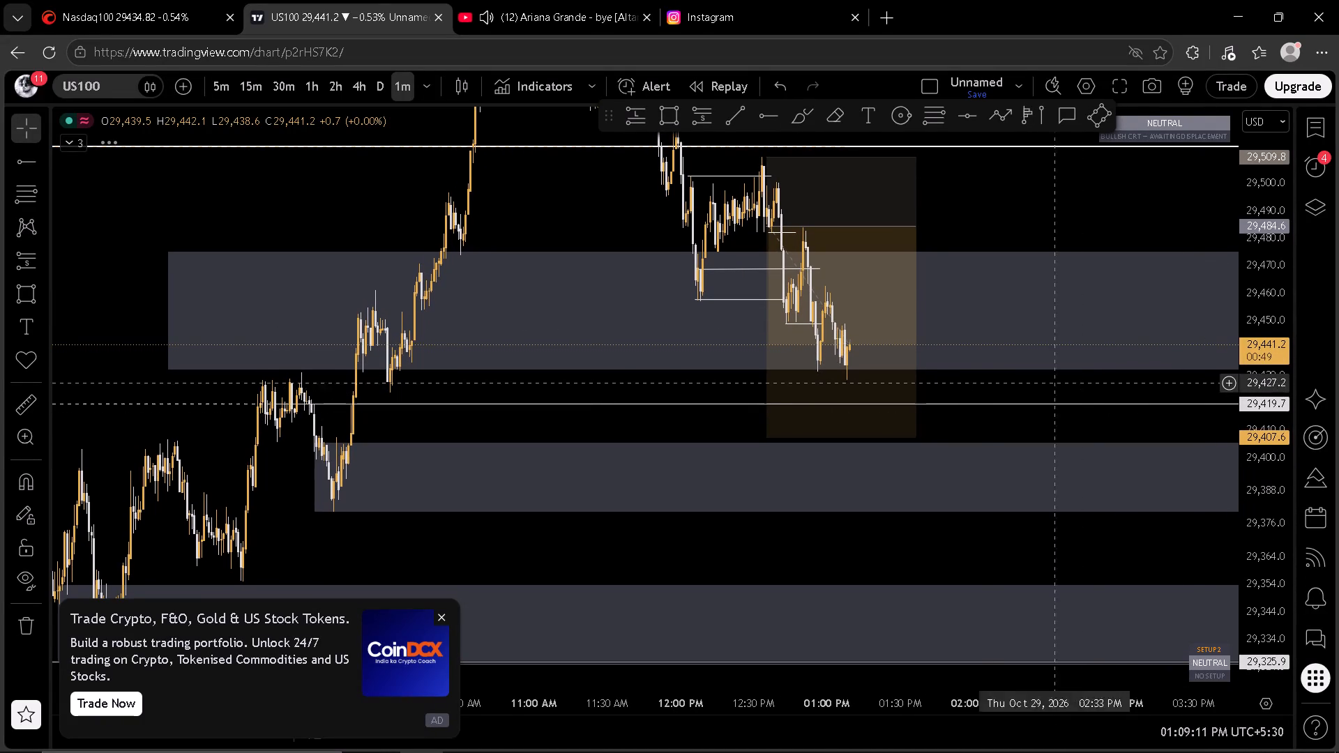
pyautogui.click(222, 96)
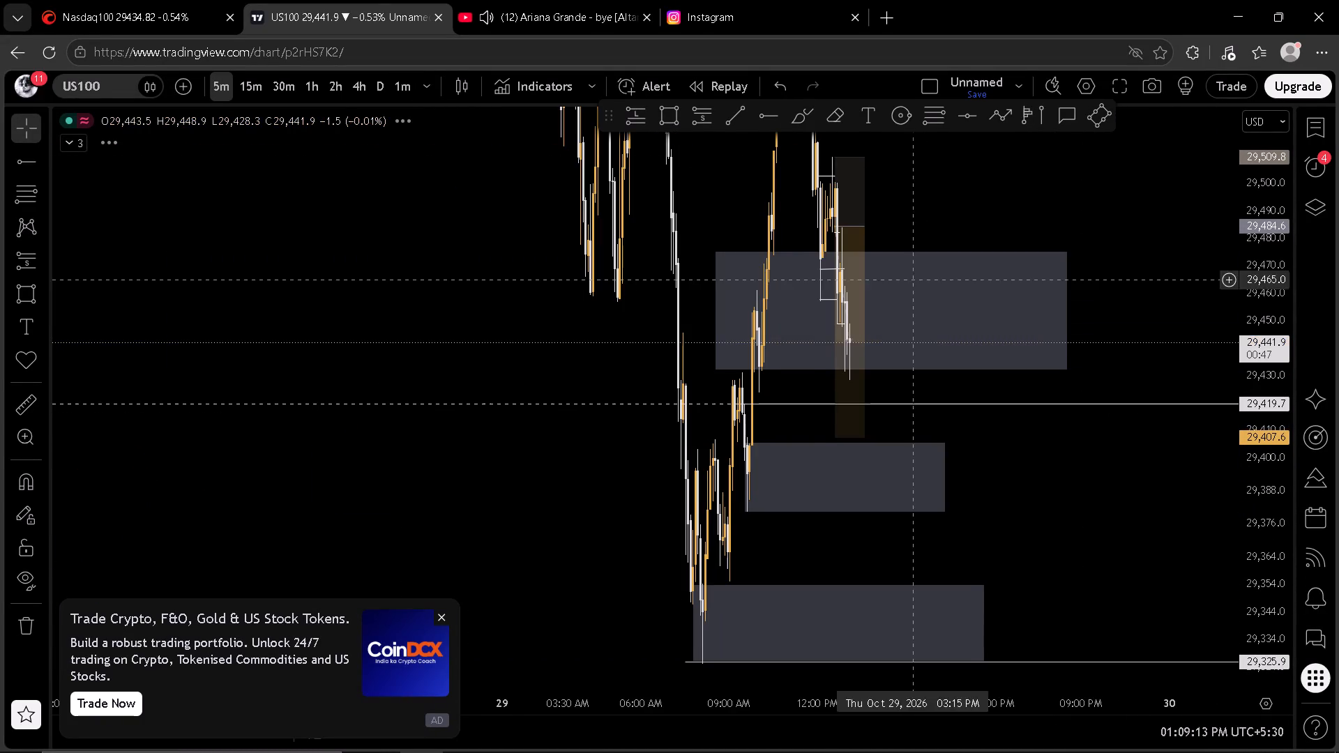
pyautogui.scroll(3, 1102, 347)
pyautogui.scroll(-1, 1255, 323)
pyautogui.moveTo(992, 471); pyautogui.dragTo(1186, 447)
pyautogui.scroll(4, 1132, 432)
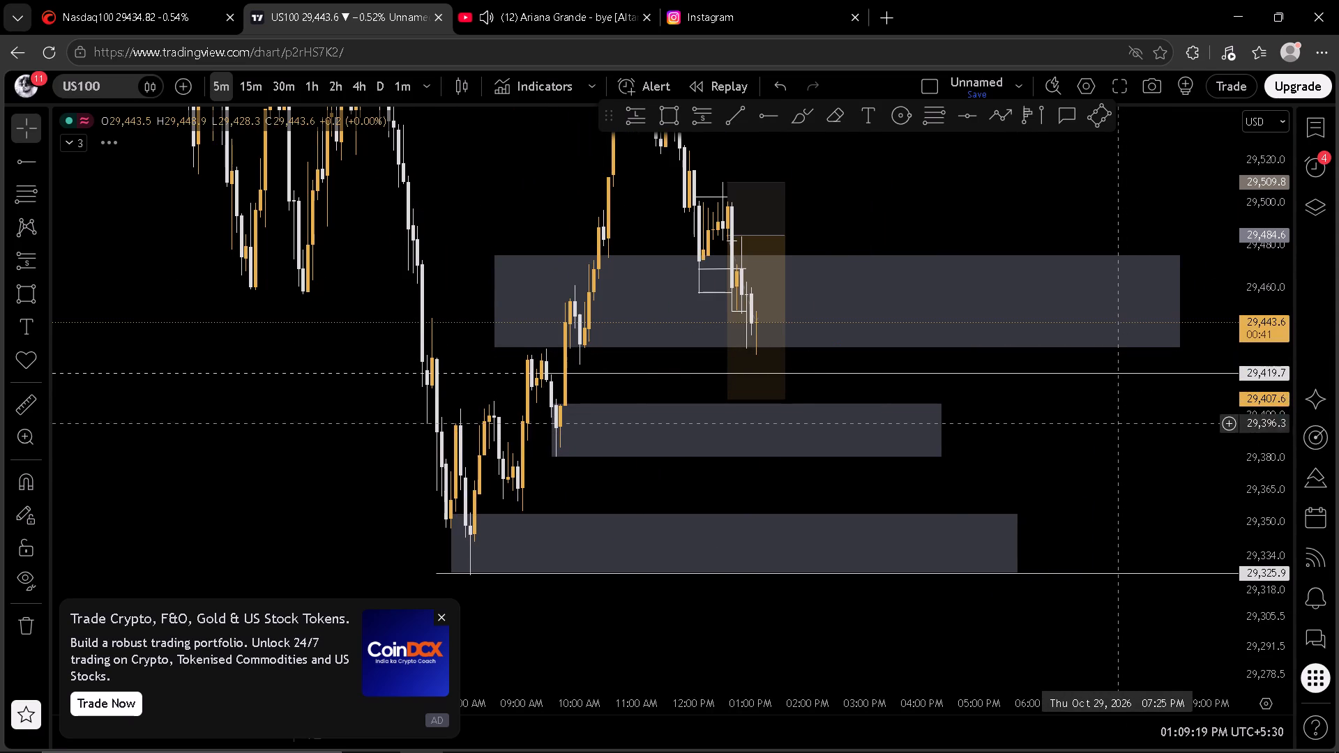
pyautogui.click(1119, 441)
# Switch to cTrader and check the open 2-lot Nasdaq100 short position.
pyautogui.click(139, 0)
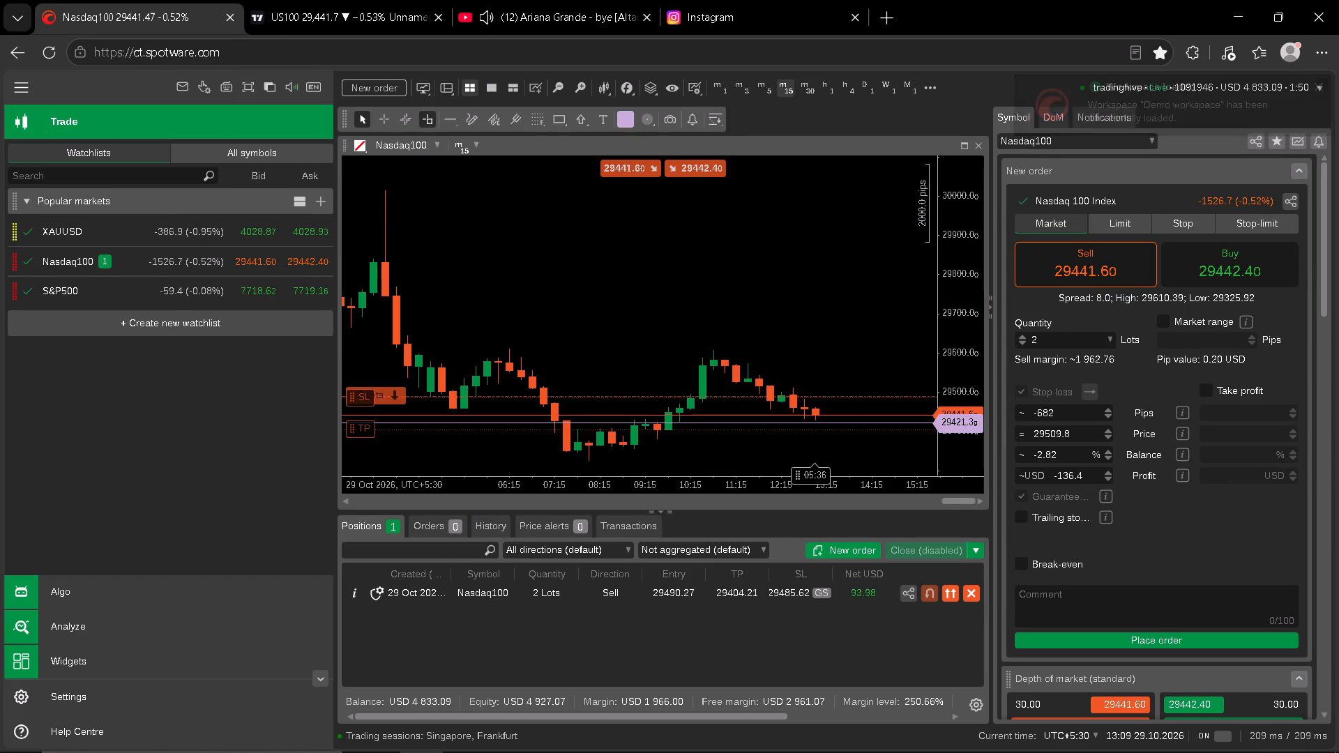
# Return to the US100 chart in TradingView and examine the 1-minute price action within the short position drawing.
pyautogui.click(312, 0)
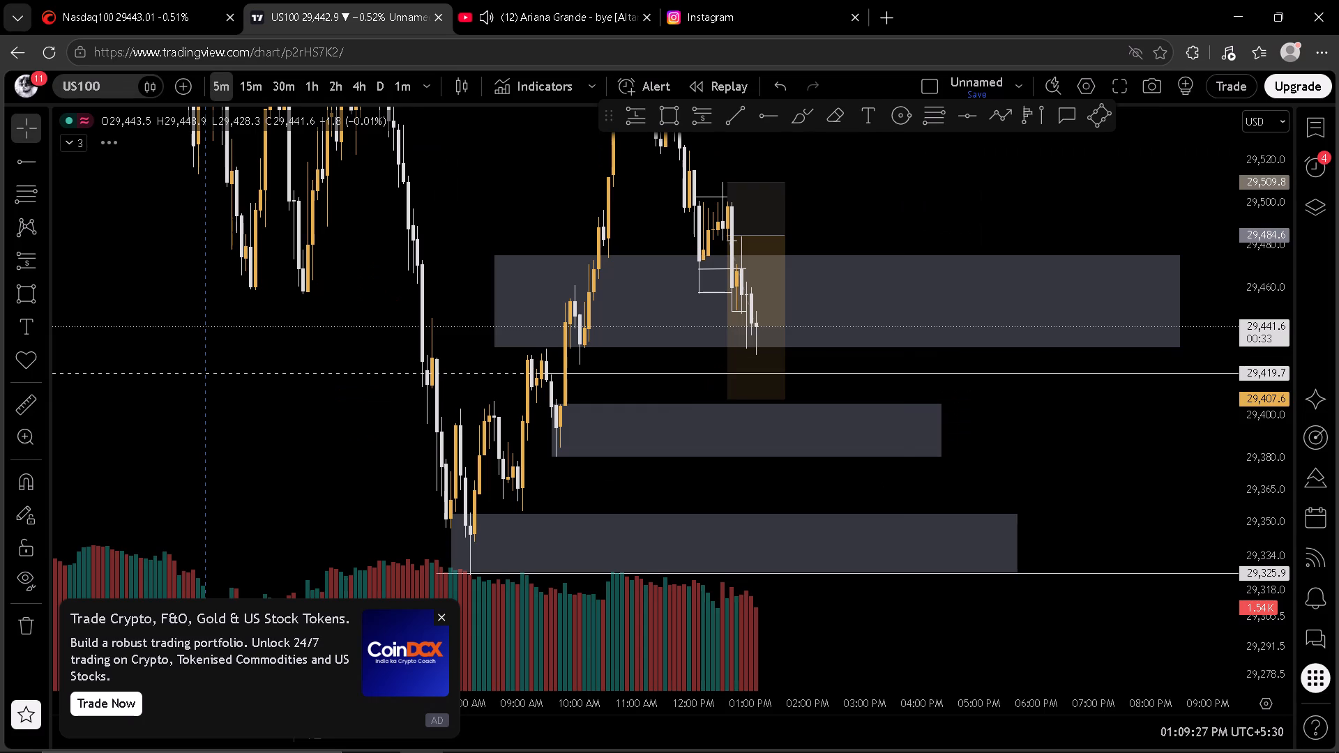
pyautogui.click(401, 80)
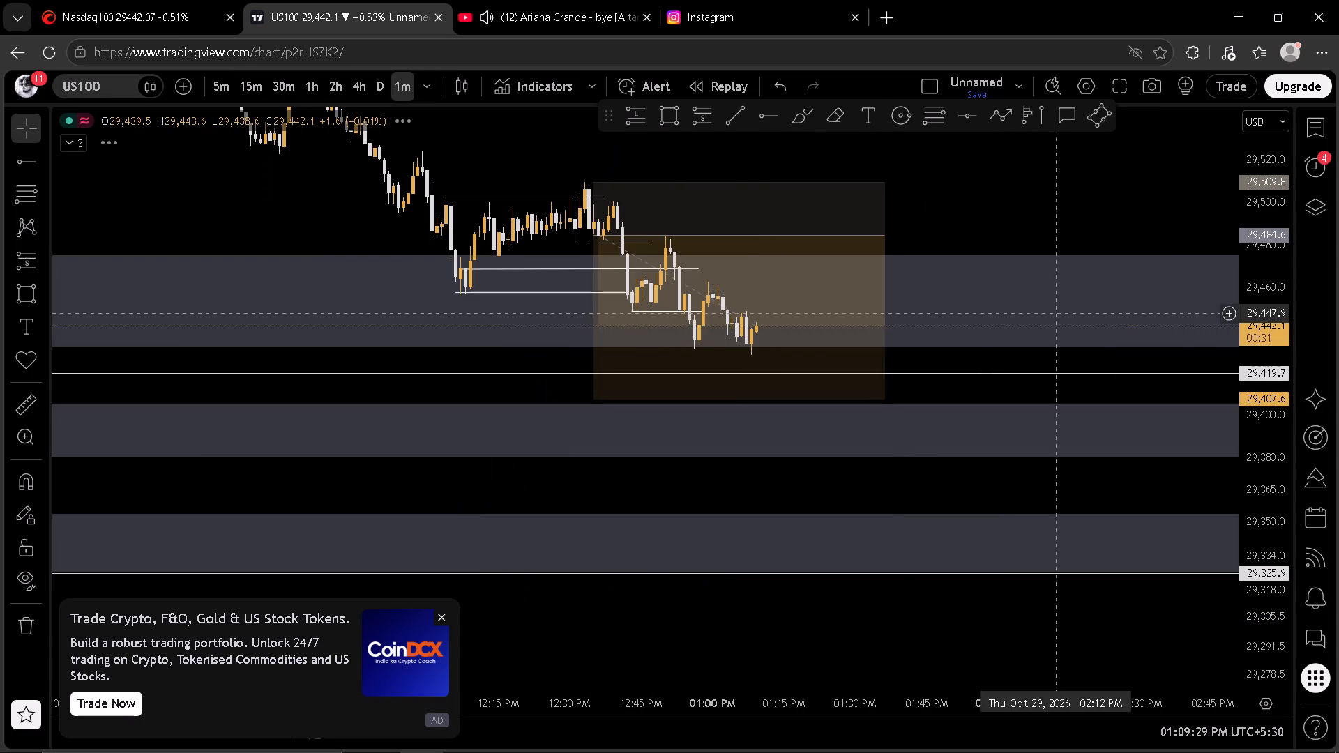
pyautogui.scroll(2, 1262, 365)
pyautogui.scroll(-5, 1147, 344)
pyautogui.scroll(-1, 1248, 302)
pyautogui.scroll(1, 1204, 300)
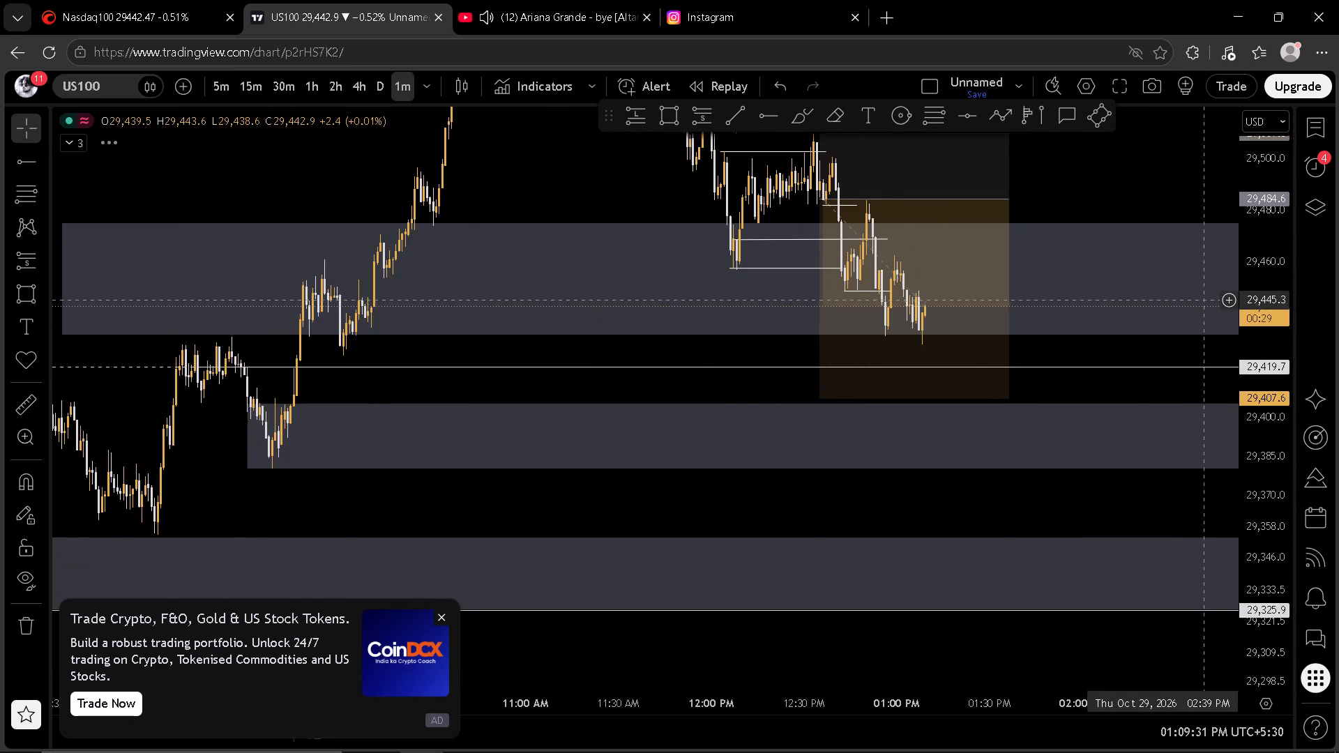
# Cross-check the XAUUSD 1-minute chart and return to US100 to view price between the short's entry and target.
pyautogui.press('space')
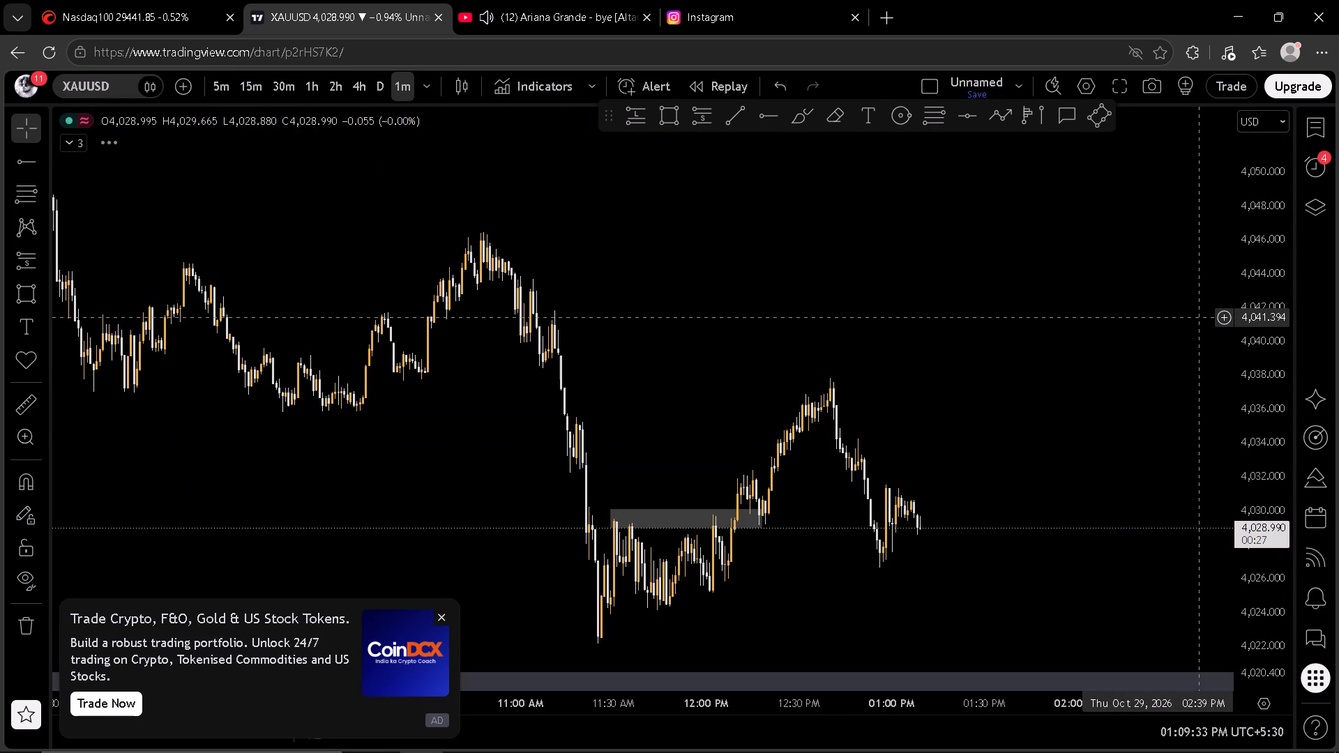
pyautogui.press('space')
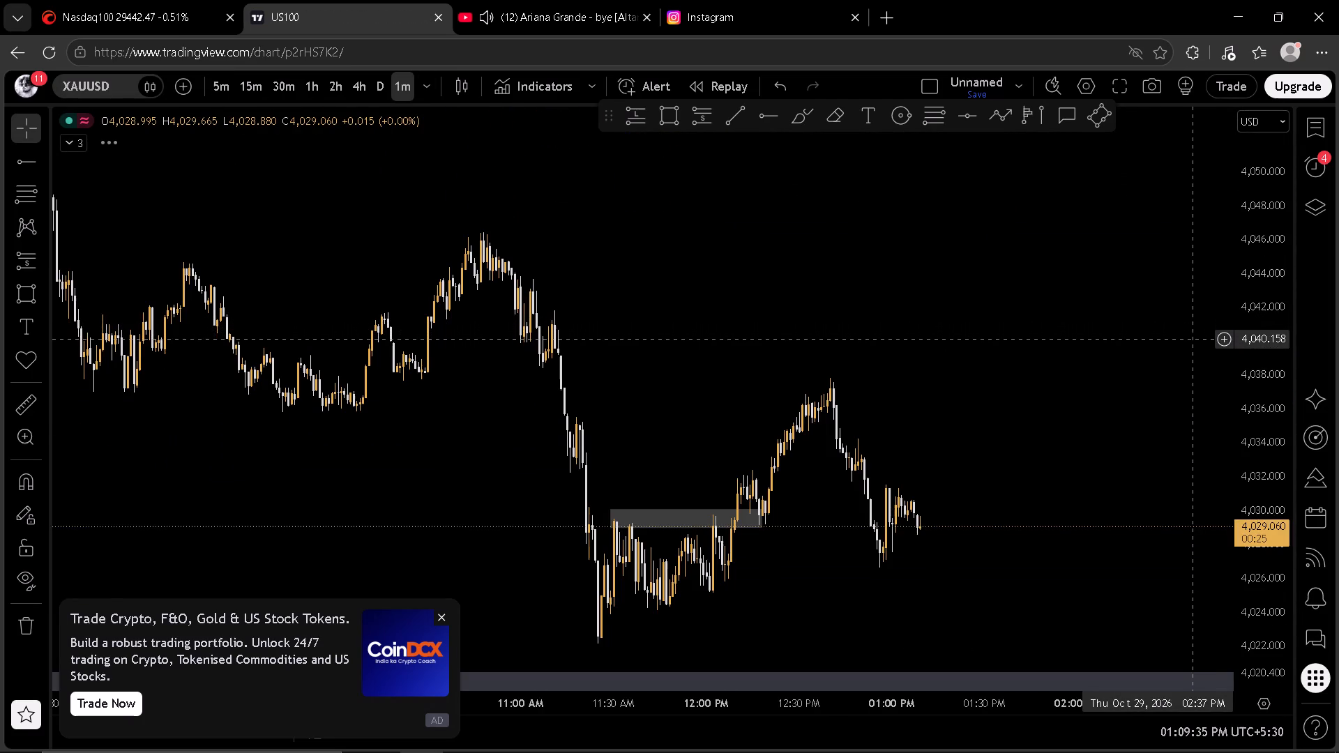
pyautogui.moveTo(1188, 352); pyautogui.dragTo(1167, 241)
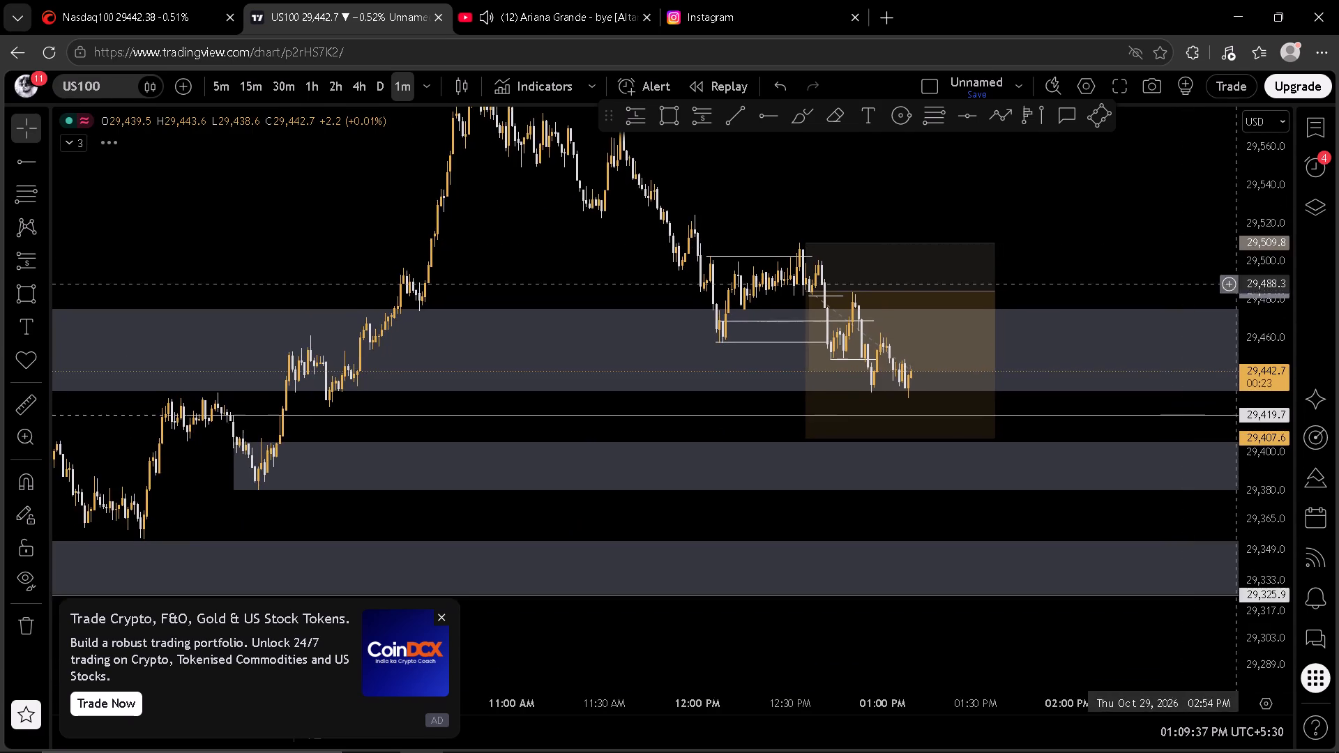
pyautogui.scroll(3, 1243, 289)
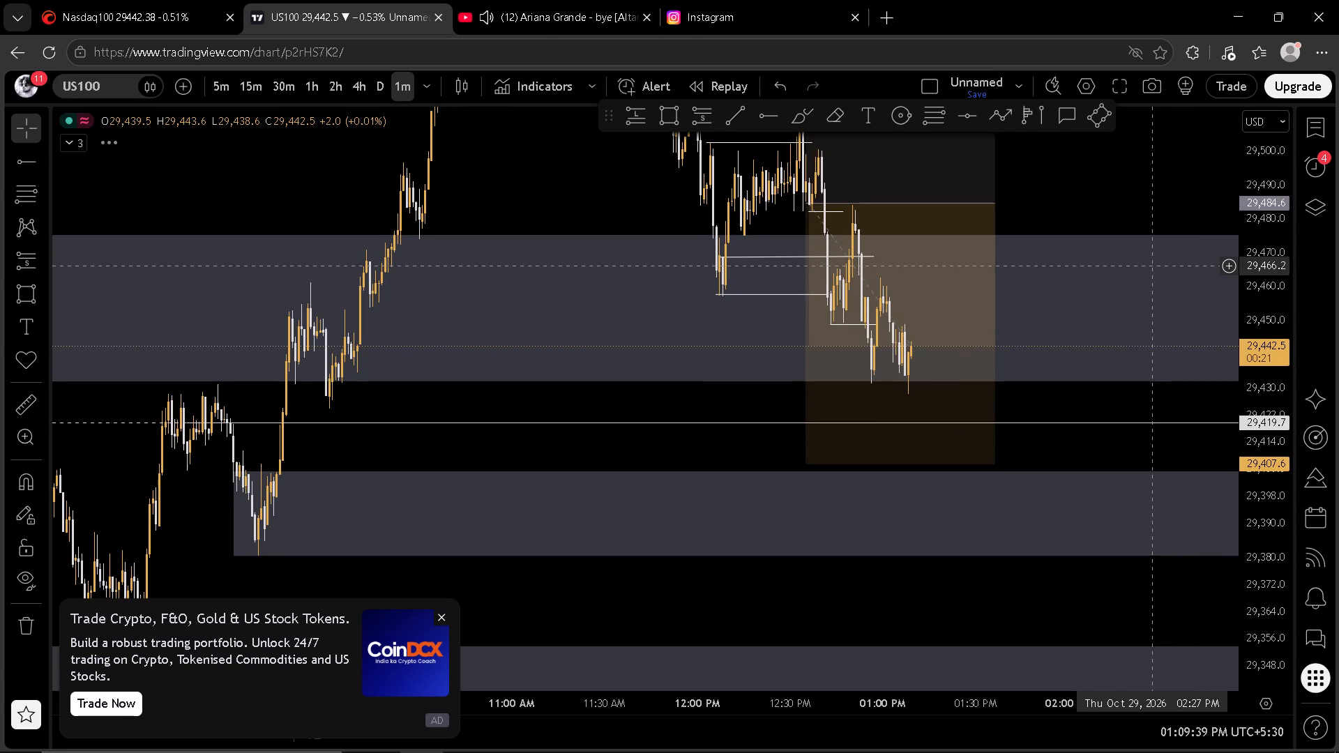
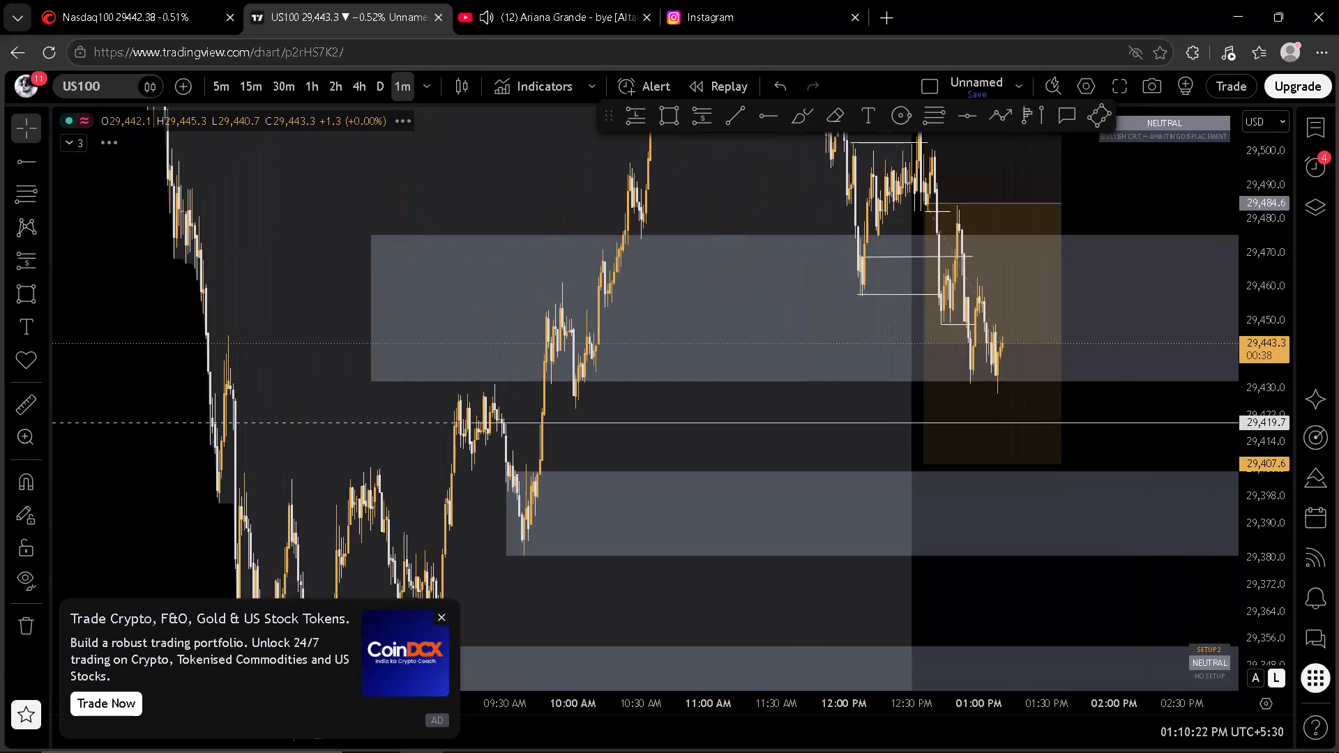
# Expand the US100 chart's indicator legend and toggle the visibility of the volume indicator.
pyautogui.scroll(-1, 1266, 243)
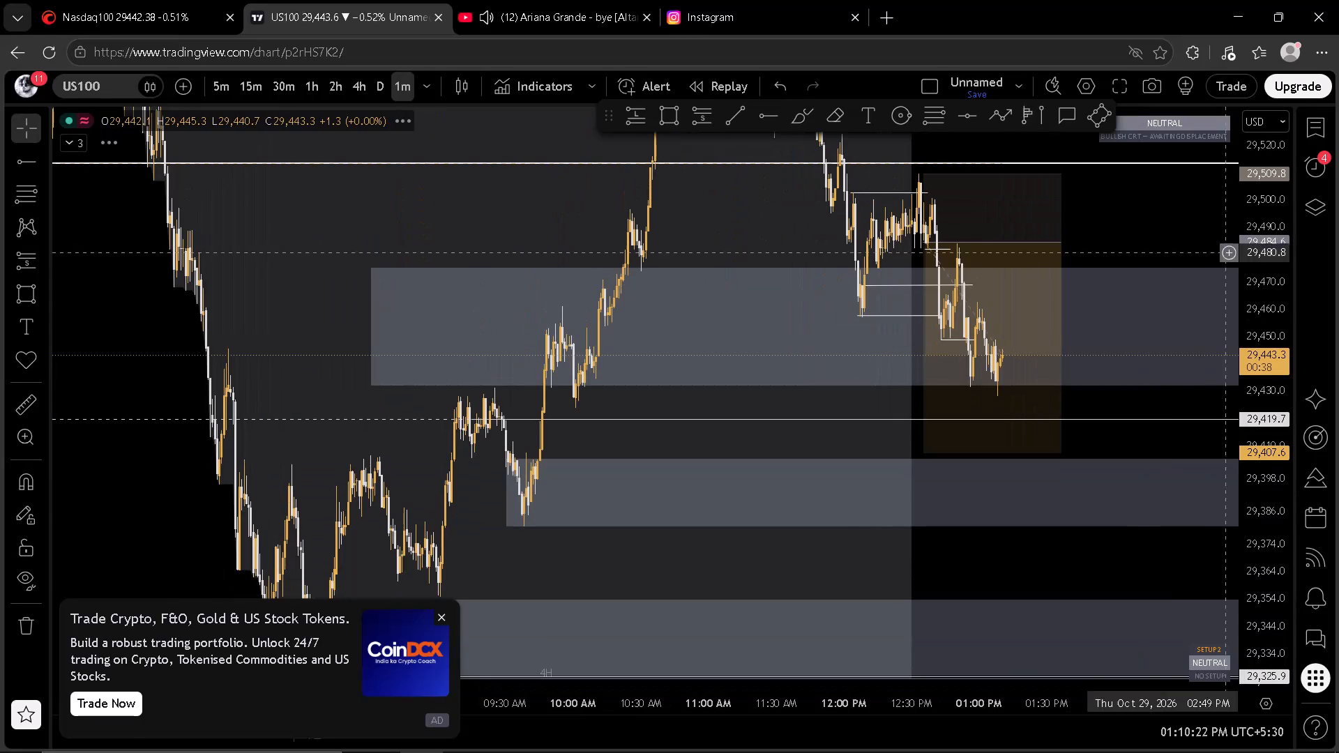
pyautogui.scroll(1, 1166, 259)
pyautogui.click(68, 146)
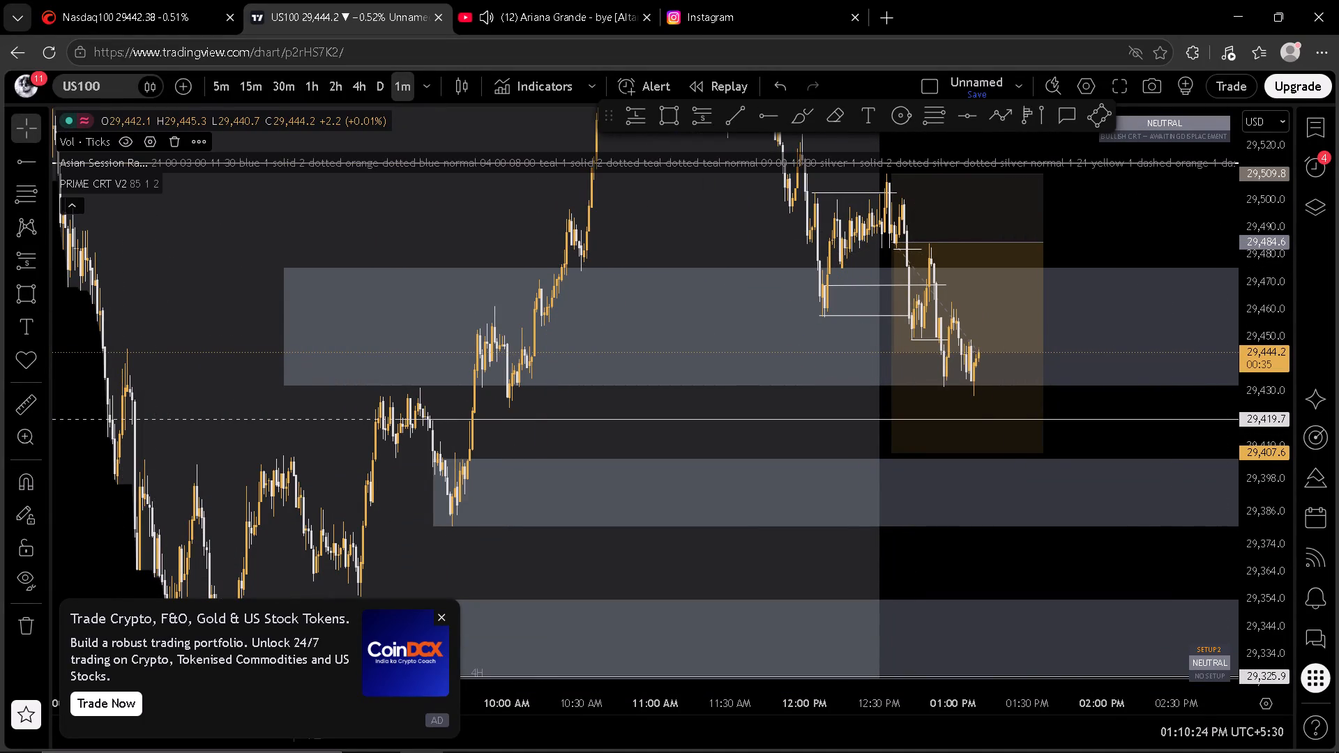
pyautogui.click(120, 141)
pyautogui.click(119, 141)
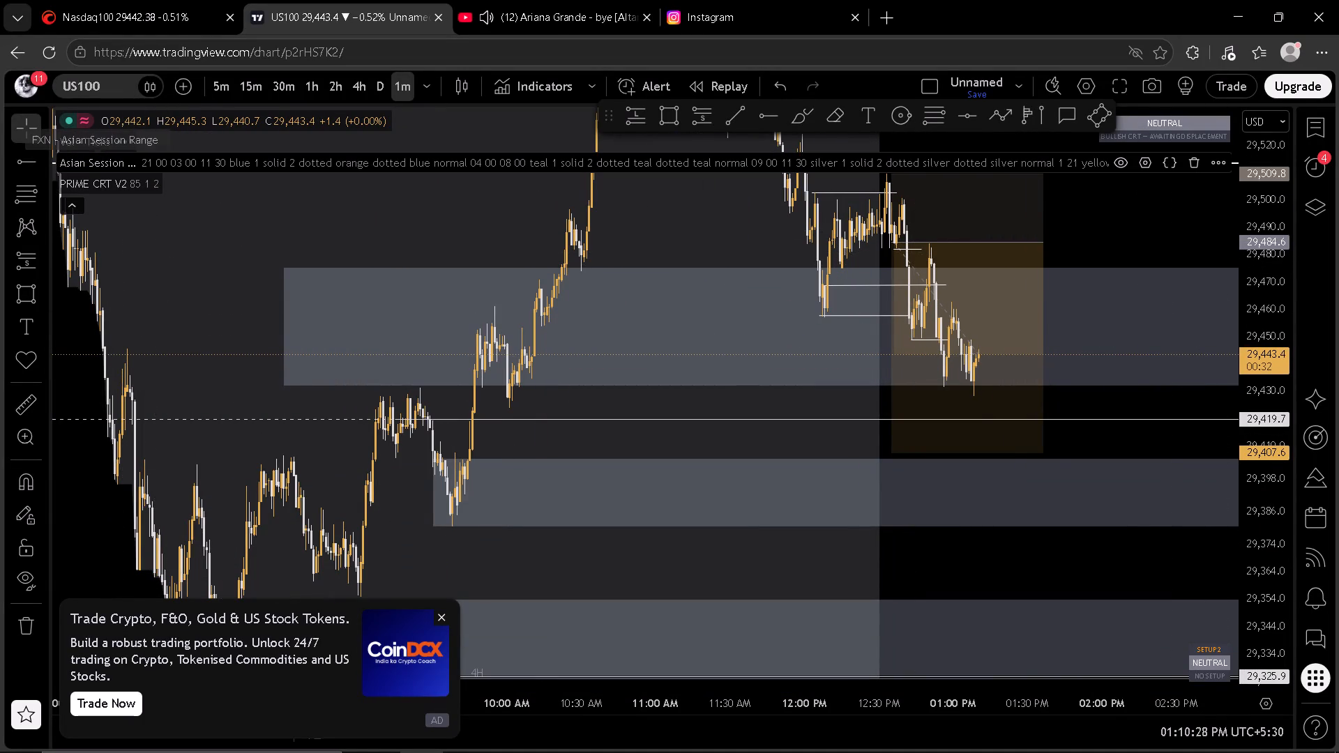
# Examine US100 1-minute price action around the short position drawing, the shaded zones and the 29,419.7 line.
pyautogui.scroll(-4, 1061, 352)
pyautogui.scroll(-3, 1232, 312)
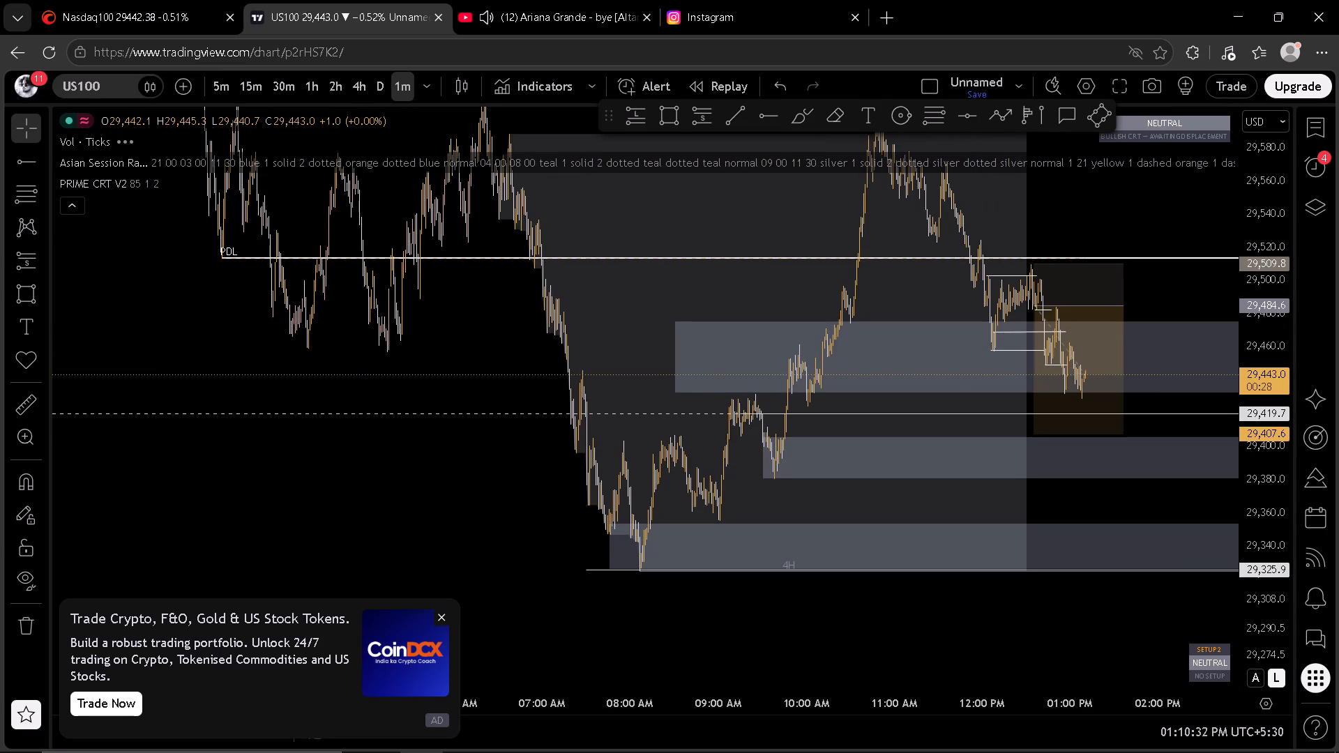
pyautogui.scroll(2, 1266, 315)
pyautogui.scroll(6, 1180, 340)
pyautogui.moveTo(1152, 250); pyautogui.dragTo(1134, 243)
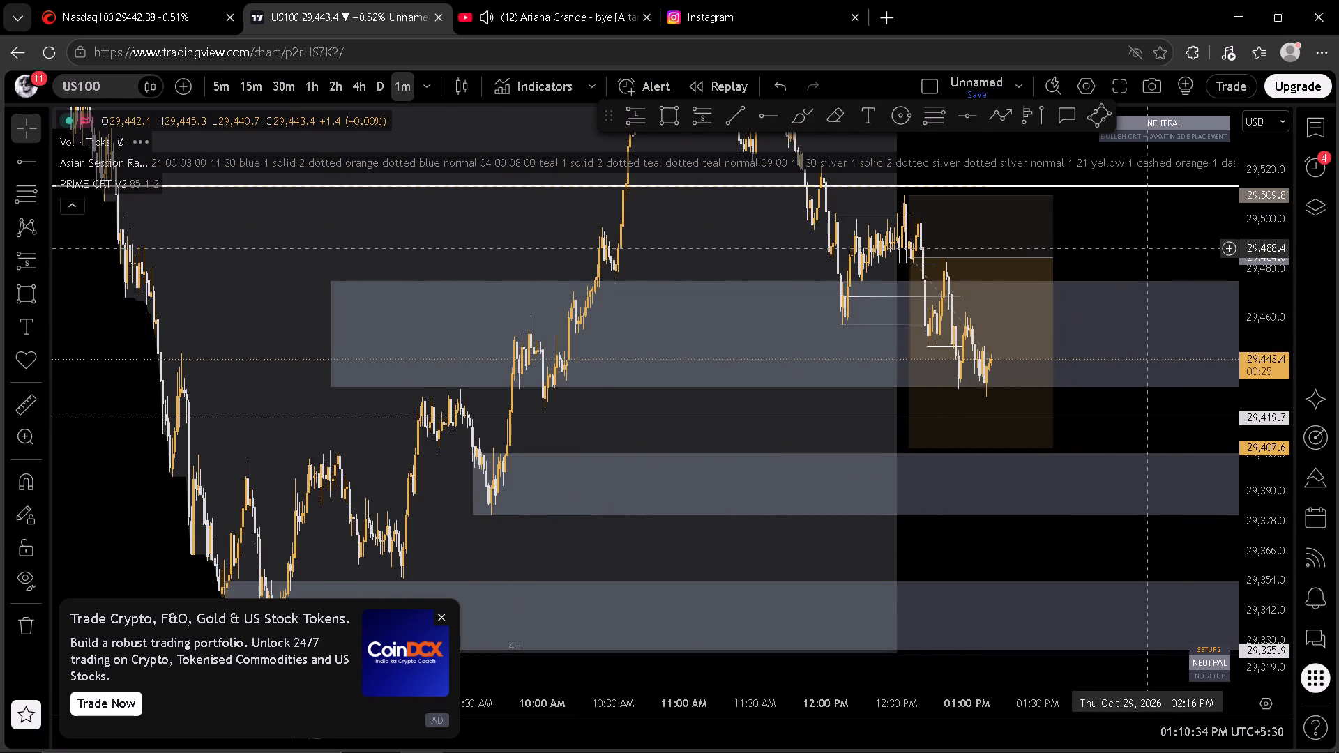
pyautogui.moveTo(1134, 243); pyautogui.dragTo(1128, 238)
pyautogui.scroll(4, 1265, 300)
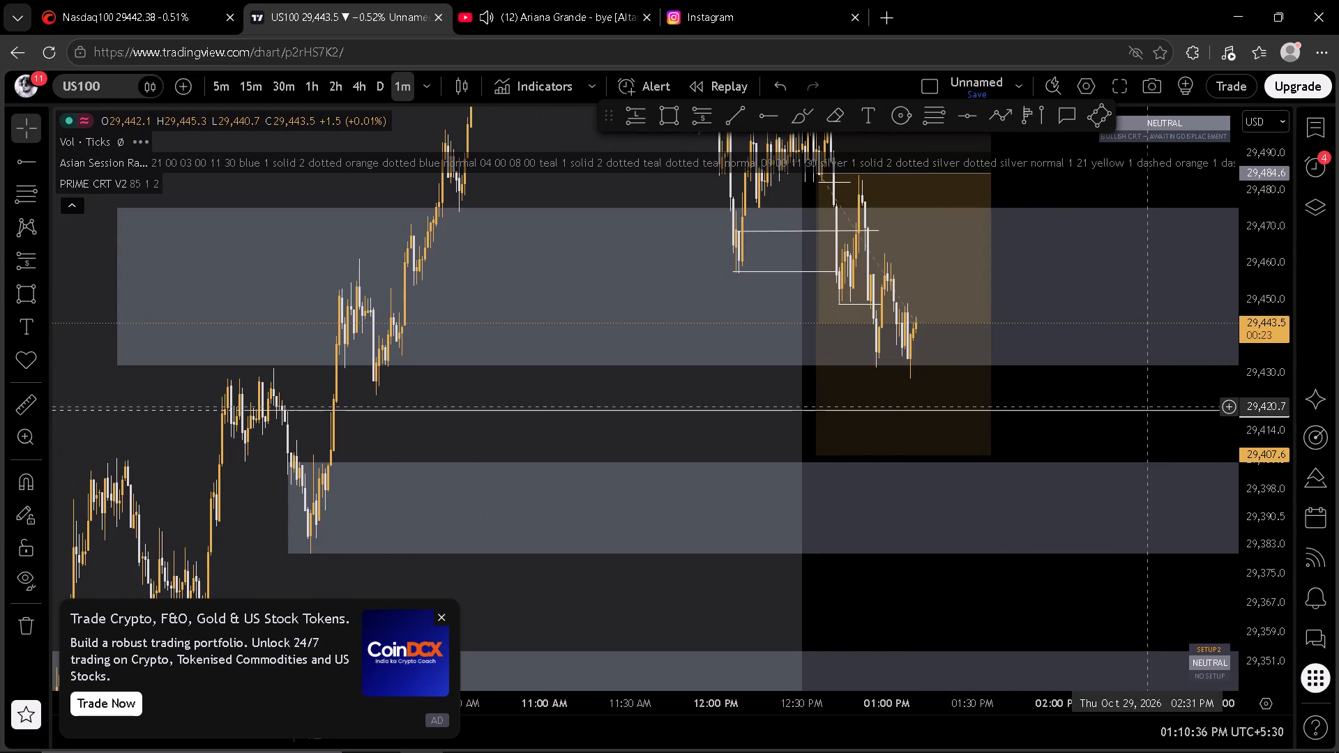
pyautogui.scroll(2, 1117, 419)
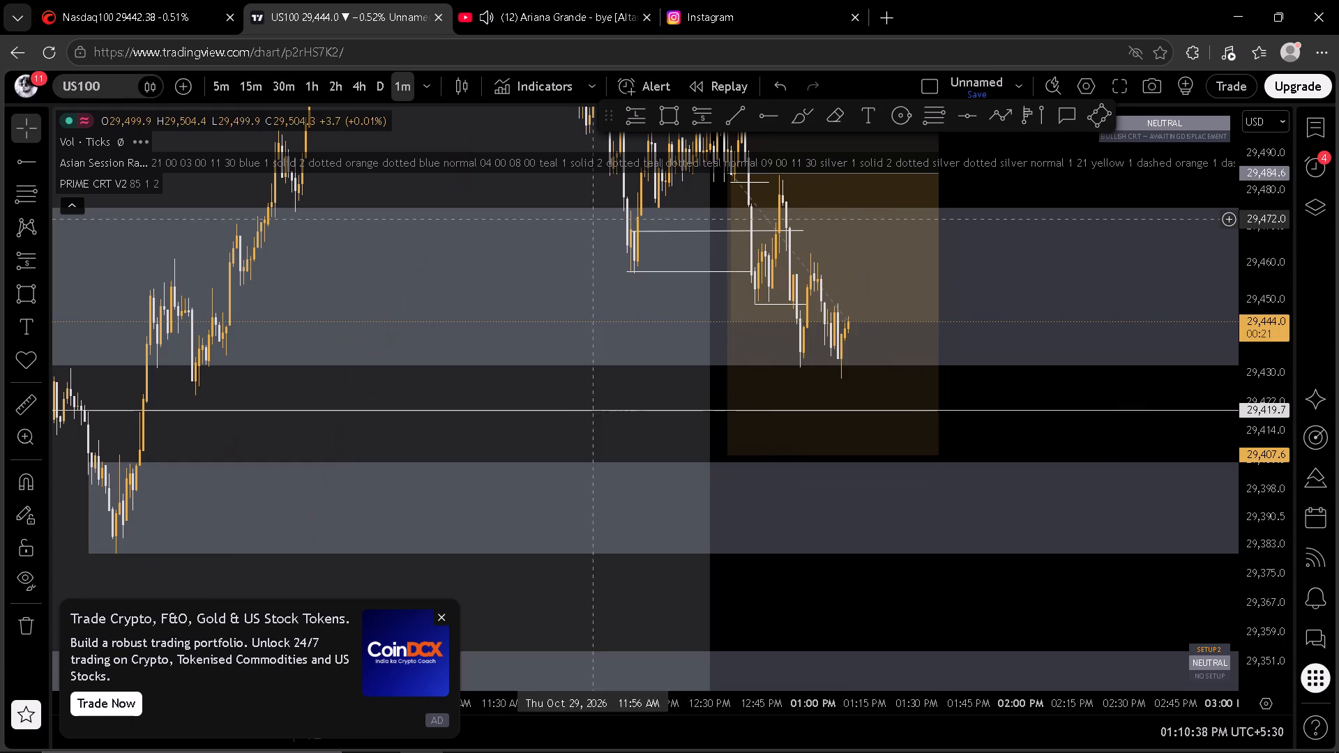
# Examine US100 on the 15-minute, 30-minute and 1-hour timeframes around the shaded zones and the 29,419.7 line.
pyautogui.click(241, 86)
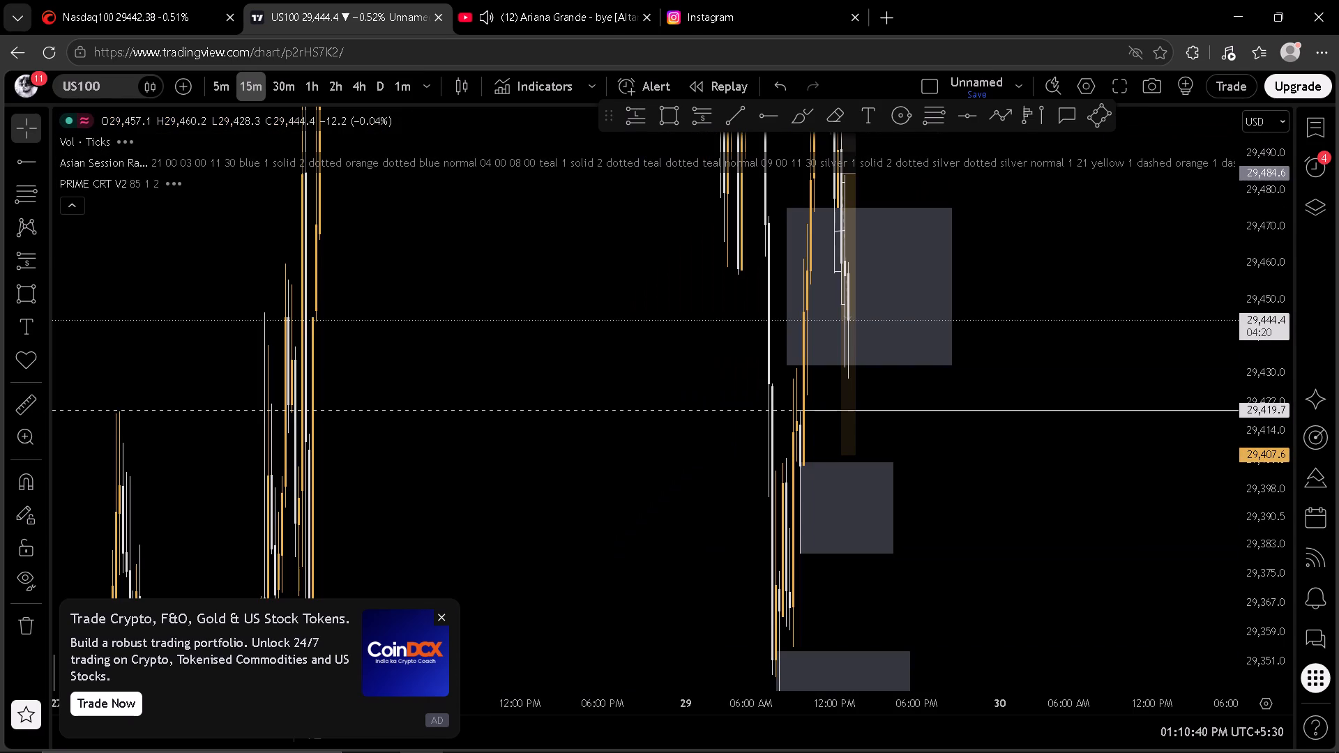
pyautogui.click(271, 91)
pyautogui.click(312, 91)
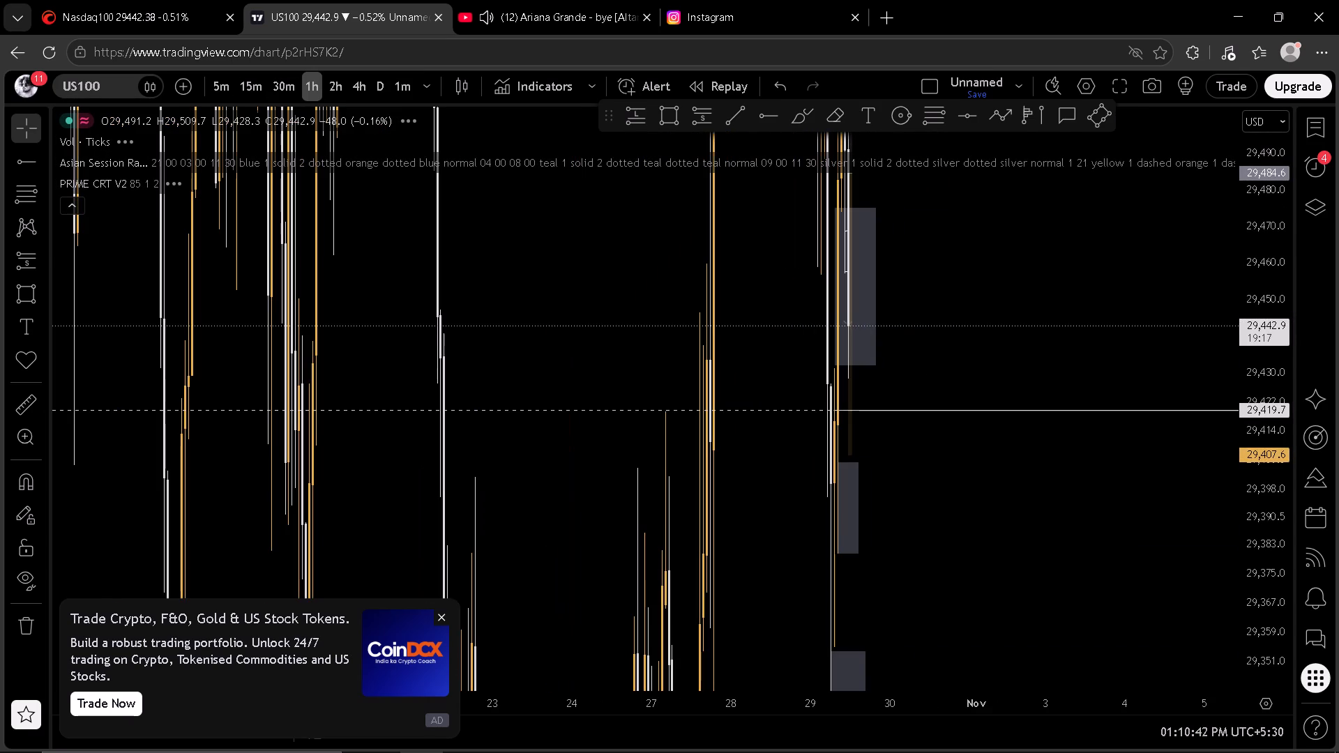
pyautogui.scroll(-1, 1270, 347)
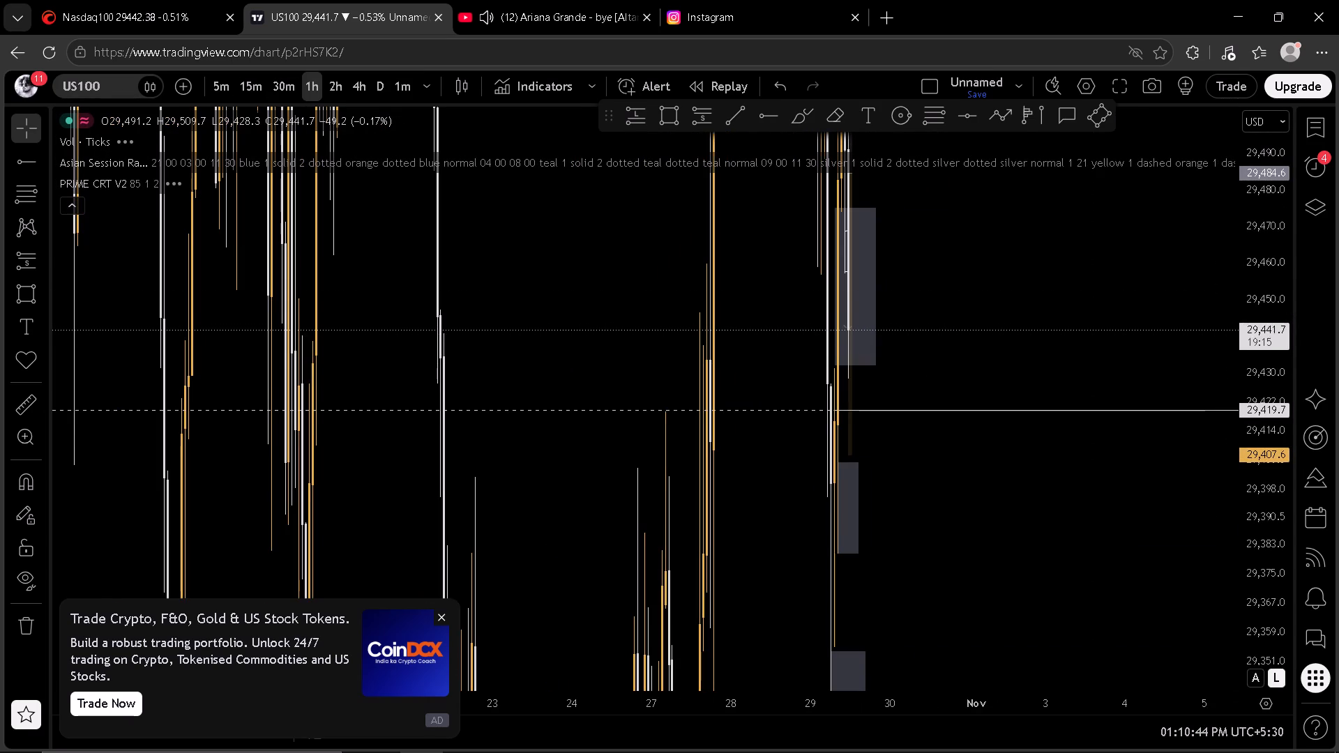
pyautogui.scroll(-2, 1271, 349)
pyautogui.scroll(6, 1095, 406)
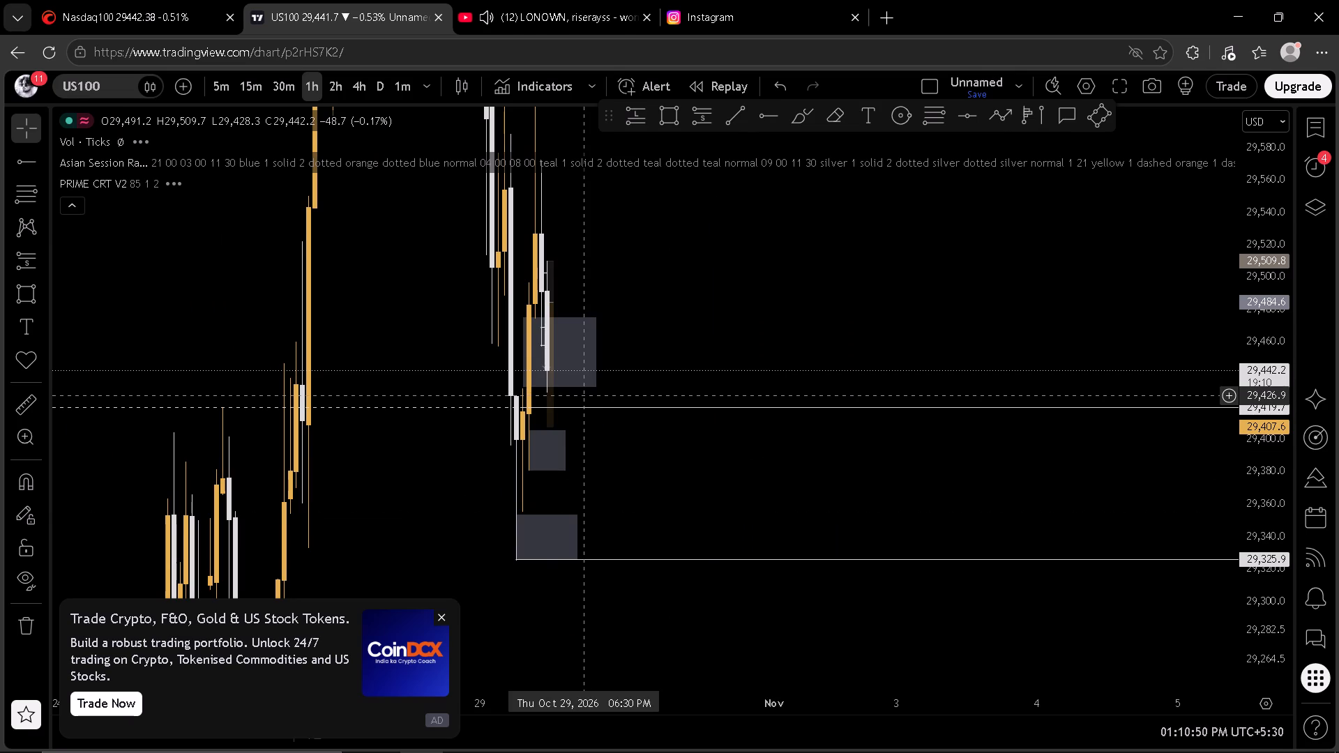
# On the US100 2-hour chart, draw a short horizontal trend line along the lower edge of the uppermost shaded zone.
pyautogui.click(340, 99)
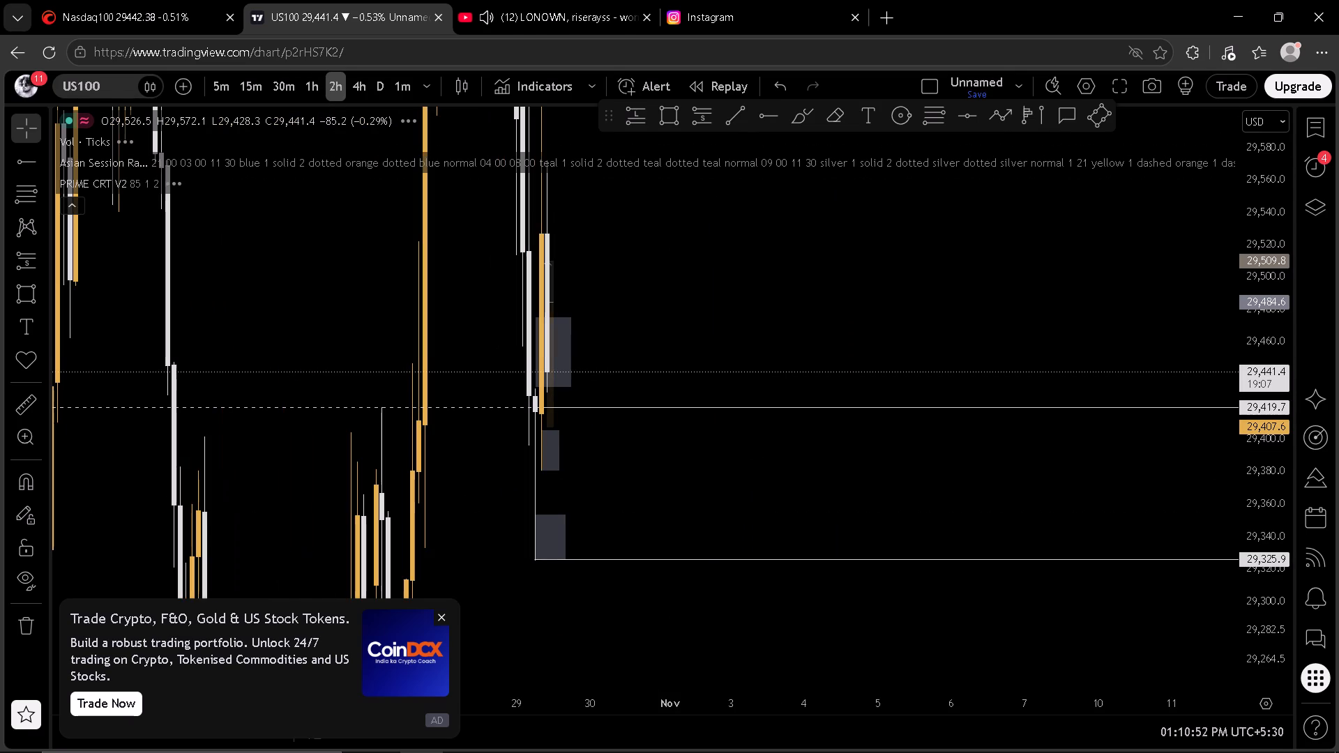
pyautogui.click(735, 112)
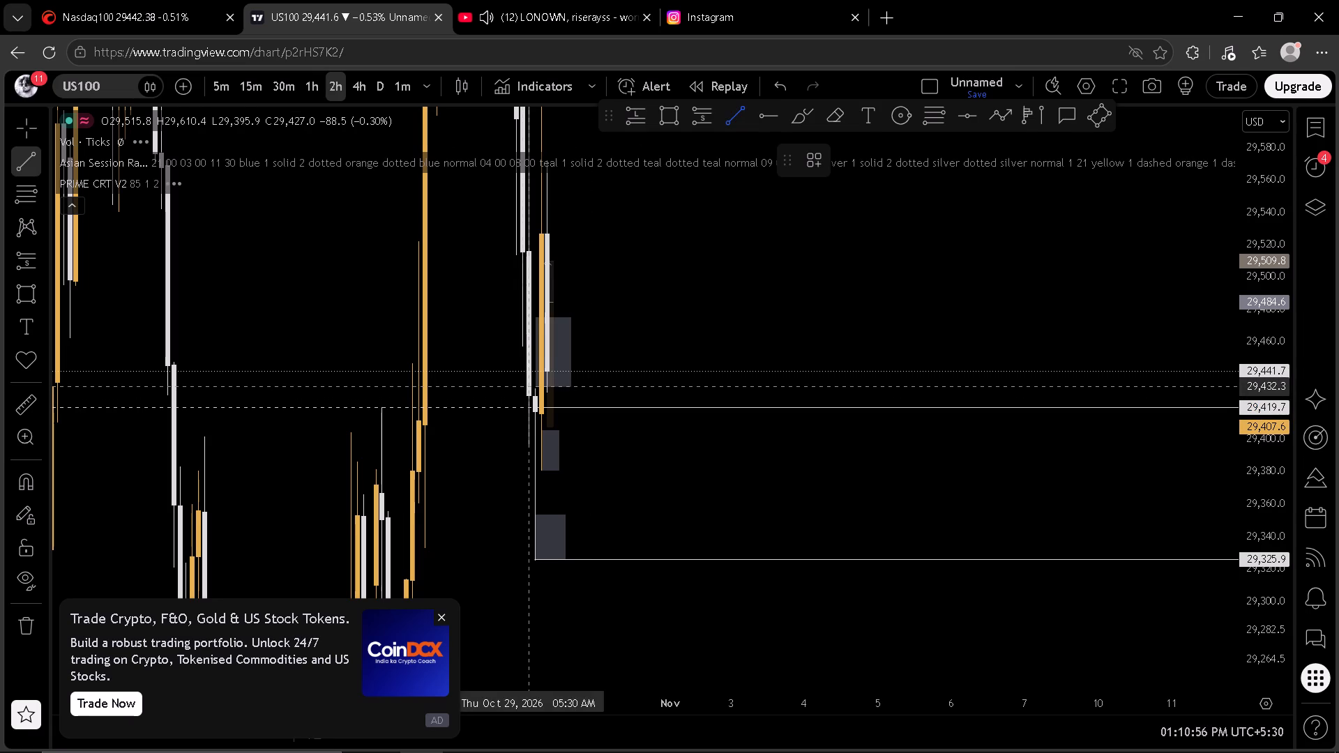
pyautogui.click(527, 388)
pyautogui.click(562, 388)
pyautogui.click(706, 342)
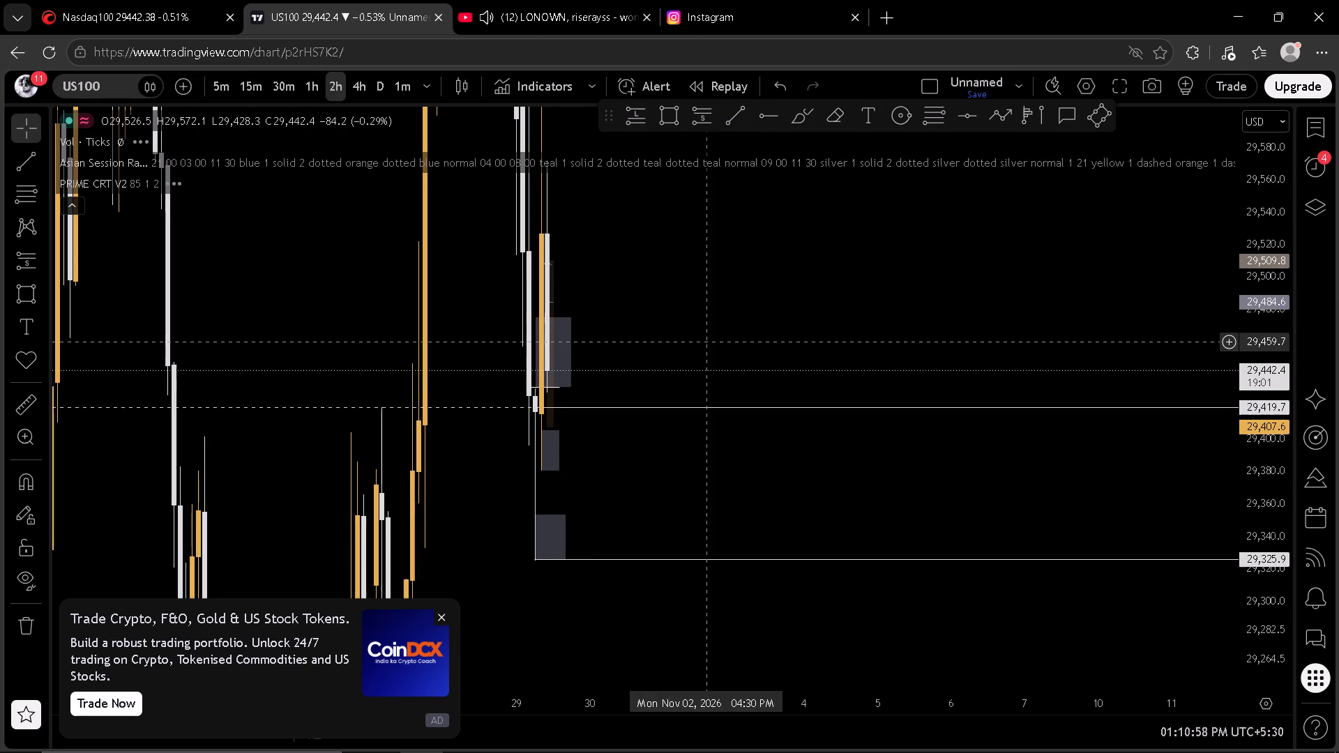
# Examine US100 on the 5-minute timeframe around the new trend line and the short position drawing.
pyautogui.click(222, 89)
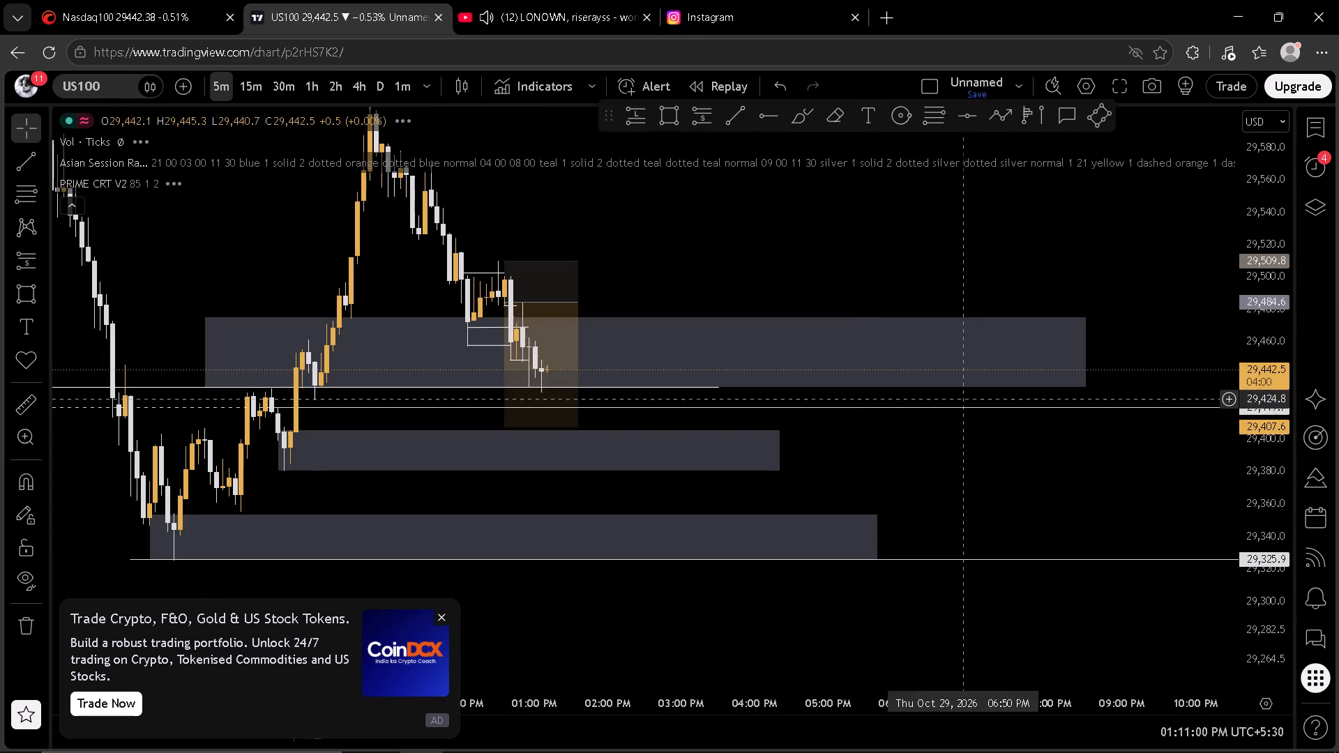
pyautogui.scroll(4, 1259, 367)
pyautogui.scroll(-3, 1155, 355)
pyautogui.scroll(-1, 1255, 322)
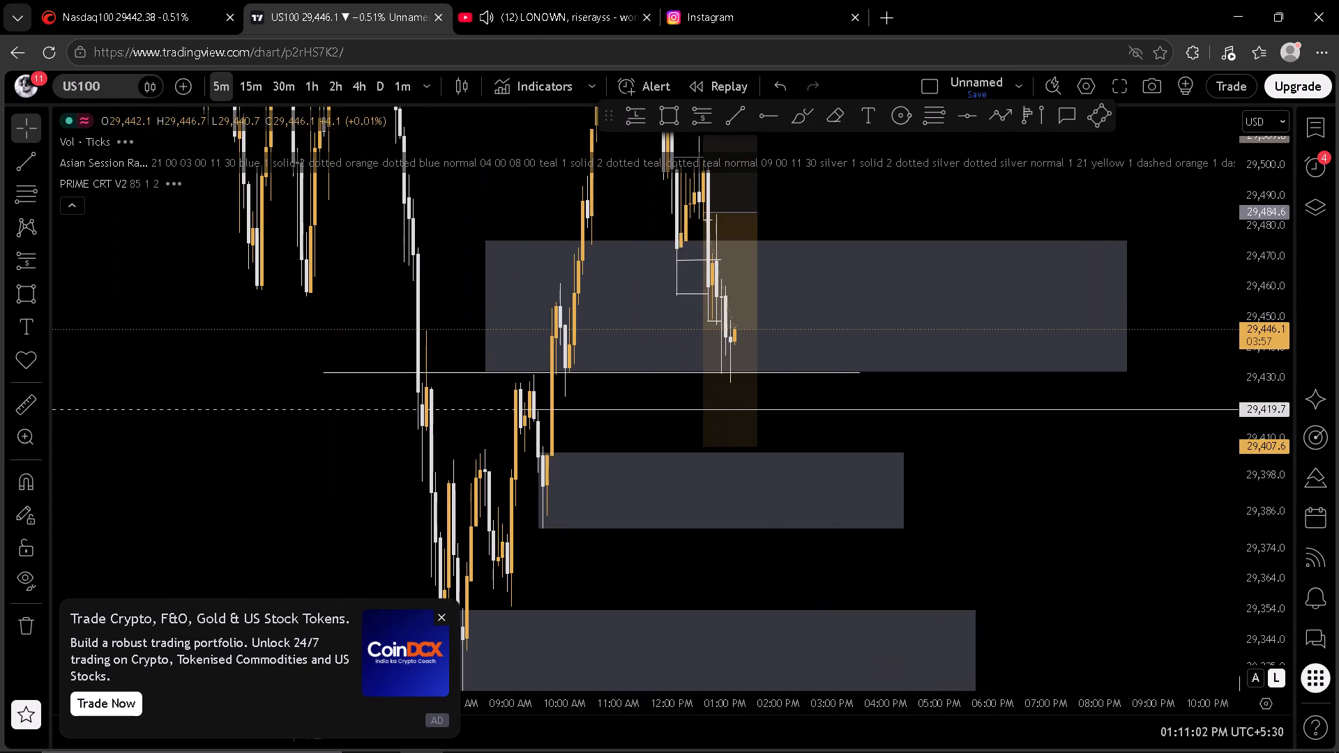
pyautogui.scroll(3, 1112, 304)
# Switch to cTrader and close the full 2-lot Nasdaq100 short position.
pyautogui.click(169, 0)
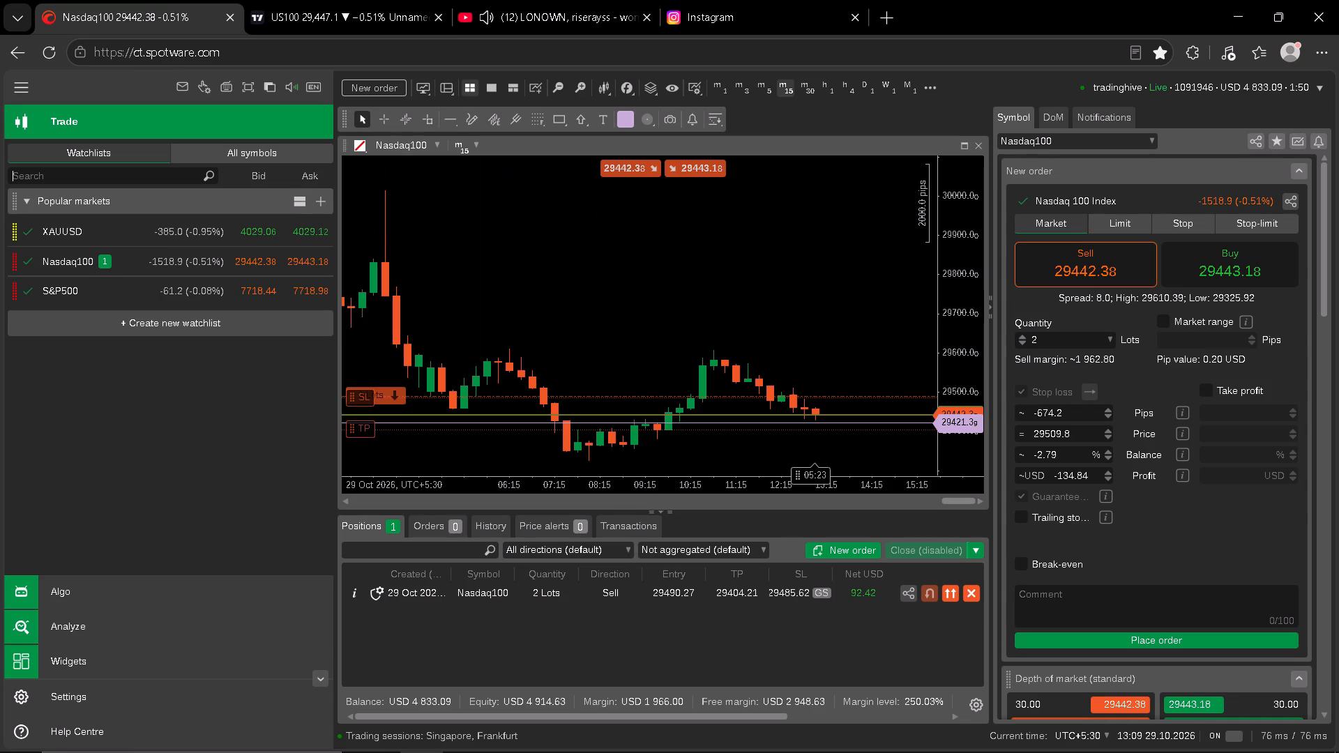
pyautogui.click(967, 594)
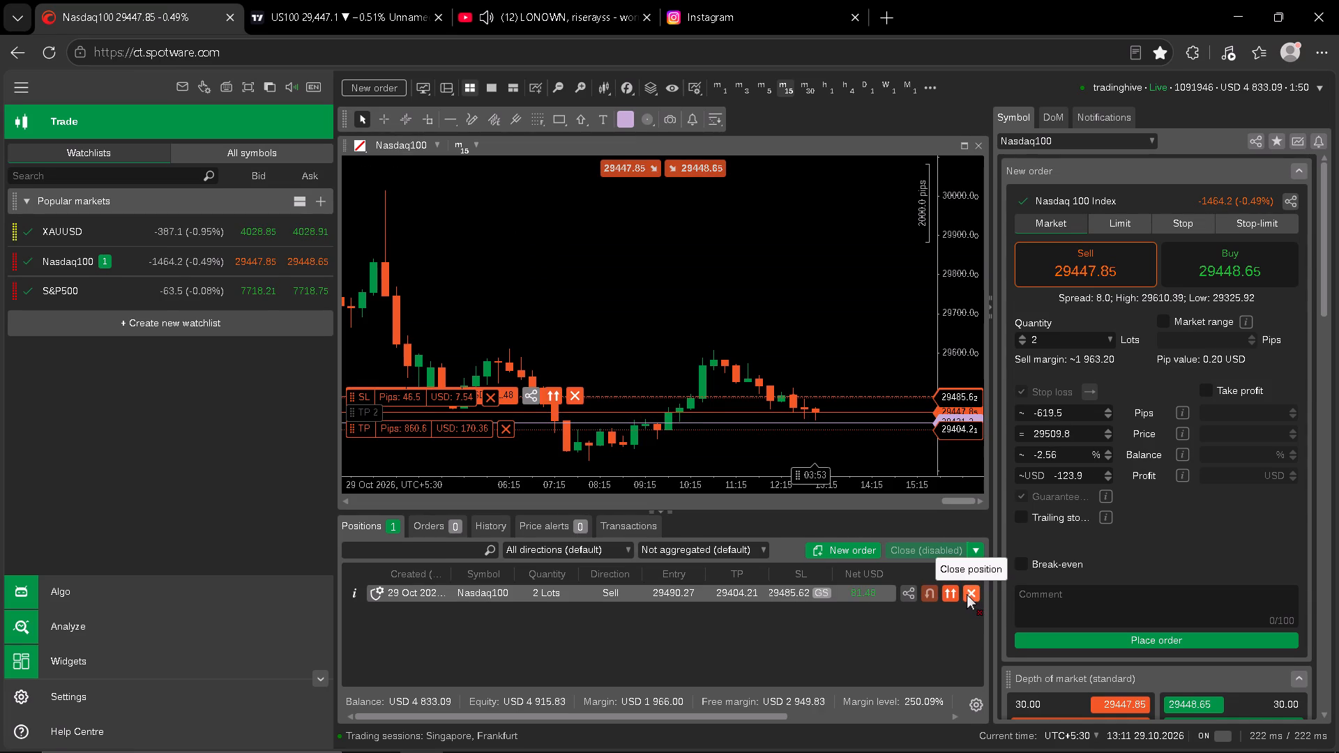
pyautogui.click(649, 366)
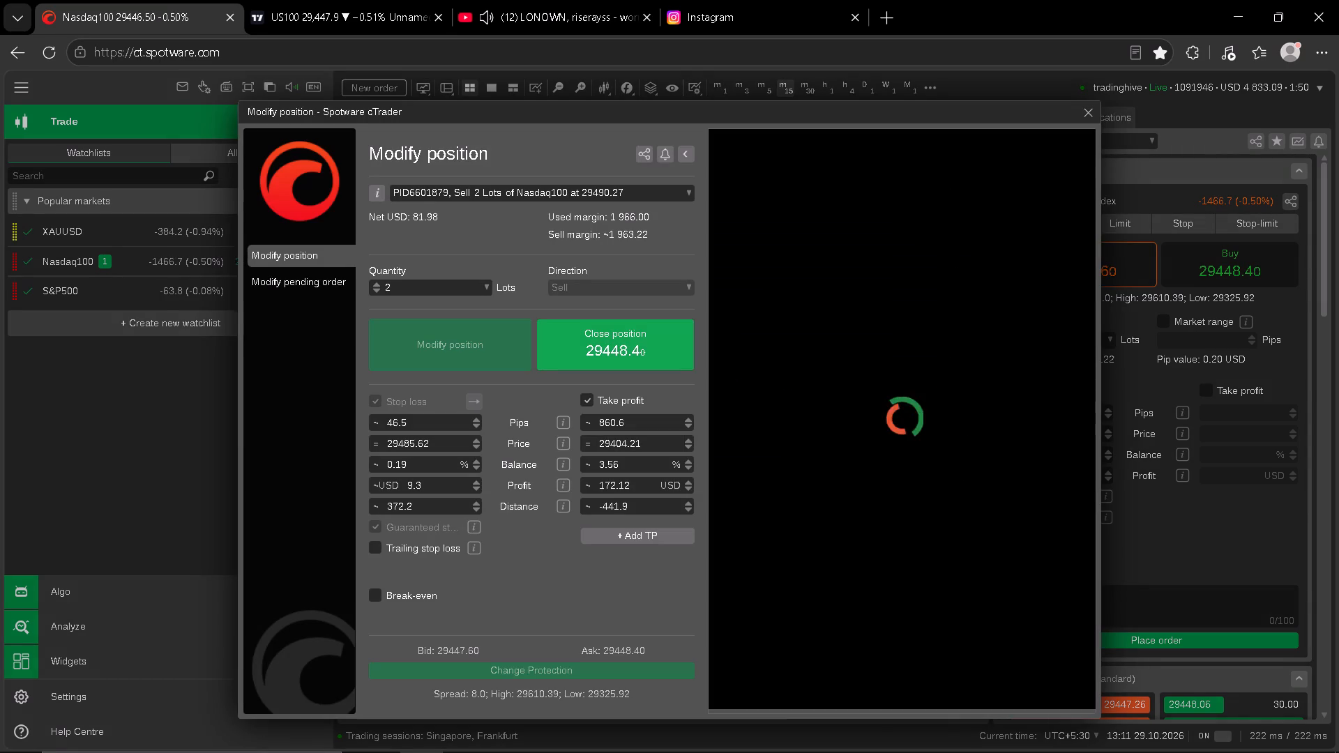
# Return to the US100 chart in TradingView and examine 1-minute price action around the new trend line and short drawing.
pyautogui.click(321, 2)
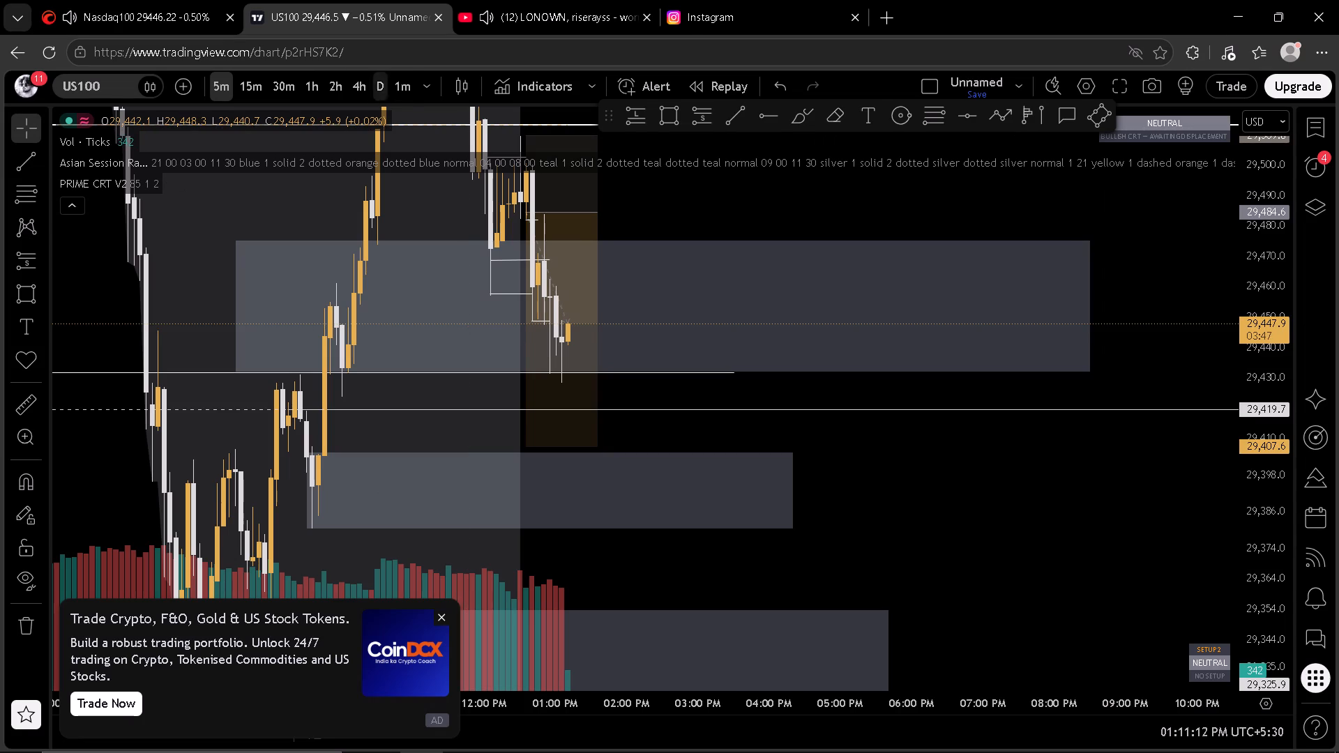
pyautogui.click(407, 91)
pyautogui.scroll(-5, 1091, 437)
pyautogui.scroll(-4, 1144, 379)
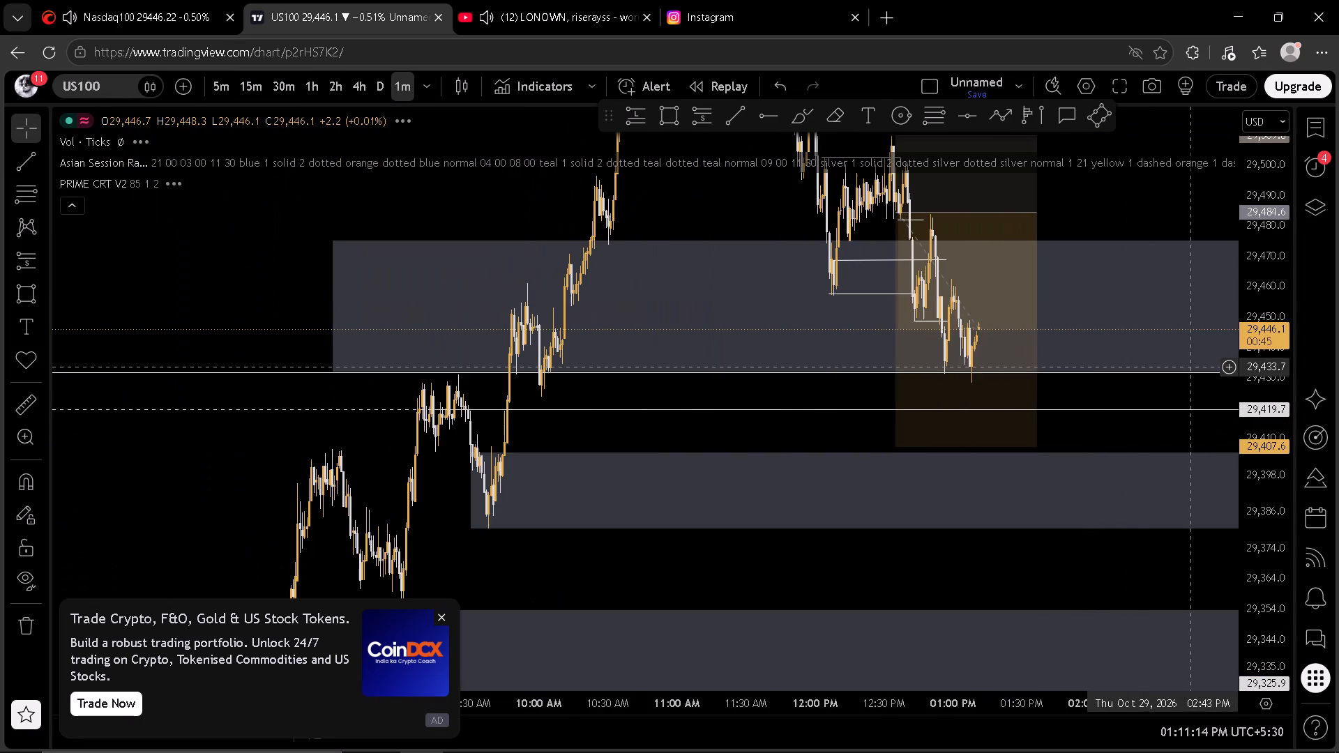
pyautogui.scroll(4, 1107, 336)
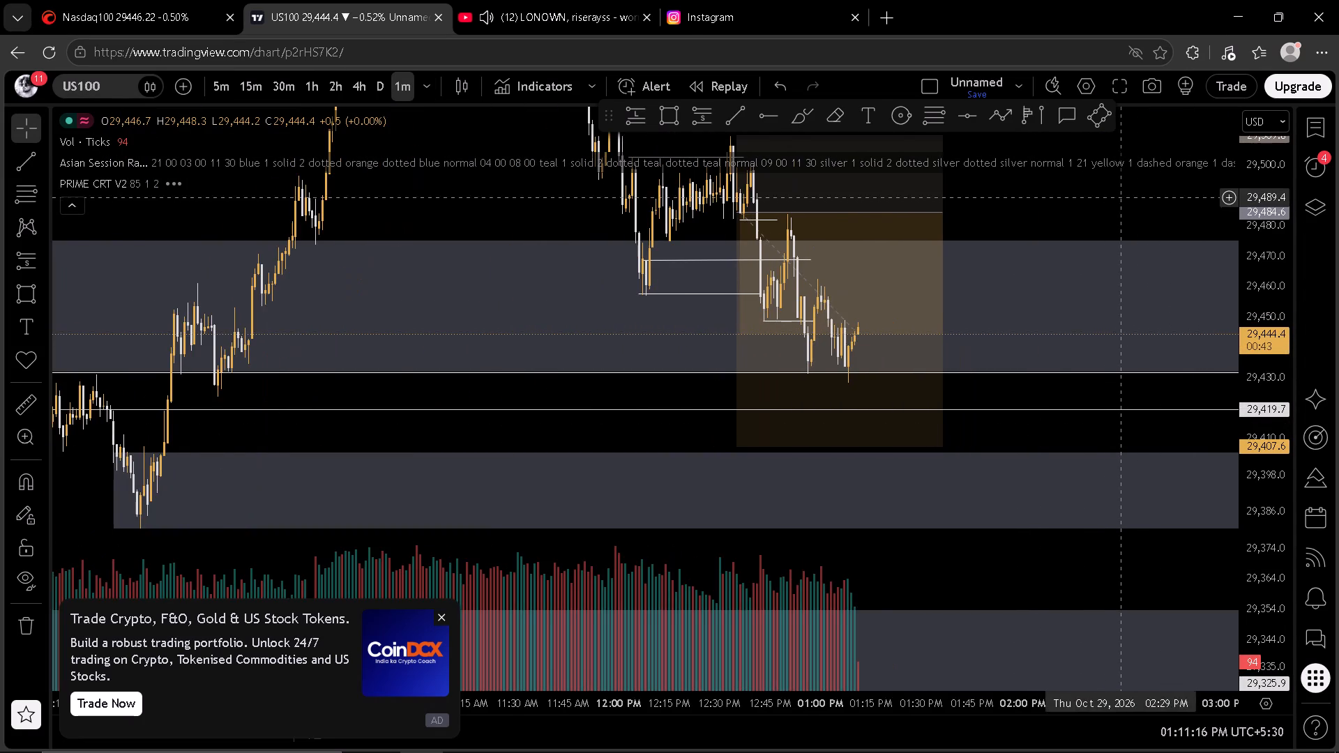
pyautogui.moveTo(1119, 199); pyautogui.dragTo(927, 224)
pyautogui.scroll(-8, 1011, 241)
pyautogui.click(1149, 240)
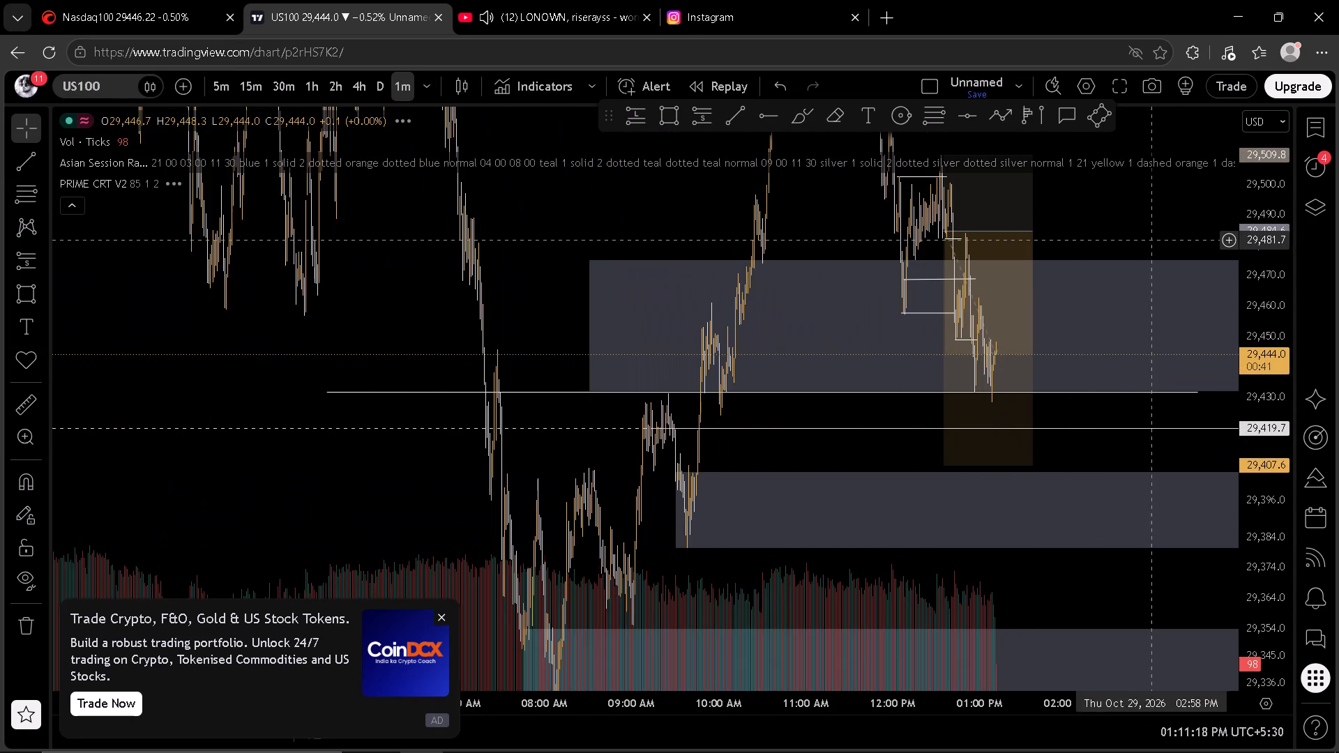
pyautogui.scroll(4, 1157, 239)
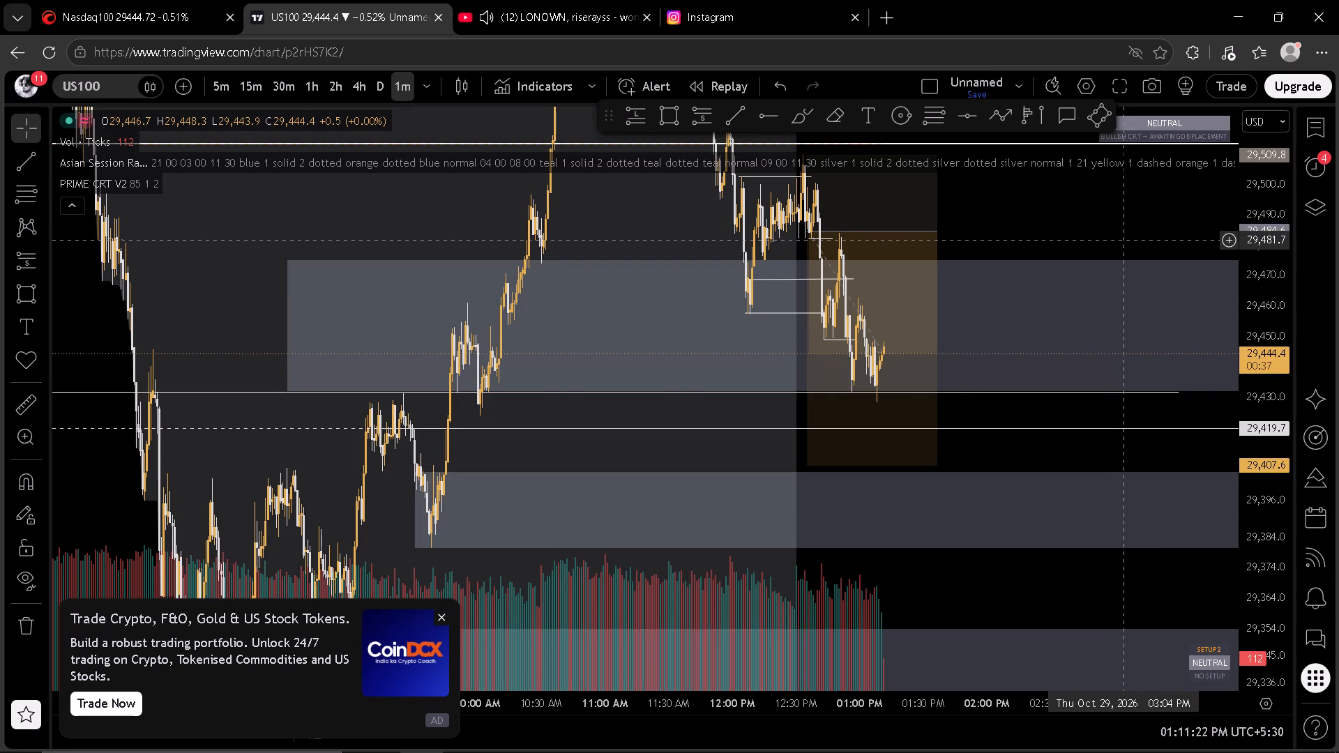
pyautogui.scroll(-3, 1117, 413)
pyautogui.scroll(2, 1180, 421)
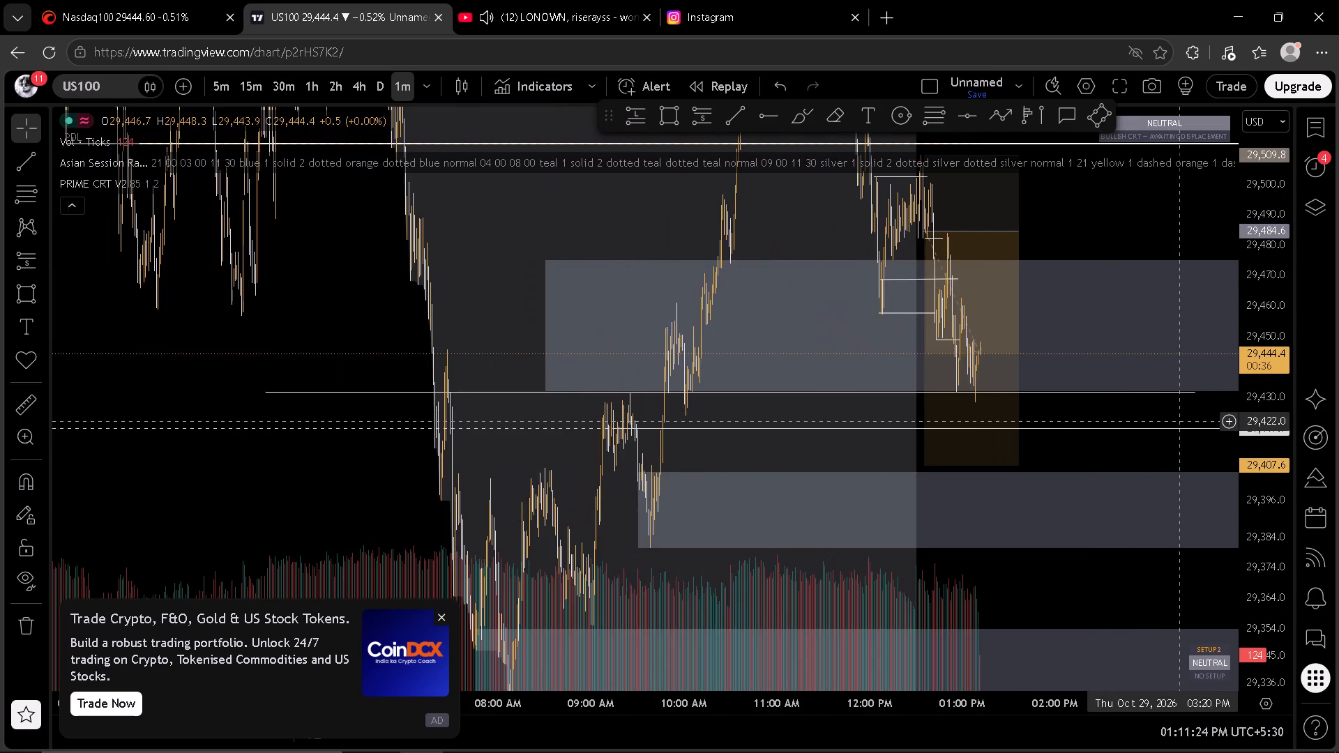
pyautogui.scroll(1, 1180, 421)
# Switch back to cTrader and dismiss the closed-position dialog.
pyautogui.click(171, 0)
pyautogui.scroll(4, 879, 369)
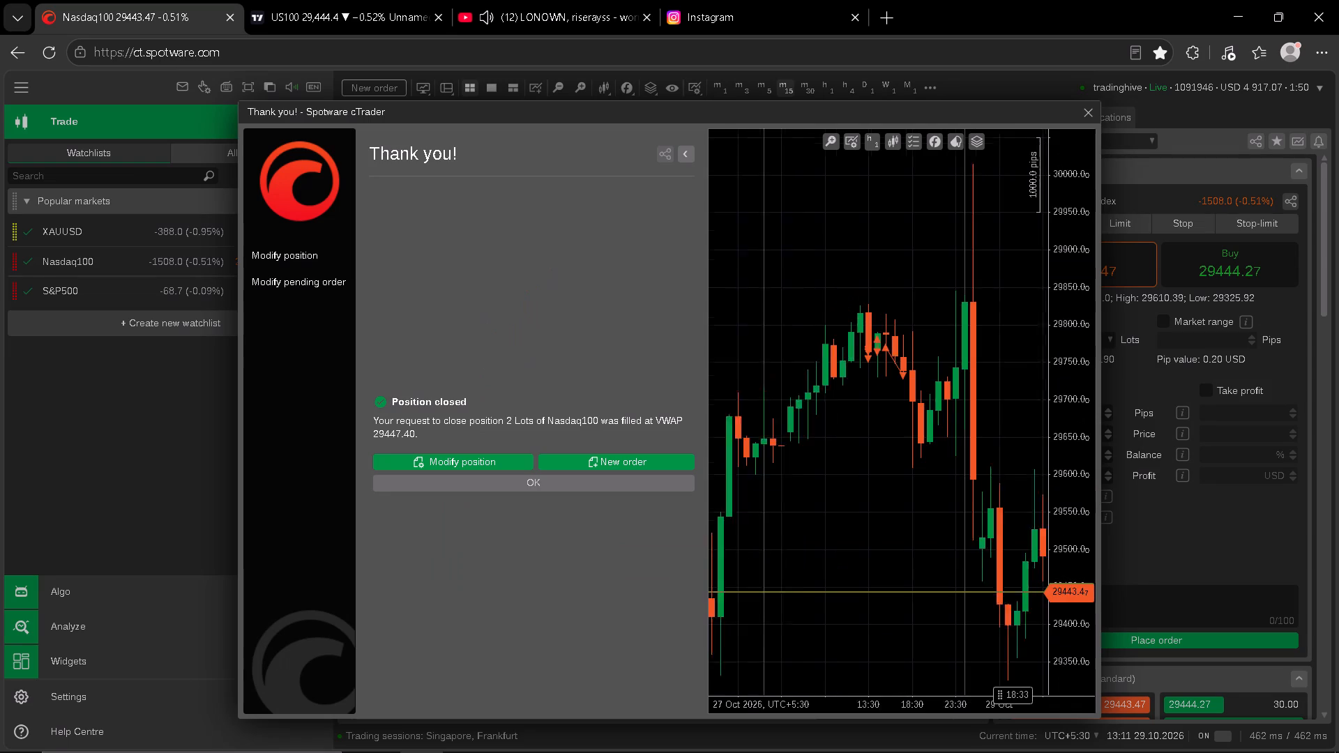
pyautogui.click(1090, 114)
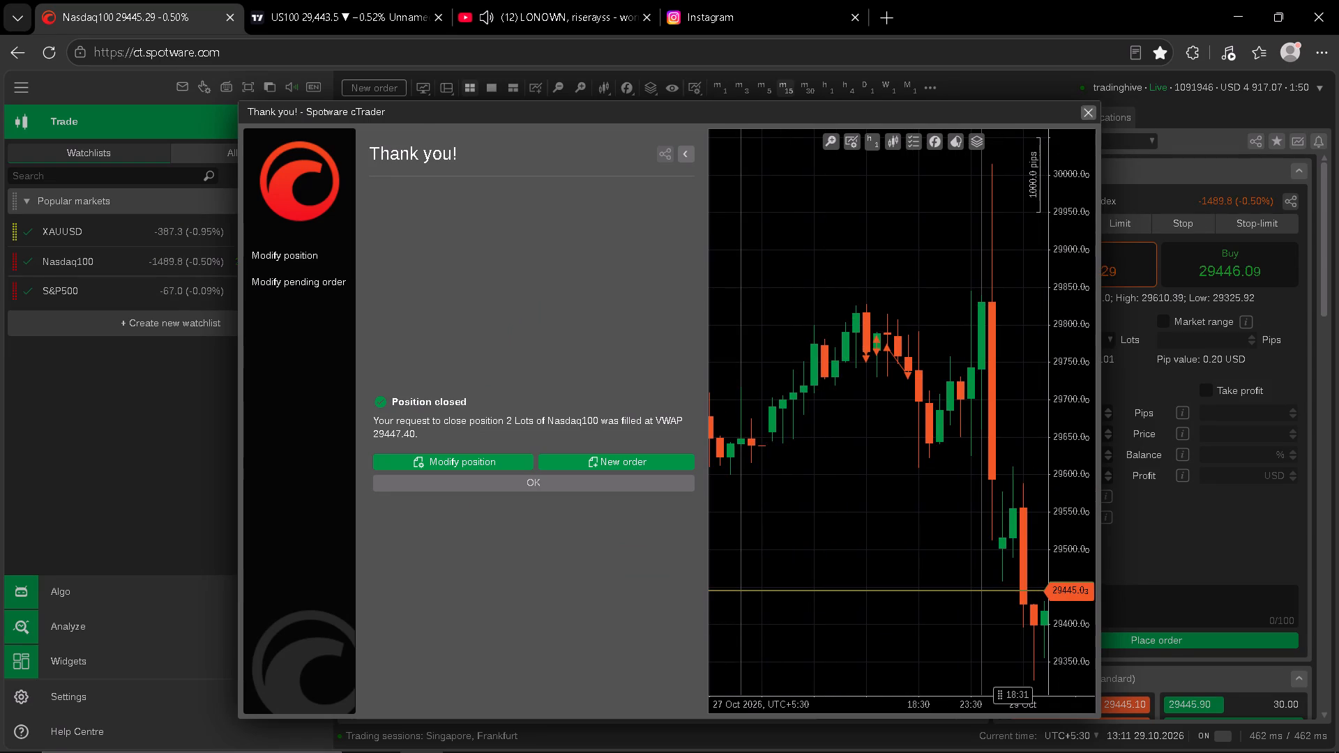
# Set the cTrader Nasdaq100 chart to the 1-minute timeframe and view the closed trade from entry to exit.
pyautogui.scroll(2, 833, 368)
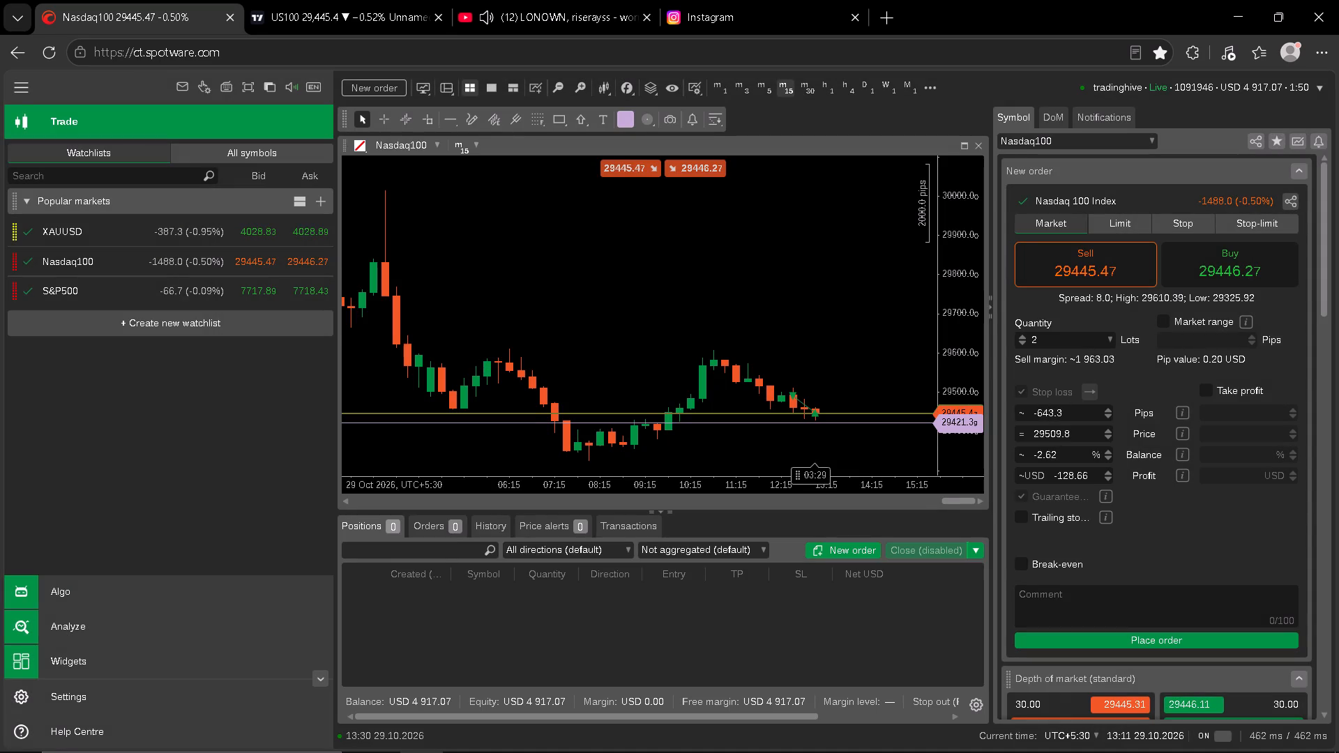
pyautogui.scroll(5, 833, 368)
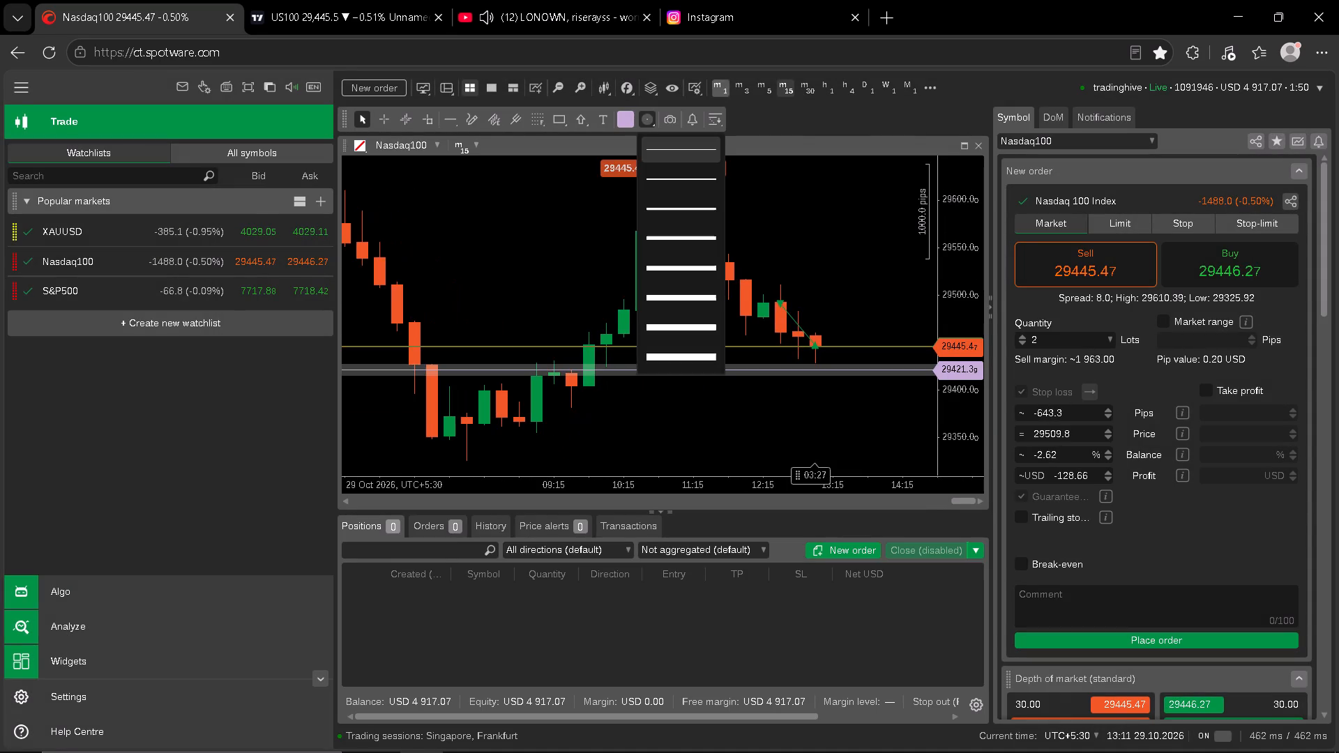
pyautogui.click(716, 91)
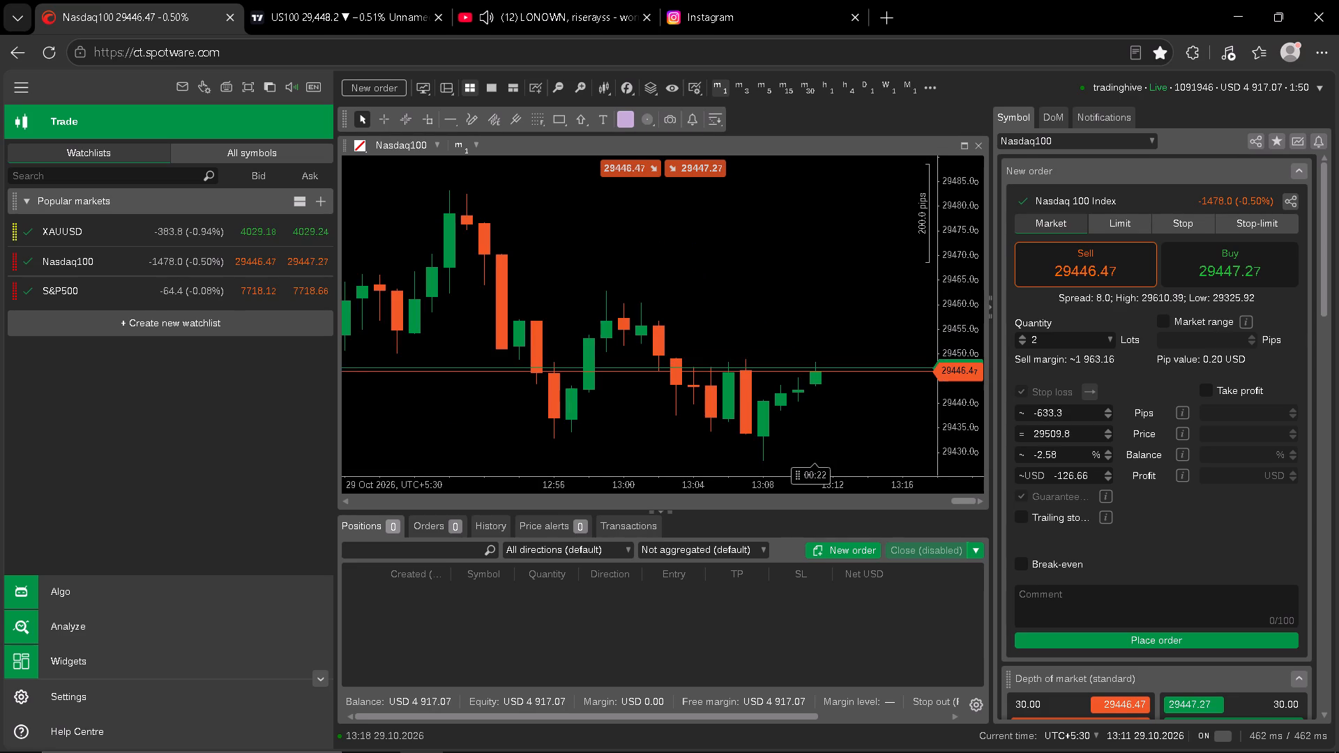
pyautogui.moveTo(958, 394); pyautogui.dragTo(948, 280)
pyautogui.scroll(-3, 864, 339)
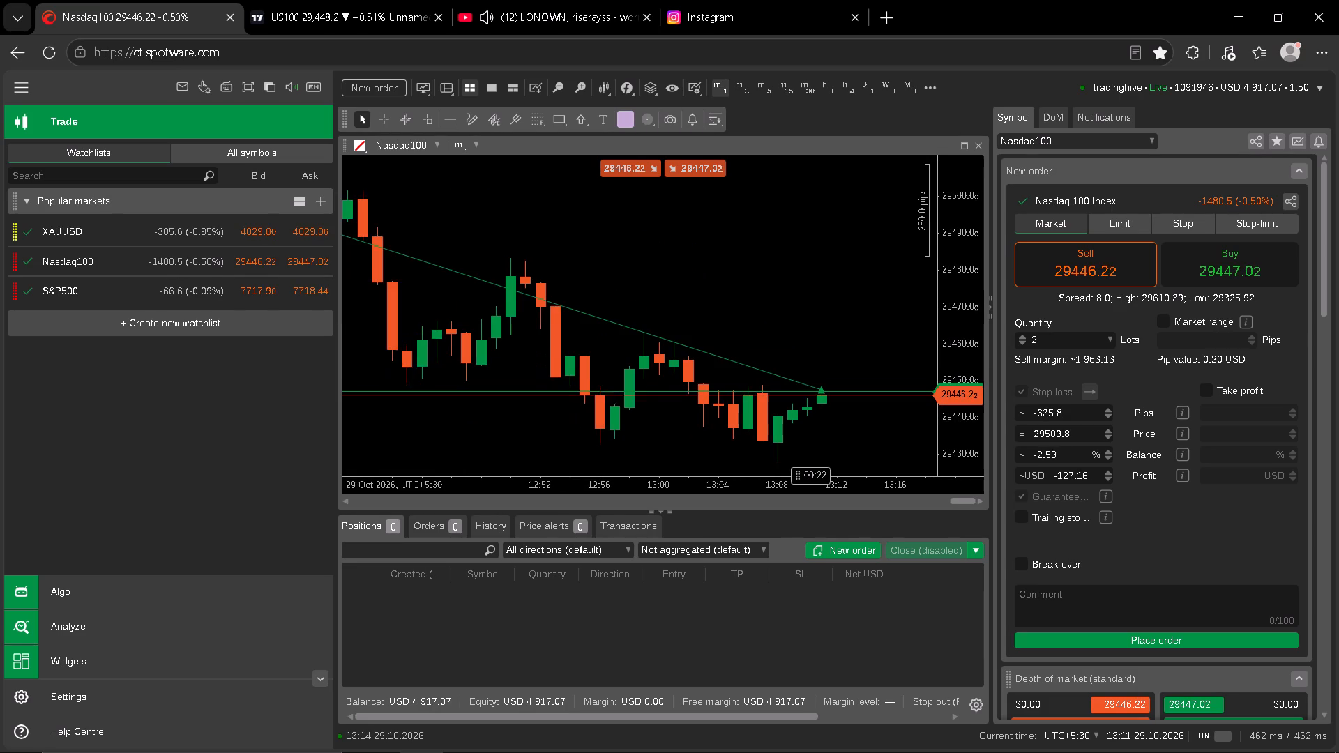
pyautogui.scroll(-10, 864, 340)
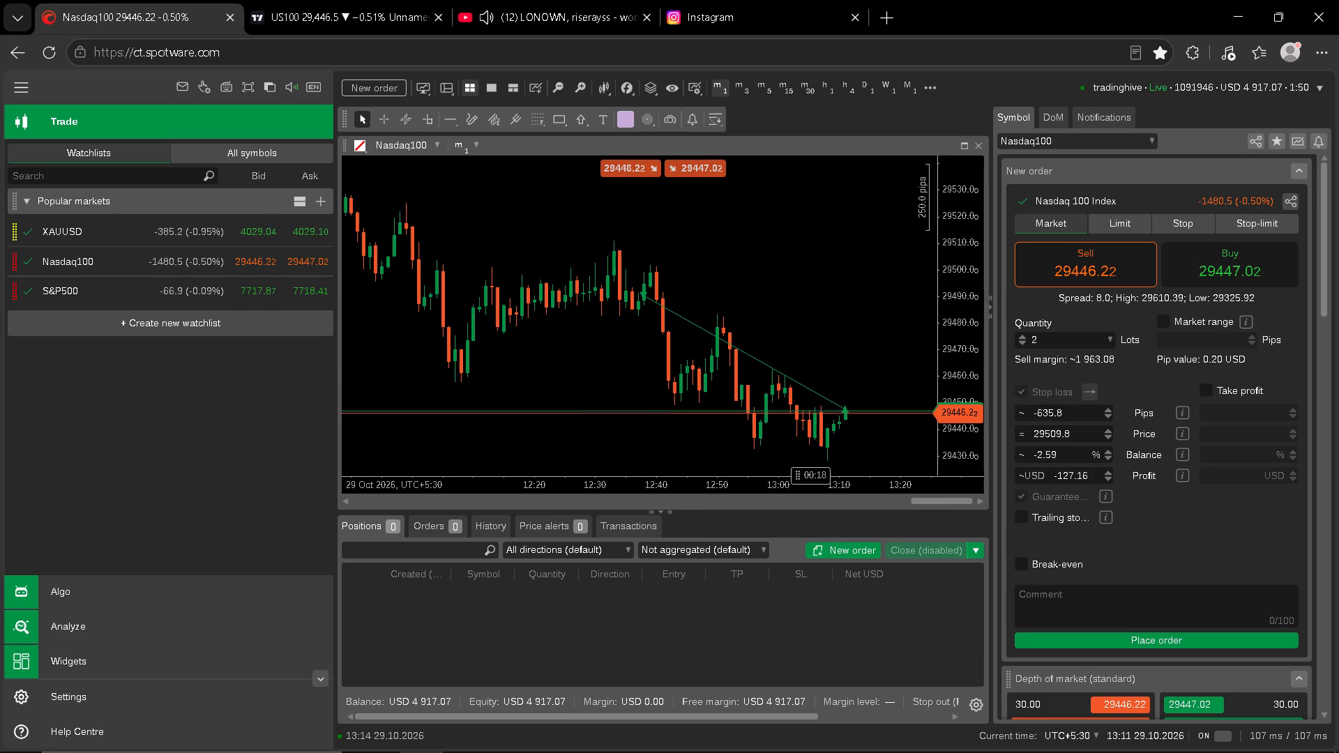
pyautogui.moveTo(865, 353); pyautogui.dragTo(872, 300)
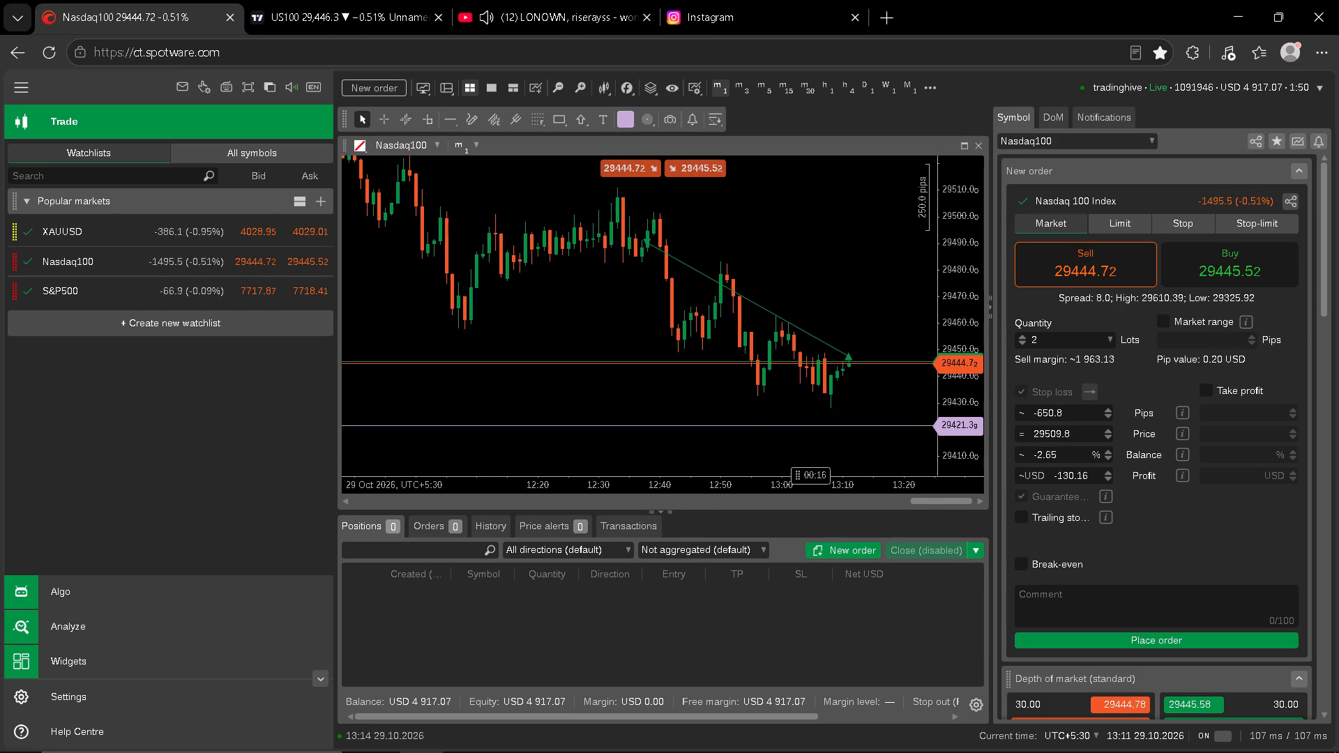
# Review the closed Nasdaq100 trade in the account history and return to the list of open positions.
pyautogui.click(487, 526)
pyautogui.scroll(-3, 697, 640)
pyautogui.scroll(3, 697, 641)
pyautogui.click(529, 545)
pyautogui.click(545, 574)
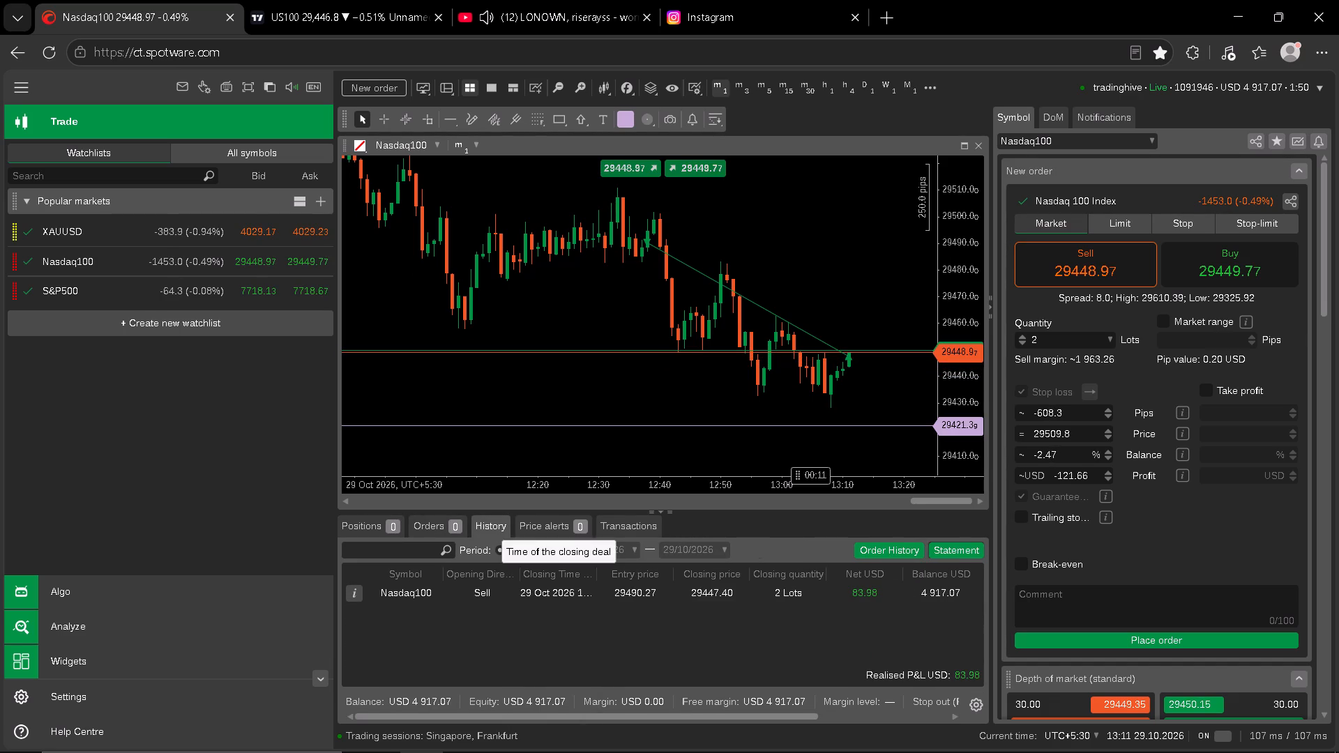
pyautogui.scroll(3, 764, 615)
pyautogui.click(785, 633)
pyautogui.click(372, 528)
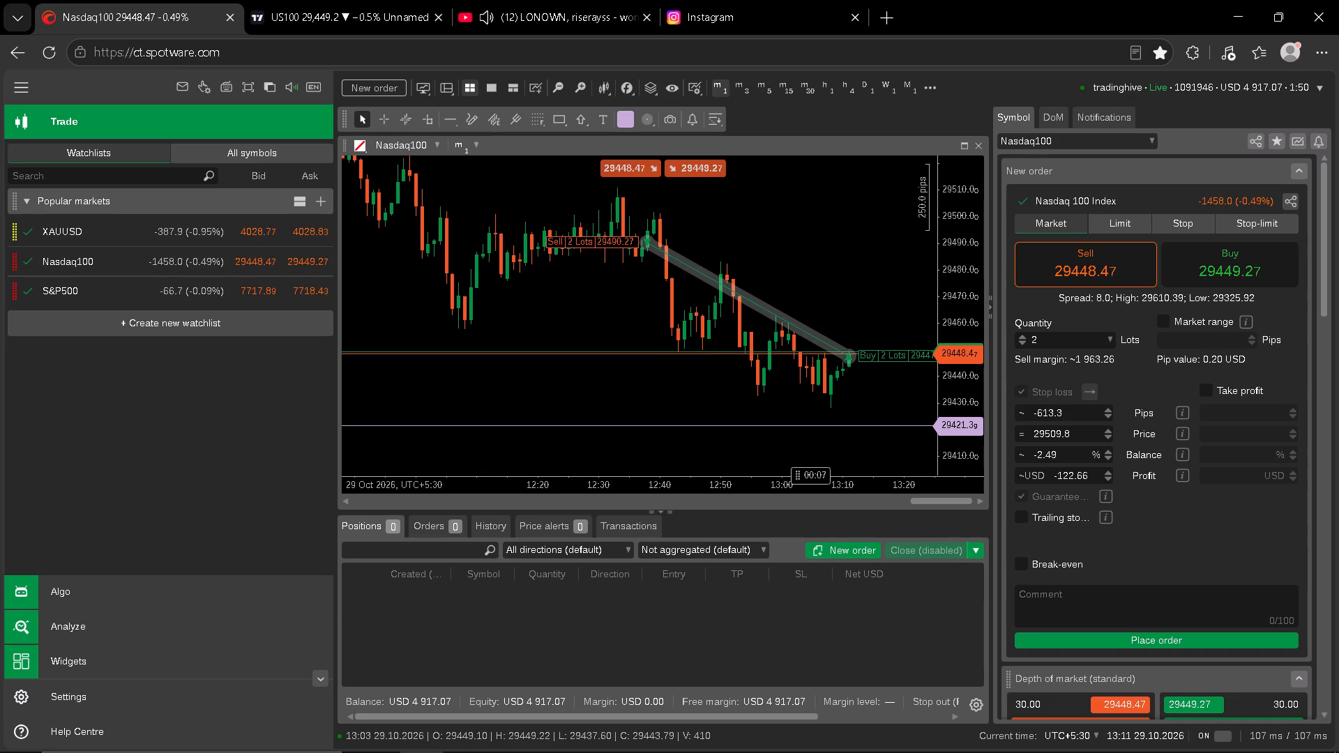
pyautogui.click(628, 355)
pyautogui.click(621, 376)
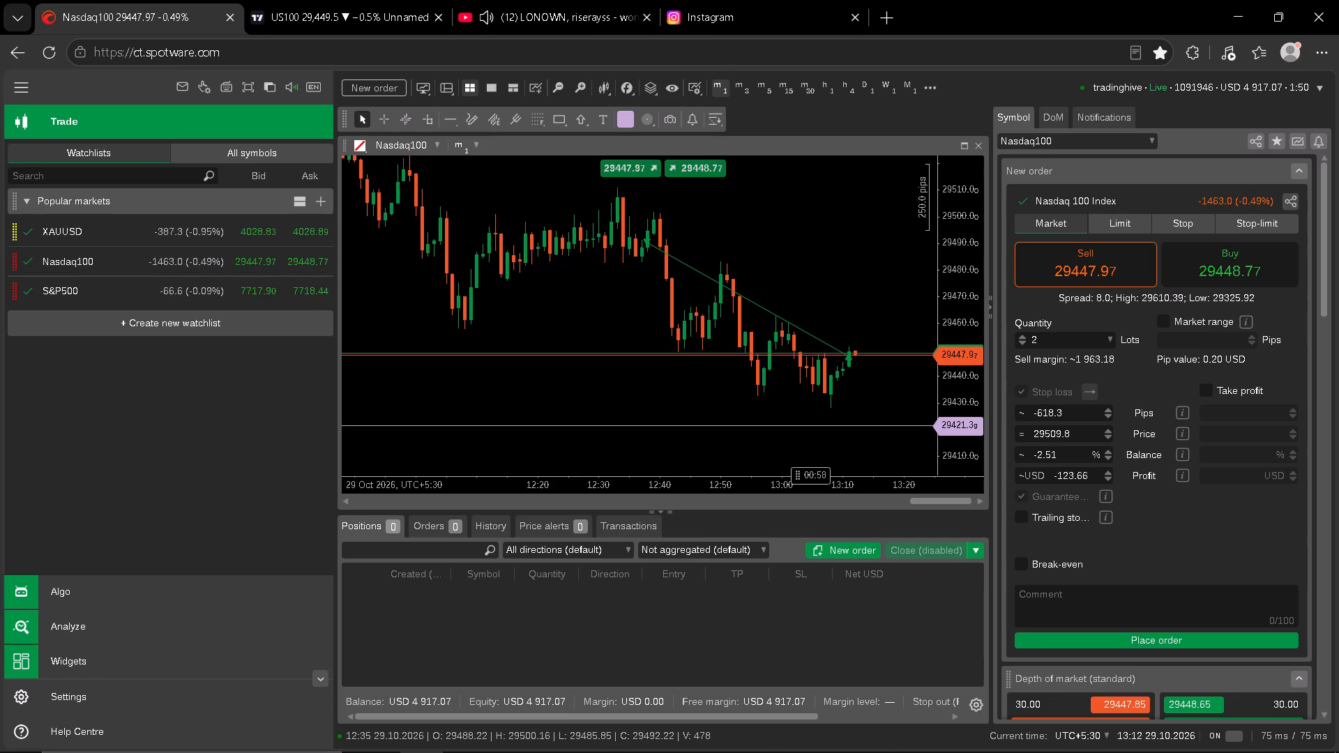
# Switch to TradingView and raise the US100 short position drawing's target to about 29,434.3, for a risk/reward ratio of 2.
pyautogui.click(351, 0)
pyautogui.scroll(3, 1083, 346)
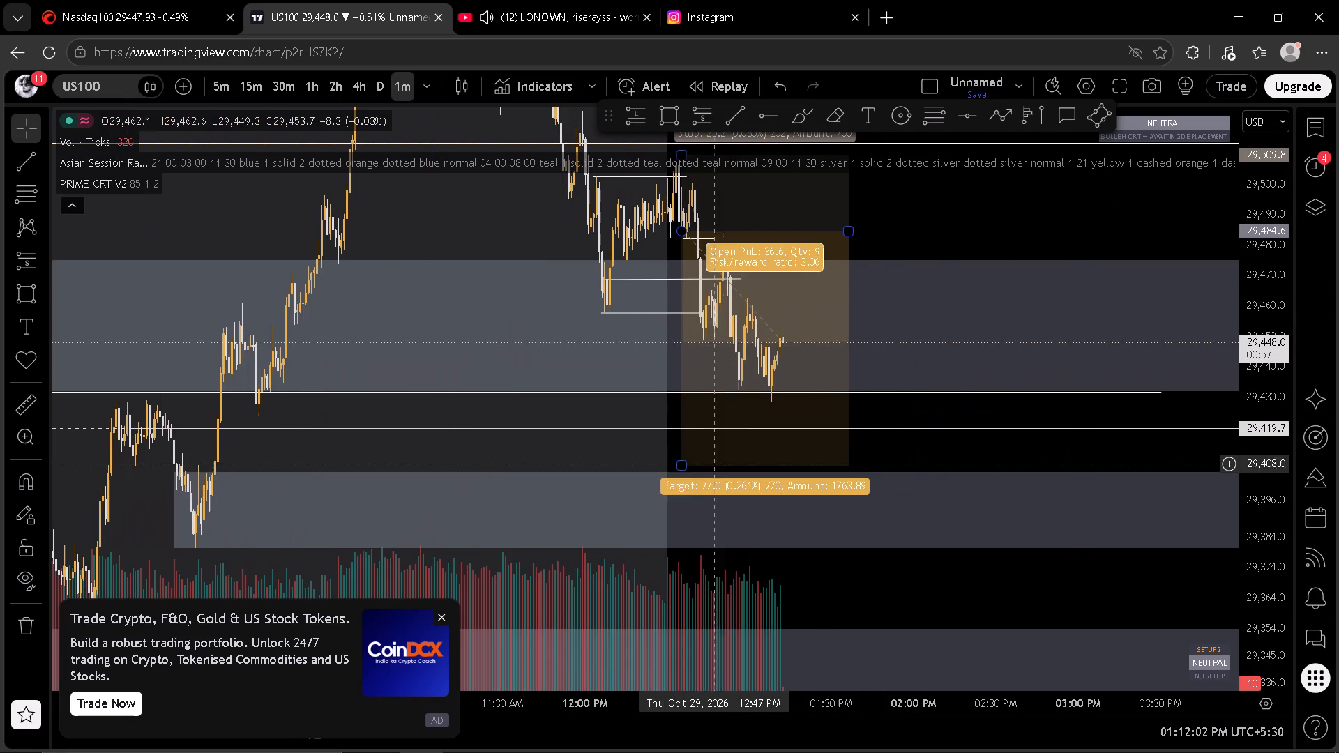
pyautogui.moveTo(681, 463); pyautogui.dragTo(693, 386)
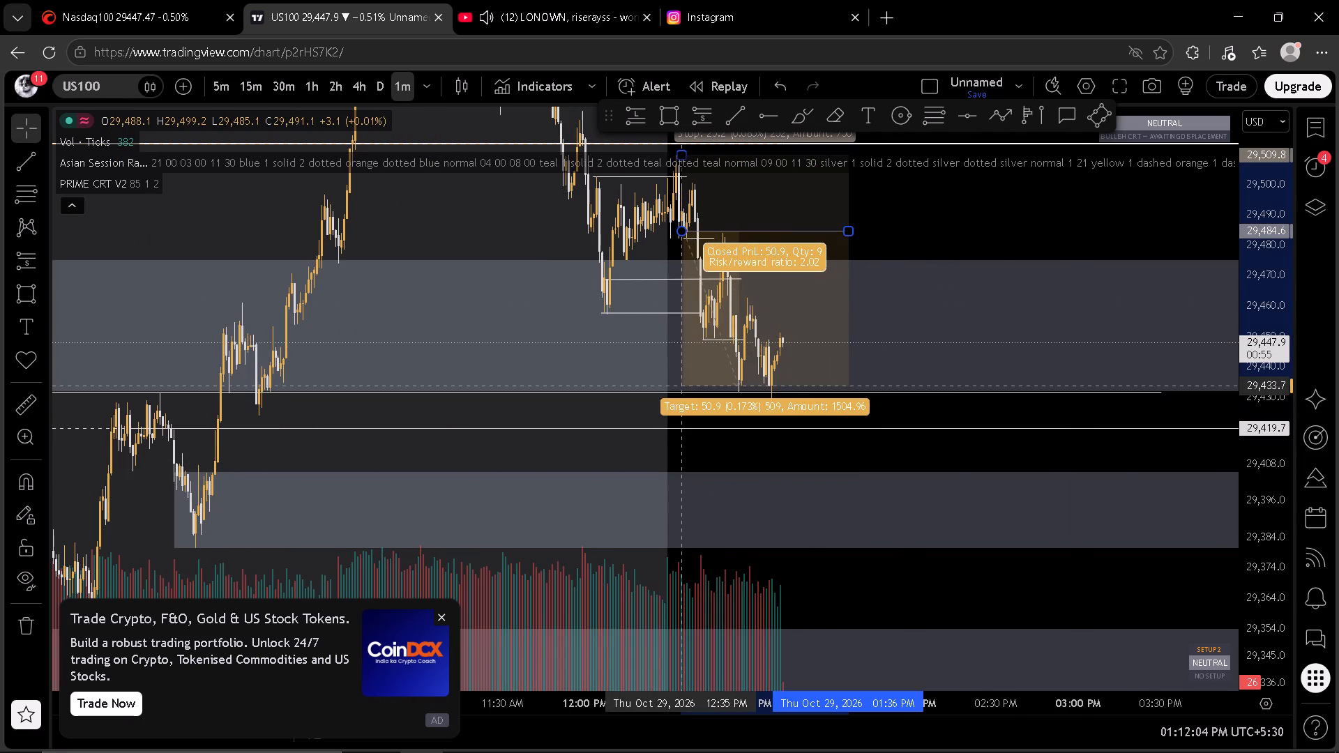
pyautogui.moveTo(693, 386); pyautogui.dragTo(690, 386)
pyautogui.moveTo(690, 386); pyautogui.dragTo(689, 383)
# Narrow the US100 short position drawing so that it ends at about 1:00 PM.
pyautogui.moveTo(849, 229); pyautogui.dragTo(763, 243)
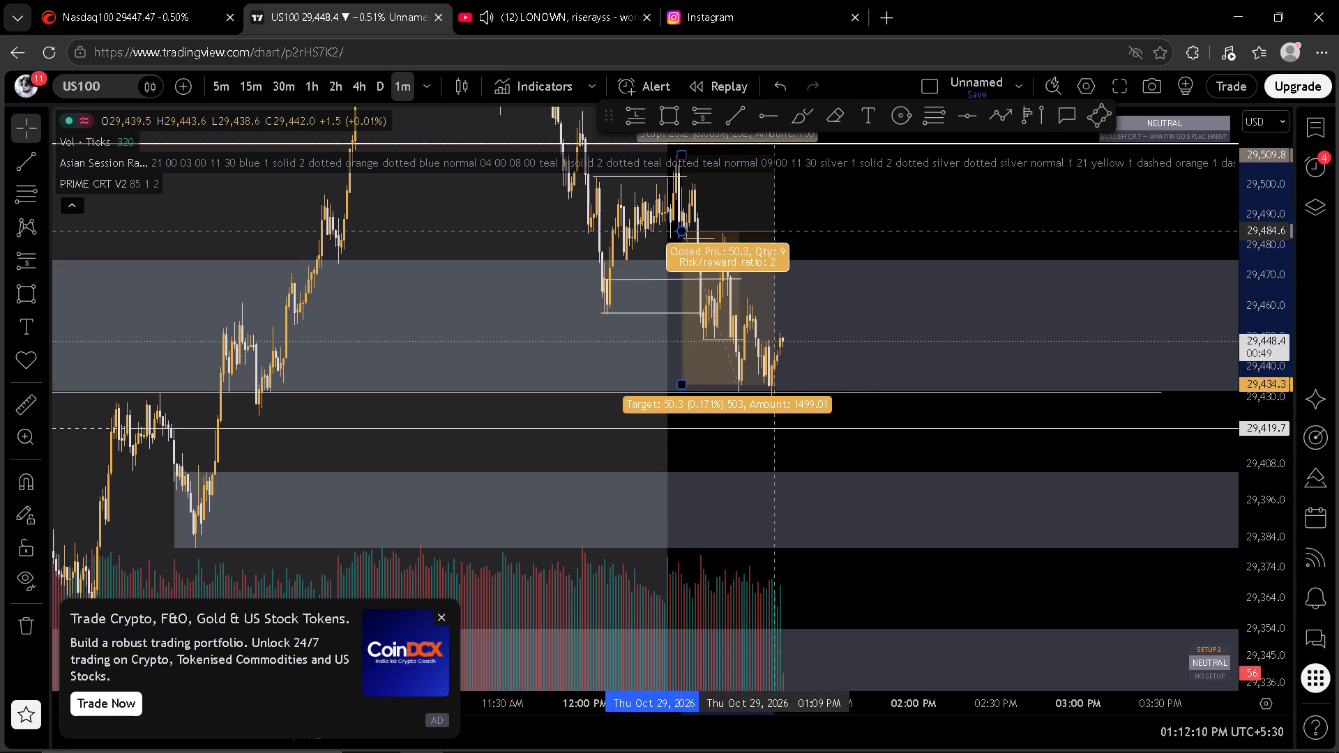
pyautogui.moveTo(763, 243); pyautogui.dragTo(750, 243)
pyautogui.click(750, 243)
pyautogui.click(842, 226)
# Examine US100 price action around the adjusted short drawing and the zones below it on the 1-minute and 5-minute timeframes.
pyautogui.scroll(-3, 914, 223)
pyautogui.moveTo(963, 212); pyautogui.dragTo(964, 282)
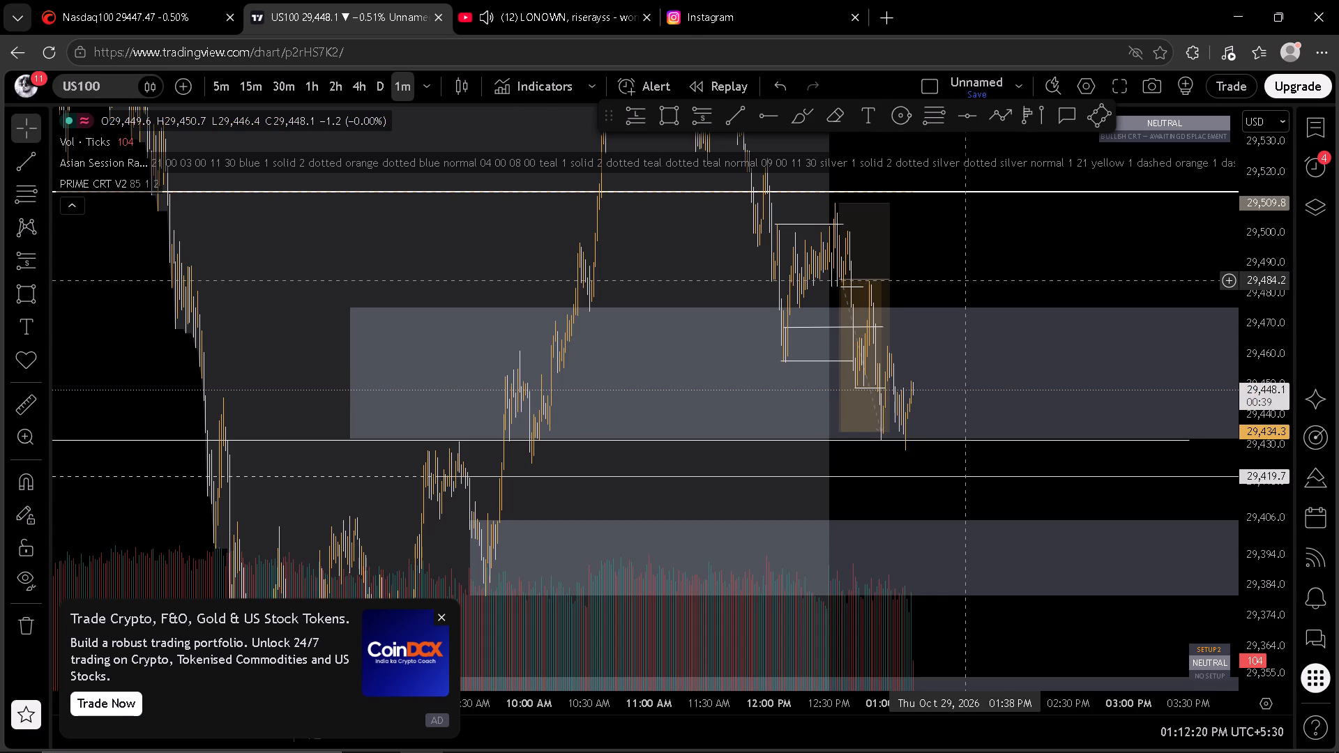
pyautogui.scroll(5, 999, 290)
pyautogui.click(975, 250)
pyautogui.scroll(1, 937, 248)
pyautogui.click(891, 262)
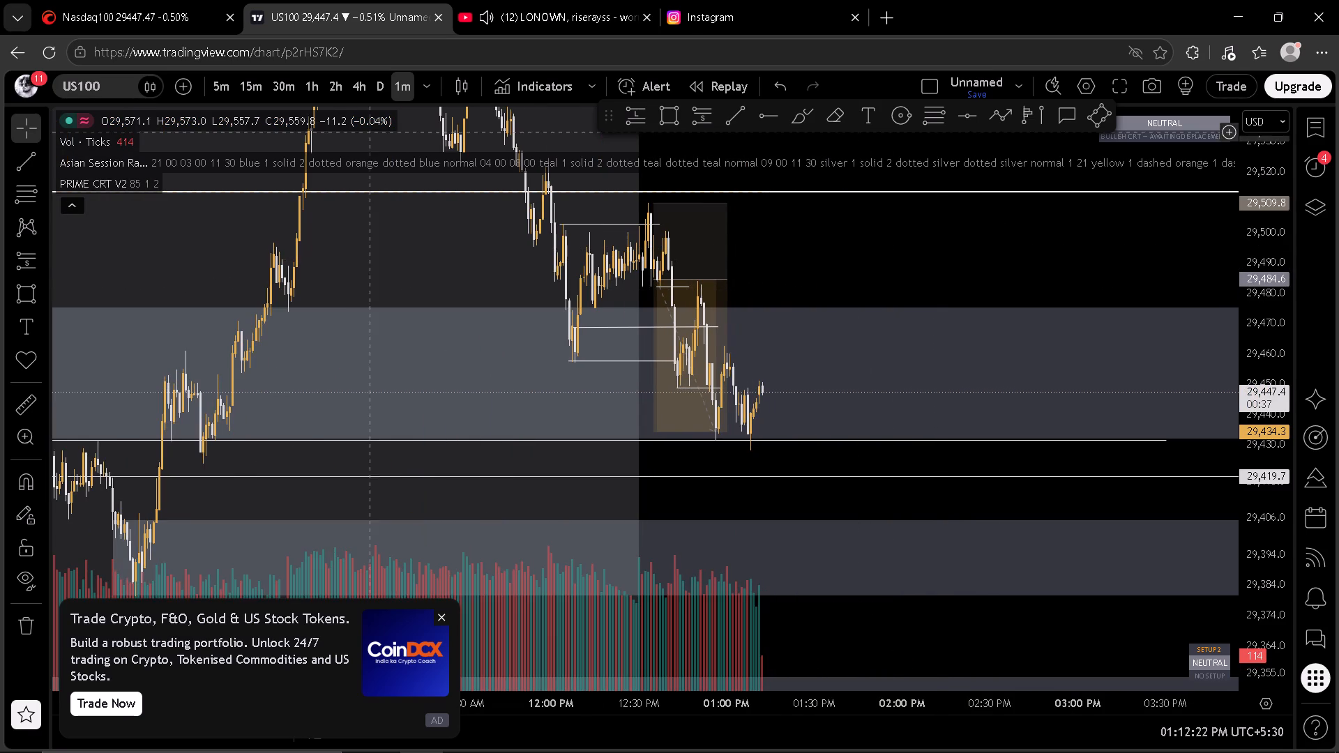
pyautogui.click(215, 82)
pyautogui.scroll(-2, 1258, 286)
pyautogui.scroll(2, 1052, 319)
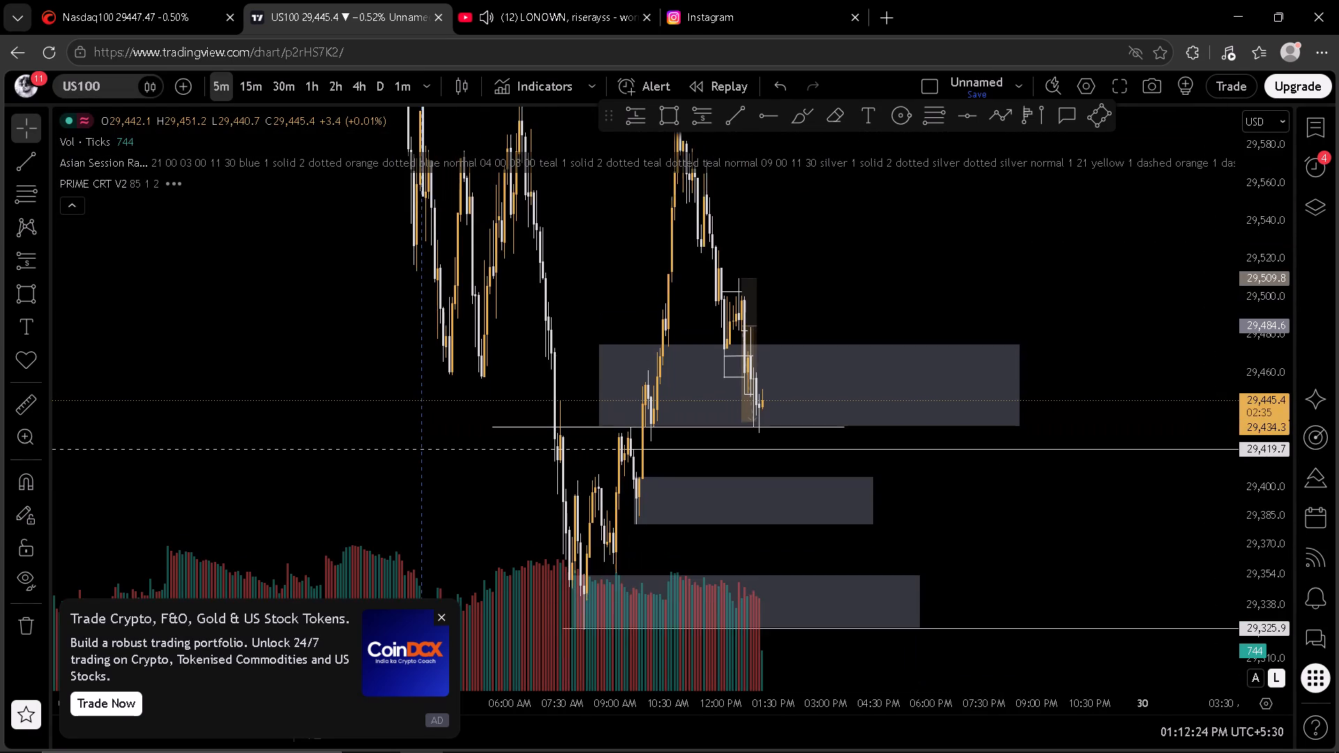
pyautogui.scroll(3, 1206, 294)
pyautogui.moveTo(734, 275); pyautogui.dragTo(1089, 220)
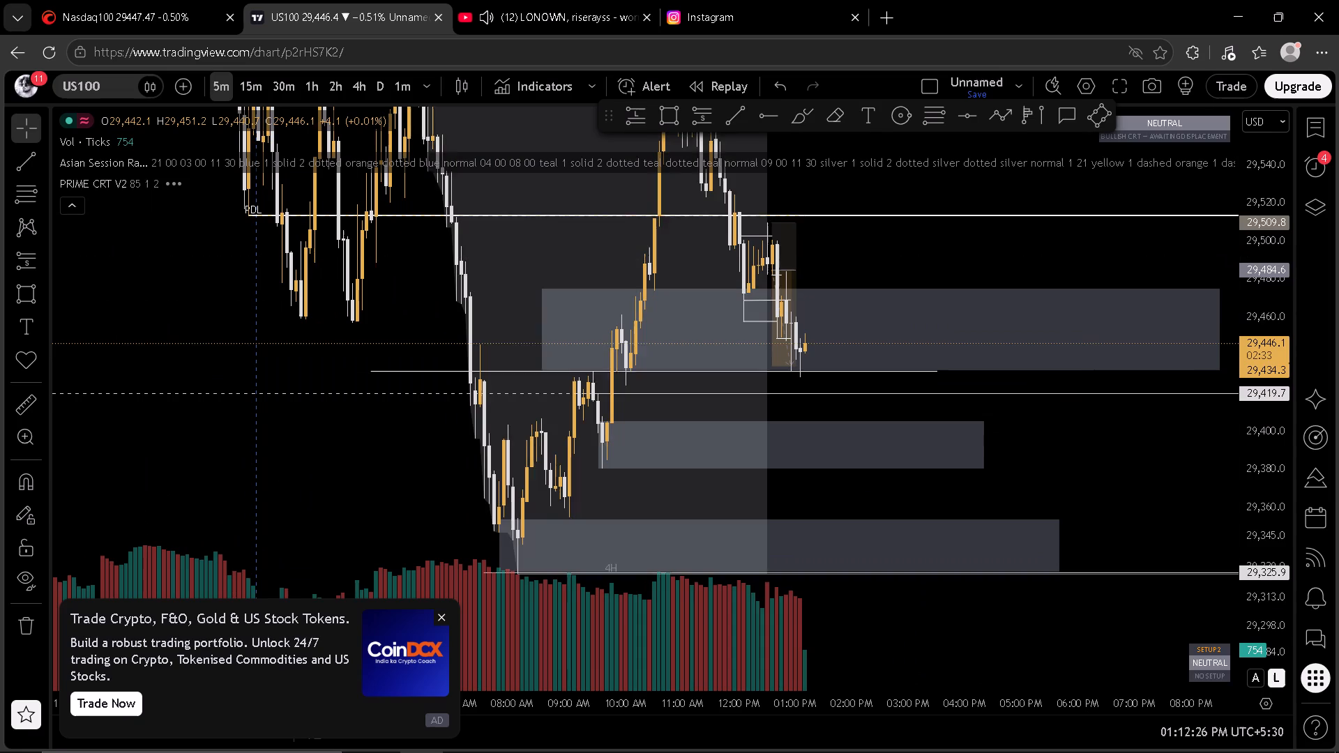
pyautogui.scroll(1, 1241, 282)
pyautogui.moveTo(1008, 227); pyautogui.dragTo(997, 241)
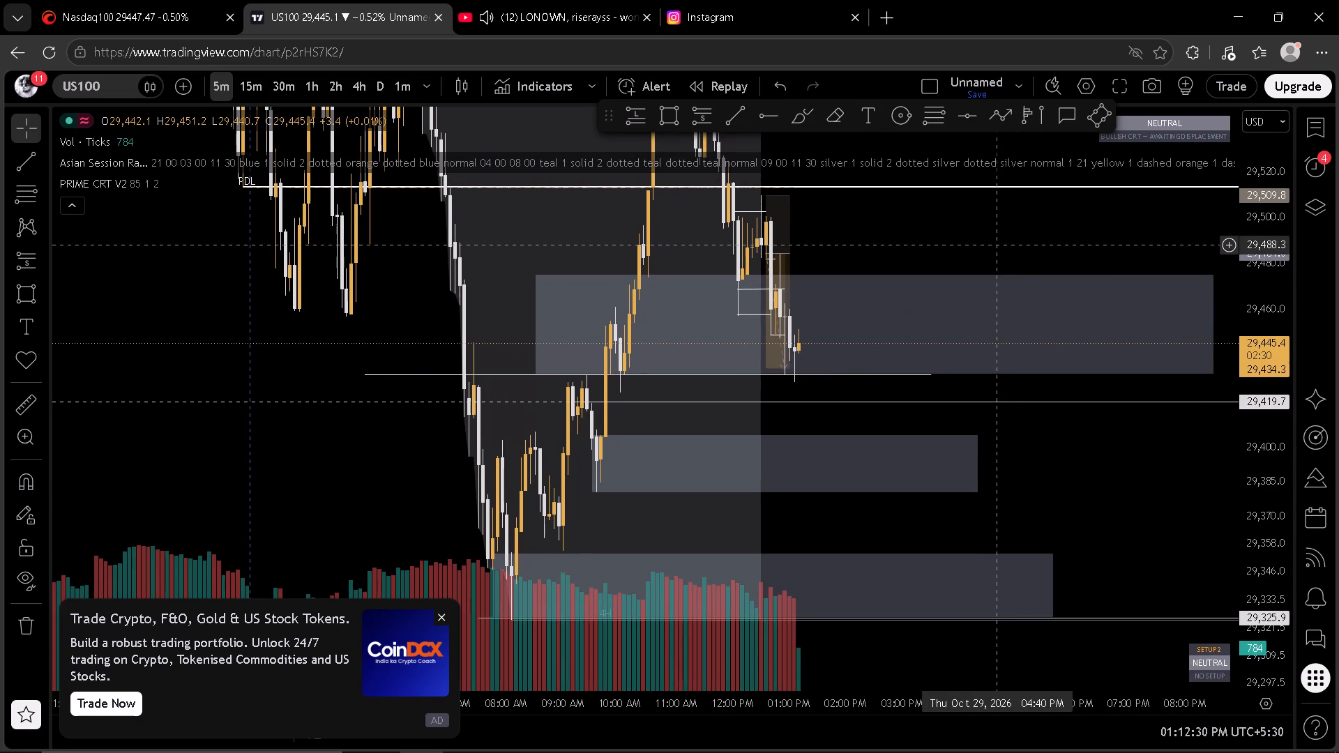
# Switch the chart to XAUUSD and examine price against the FVG zone on the 5-minute, 2-hour, 1-hour and 30-minute timeframes.
pyautogui.press('space')
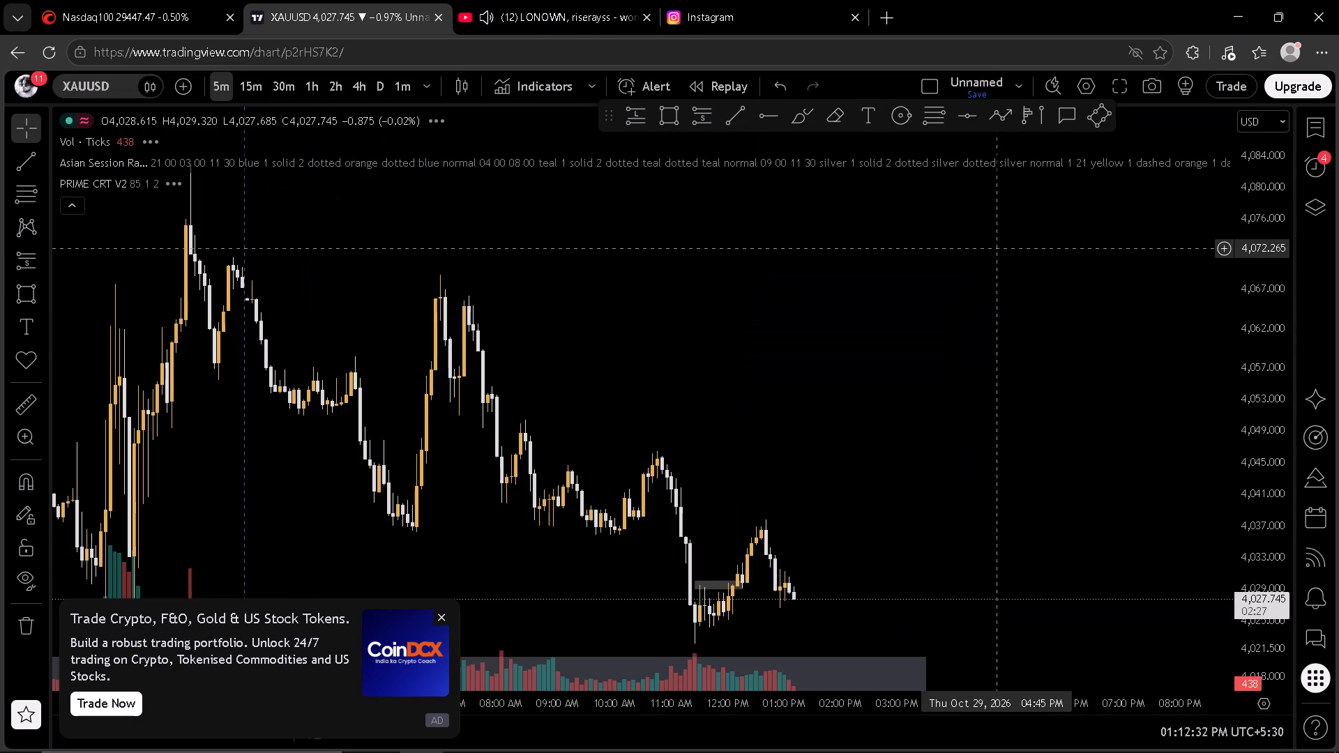
pyautogui.moveTo(997, 388); pyautogui.dragTo(975, 265)
pyautogui.click(975, 266)
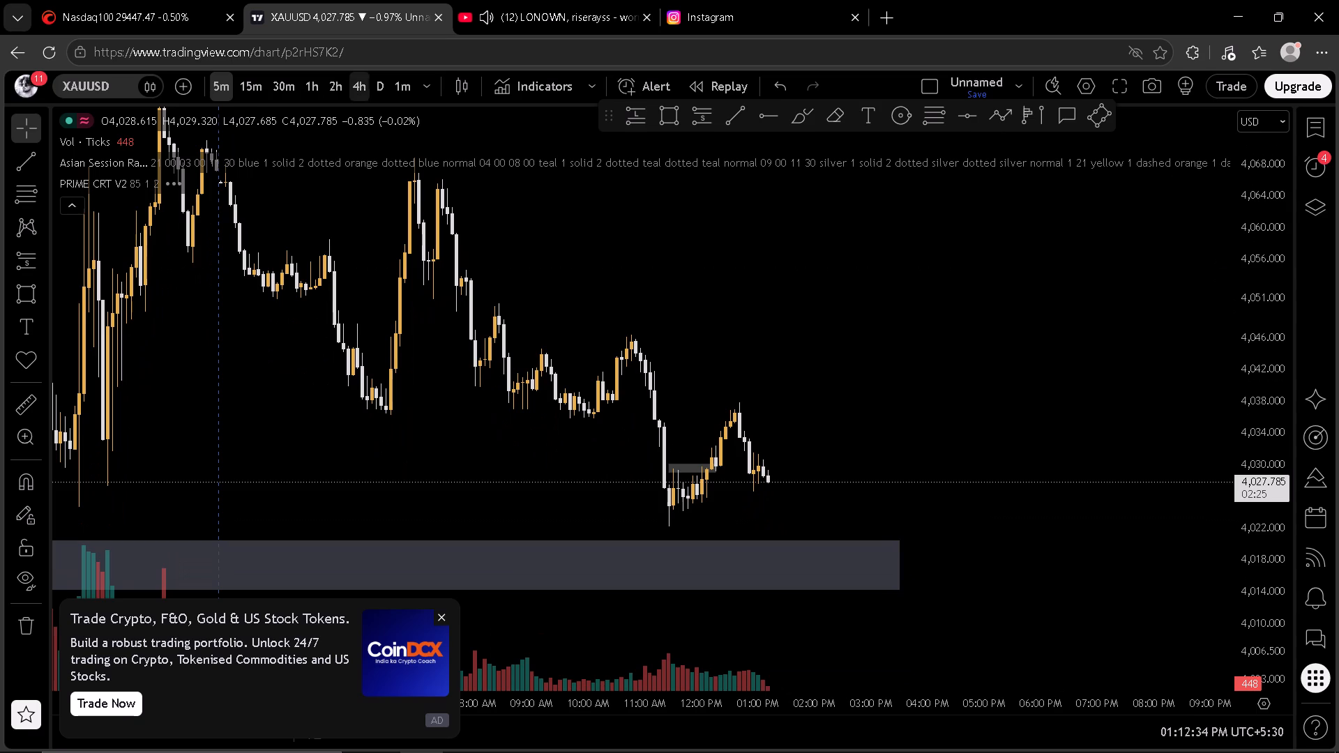
pyautogui.click(332, 80)
pyautogui.scroll(-3, 1268, 309)
pyautogui.scroll(6, 1095, 370)
pyautogui.moveTo(863, 376); pyautogui.dragTo(865, 376)
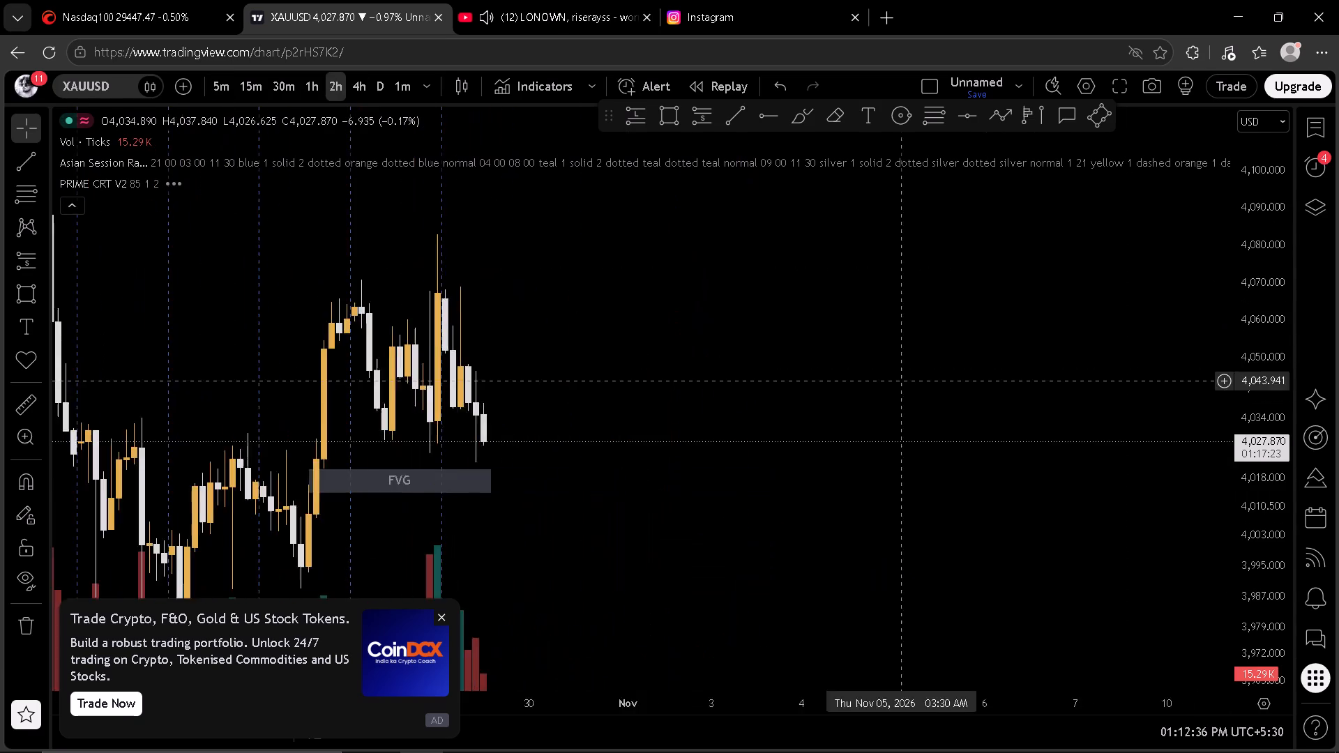
pyautogui.moveTo(865, 376); pyautogui.dragTo(1080, 318)
pyautogui.click(1079, 316)
pyautogui.click(315, 78)
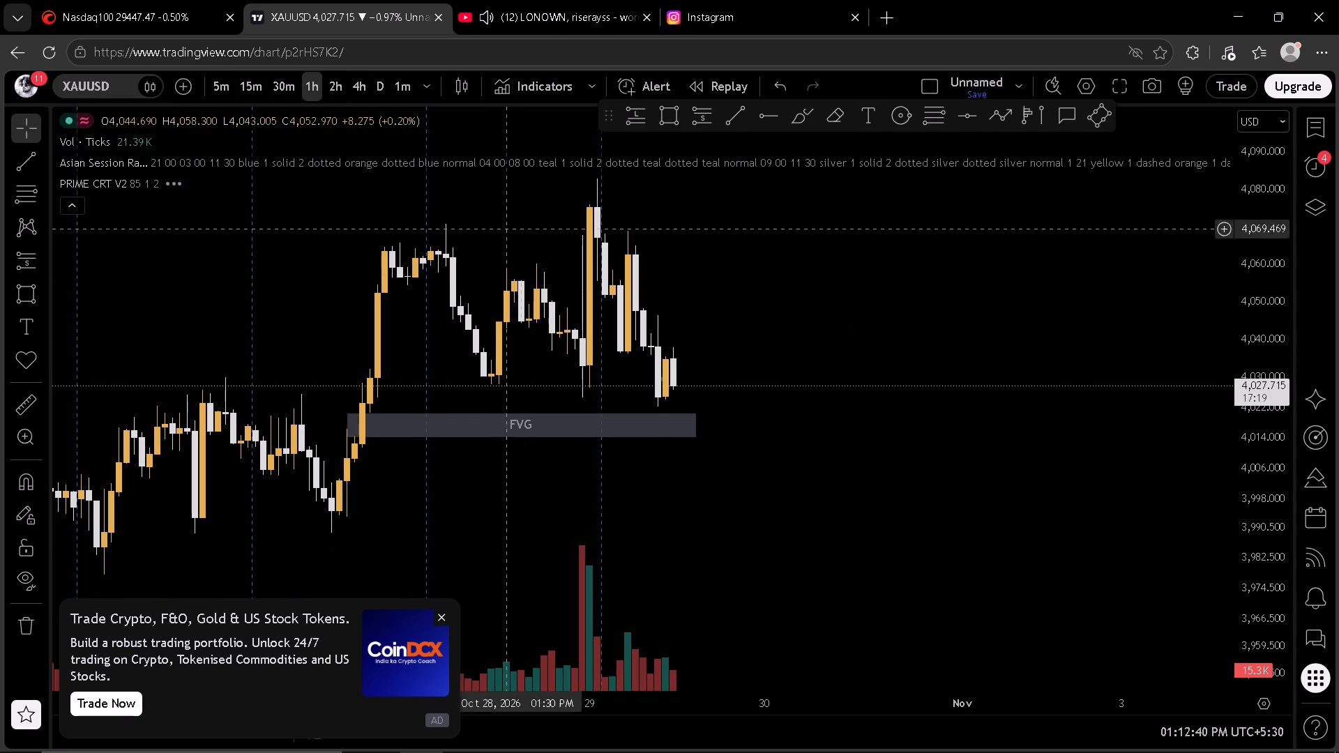
pyautogui.moveTo(761, 347); pyautogui.dragTo(782, 383)
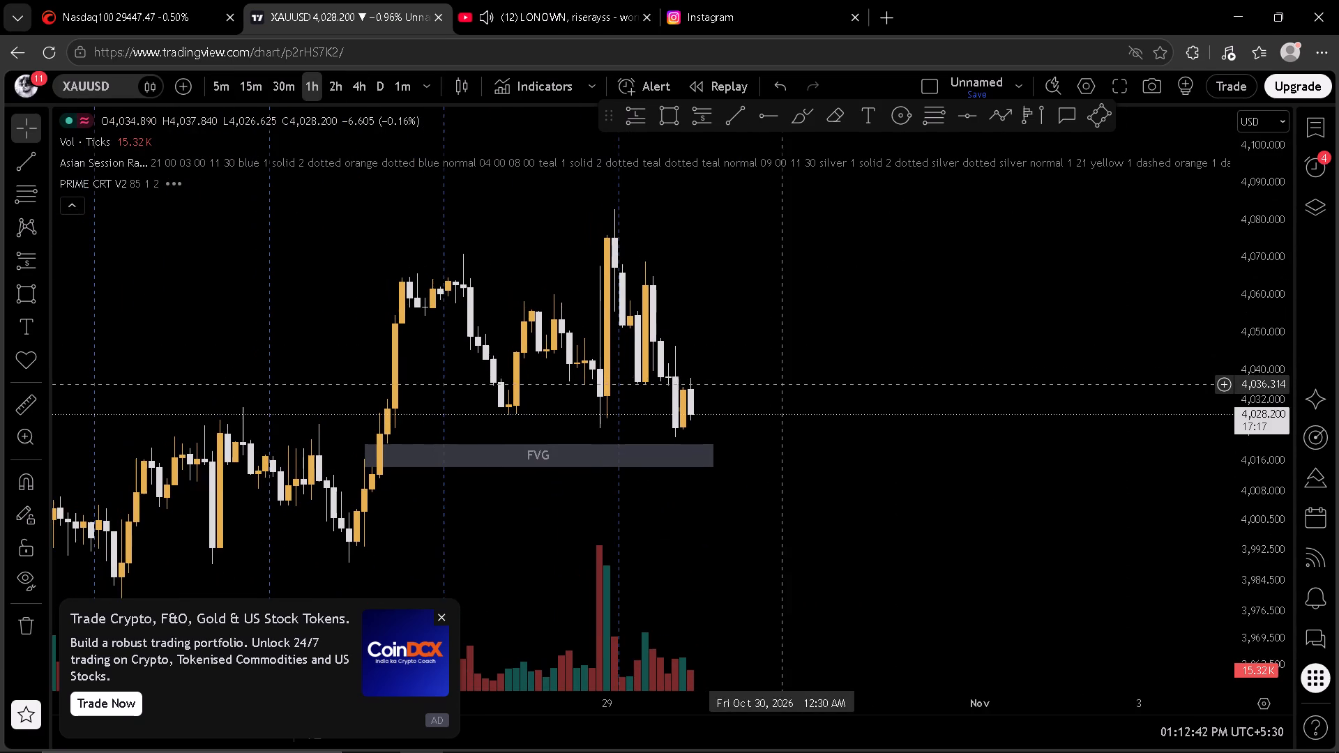
pyautogui.scroll(6, 1271, 365)
pyautogui.click(274, 82)
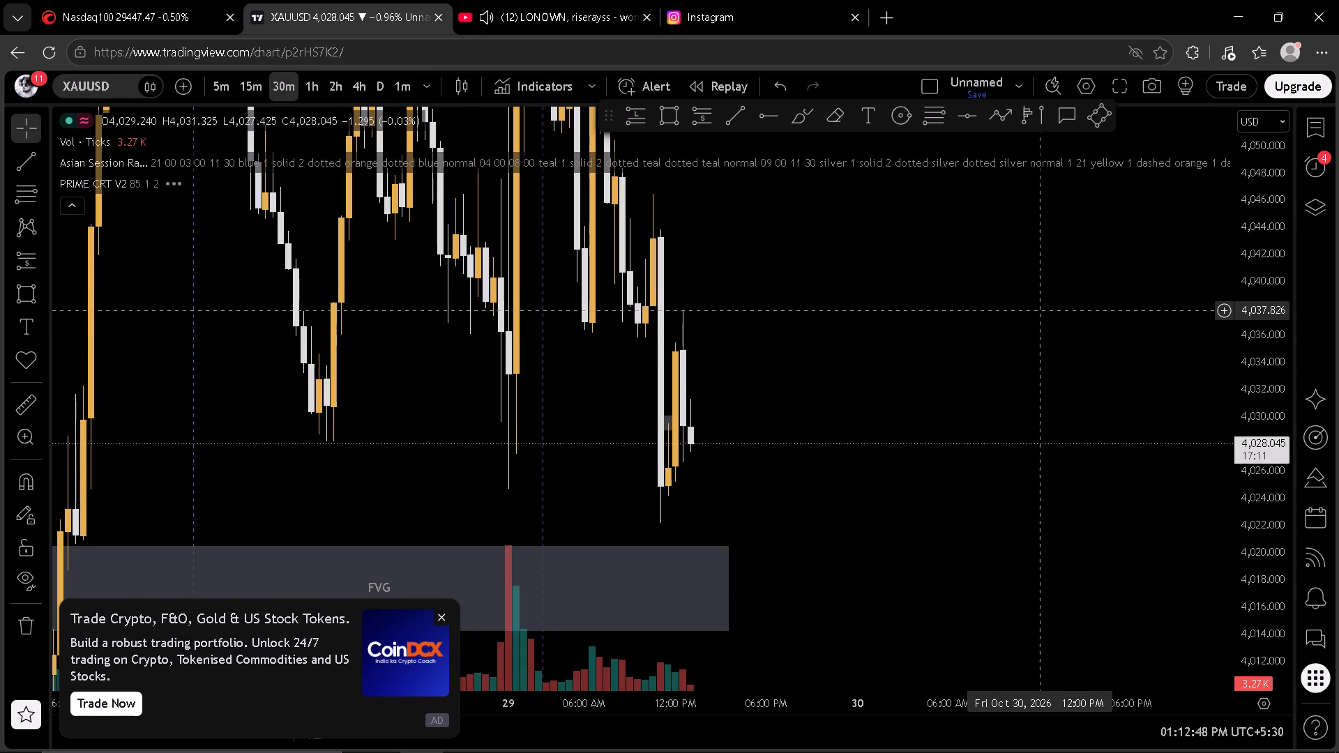
pyautogui.moveTo(974, 323); pyautogui.dragTo(1059, 277)
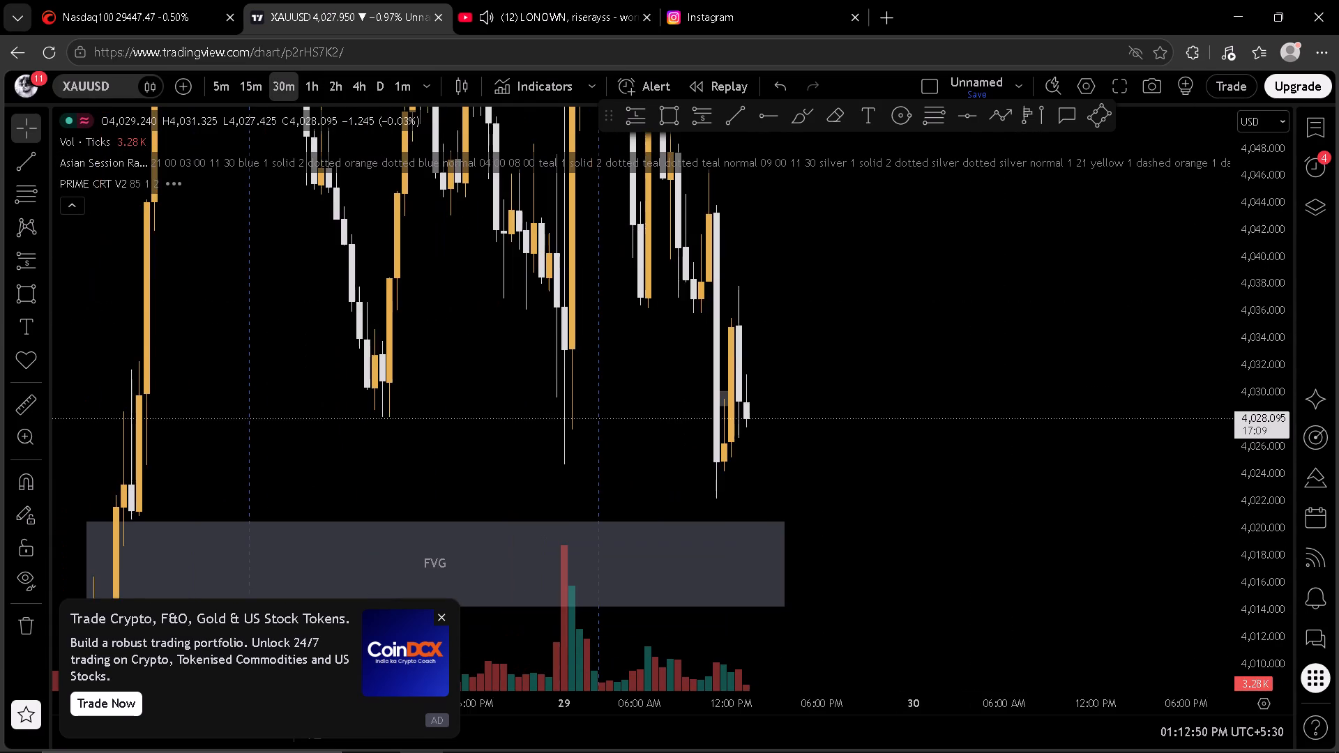
pyautogui.scroll(-2, 1247, 249)
# On the 15-minute XAUUSD chart, draw a rectangle zone from 11:45 AM past the latest candle, spanning about 4,032.2 to 4,033.4.
pyautogui.click(245, 84)
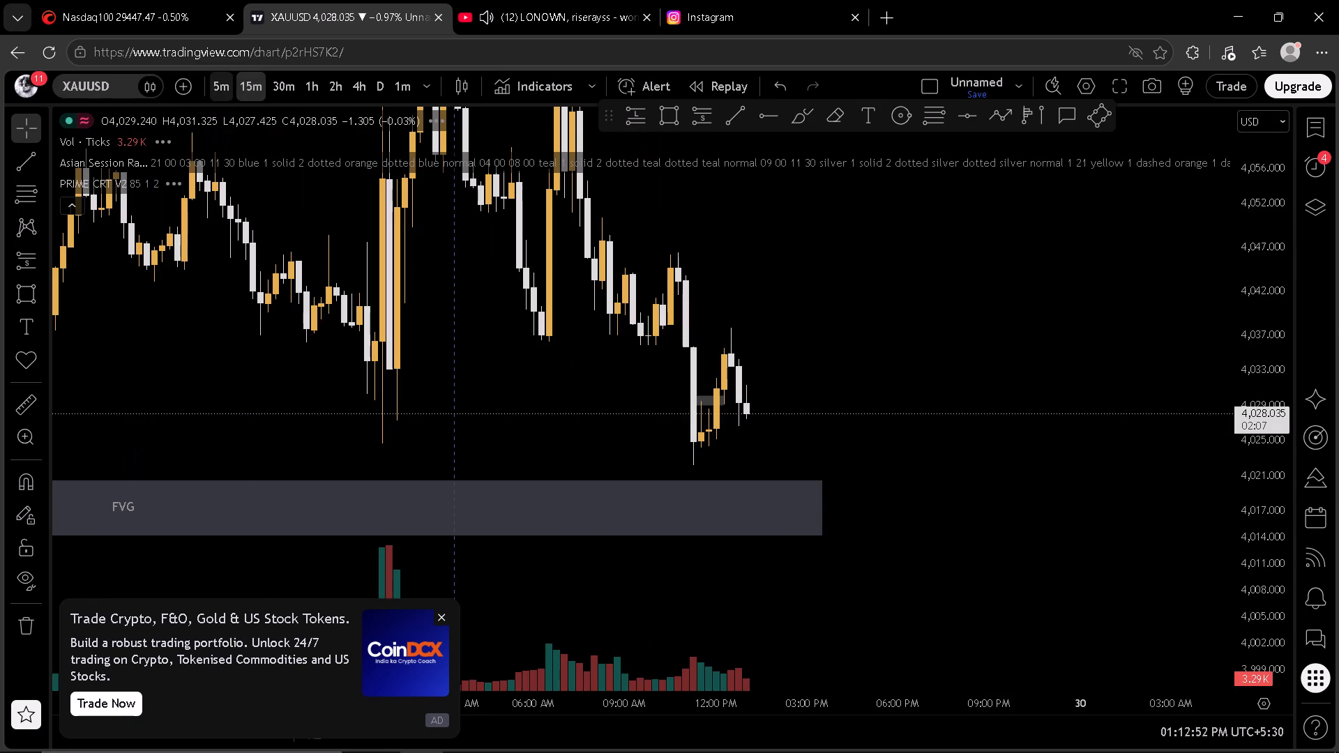
pyautogui.click(664, 100)
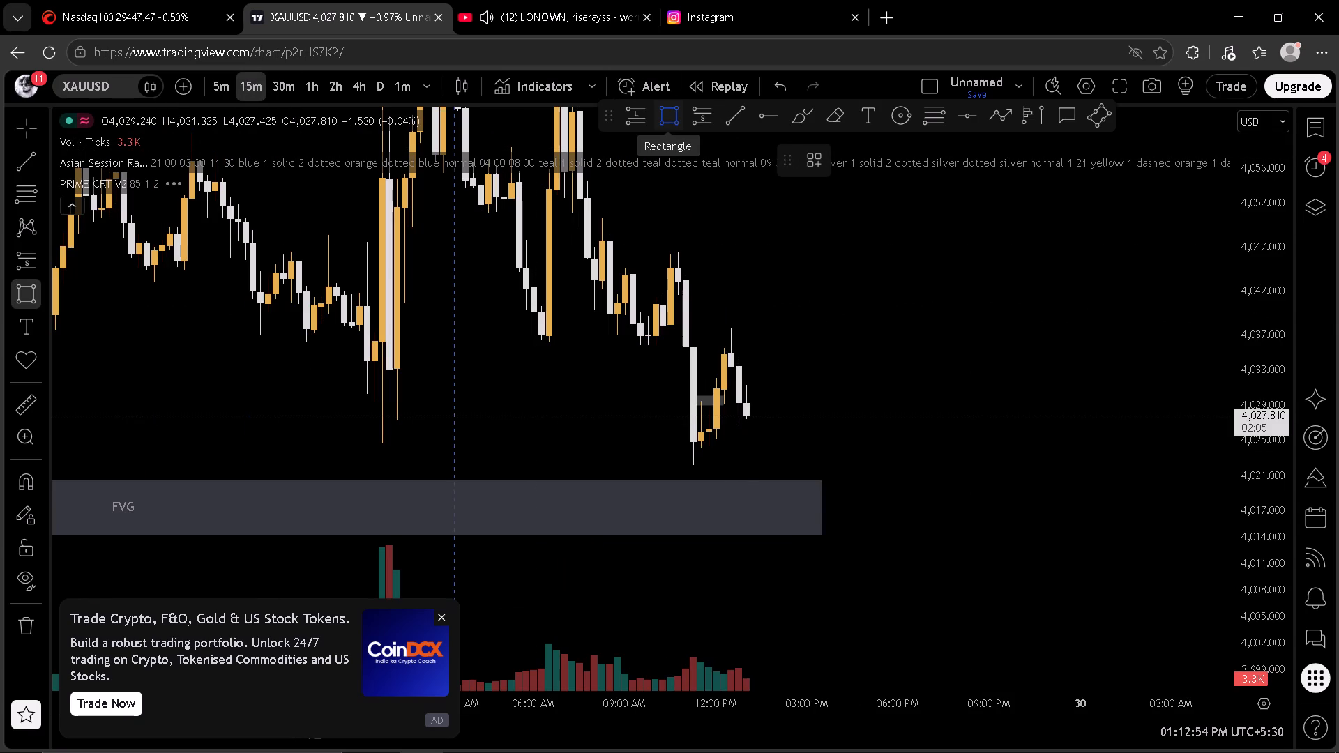
pyautogui.click(707, 377)
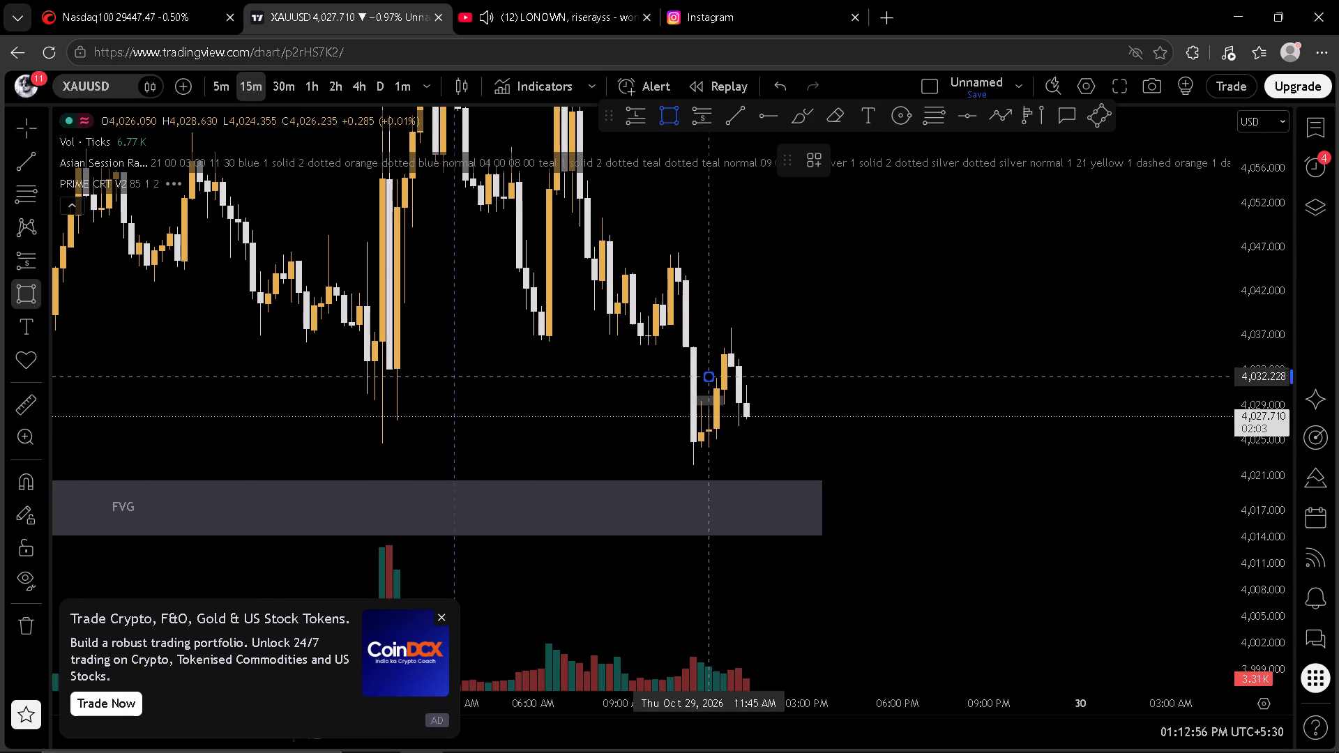
pyautogui.click(790, 365)
pyautogui.click(842, 326)
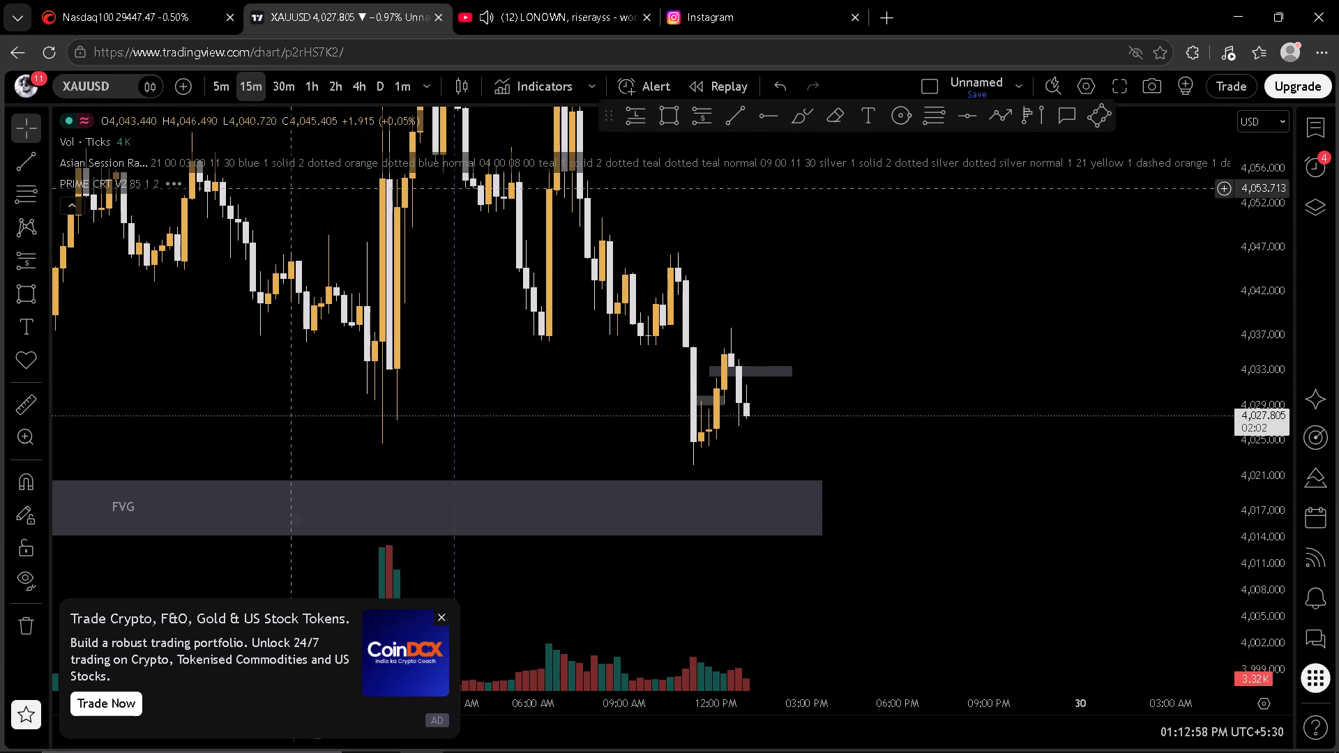
# On the 5-minute XAUUSD chart, draw a horizontal trend line at about 4,031.47 from about 12:50 PM to 1:45 PM.
pyautogui.click(219, 95)
pyautogui.scroll(5, 1277, 372)
pyautogui.scroll(-4, 1165, 372)
pyautogui.moveTo(1118, 377); pyautogui.dragTo(1077, 352)
pyautogui.scroll(-1, 1280, 321)
pyautogui.scroll(2, 1075, 342)
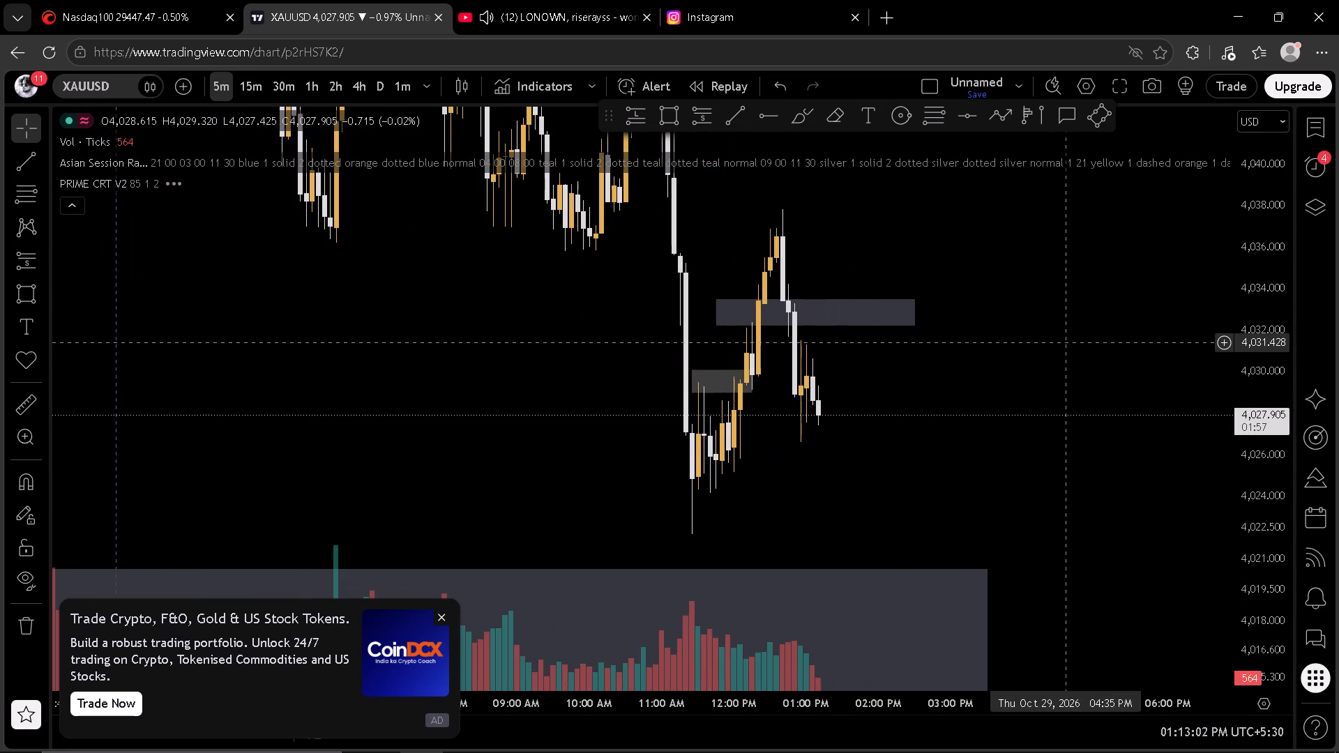
pyautogui.scroll(2, 1061, 349)
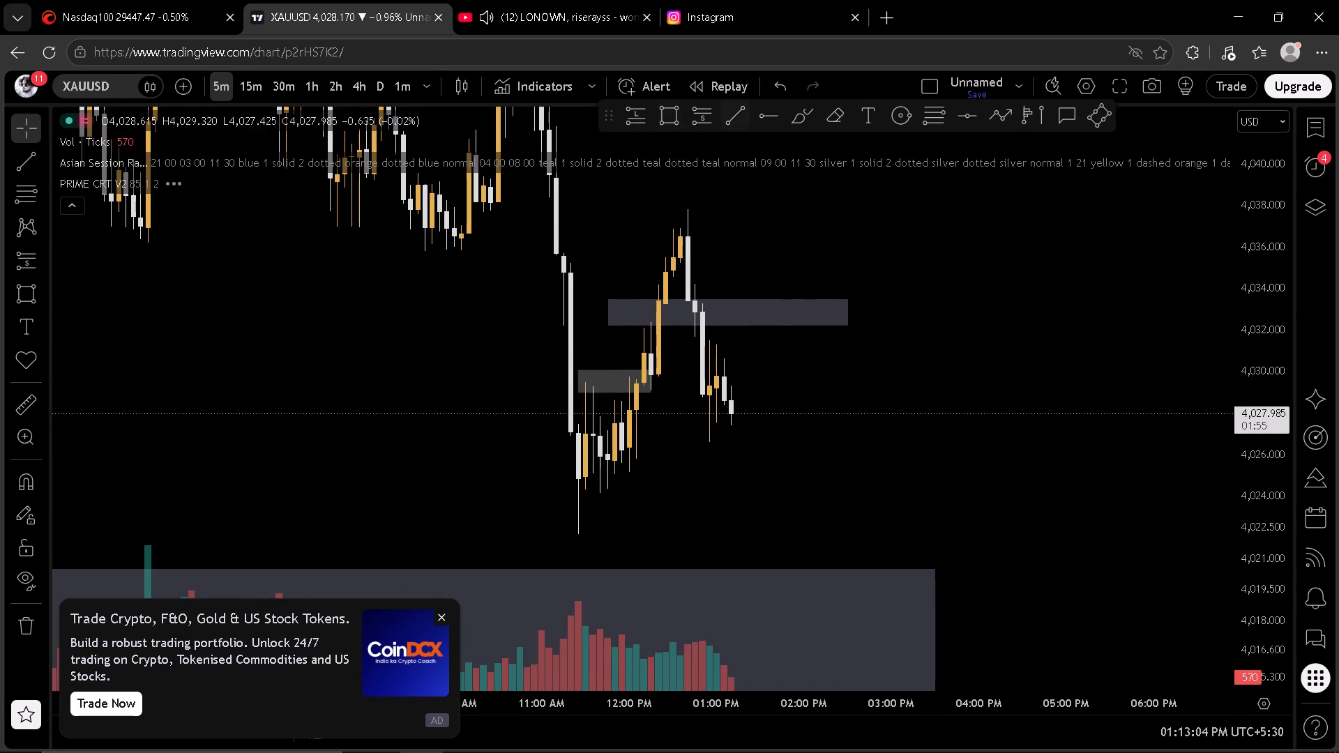
pyautogui.click(744, 112)
pyautogui.click(706, 341)
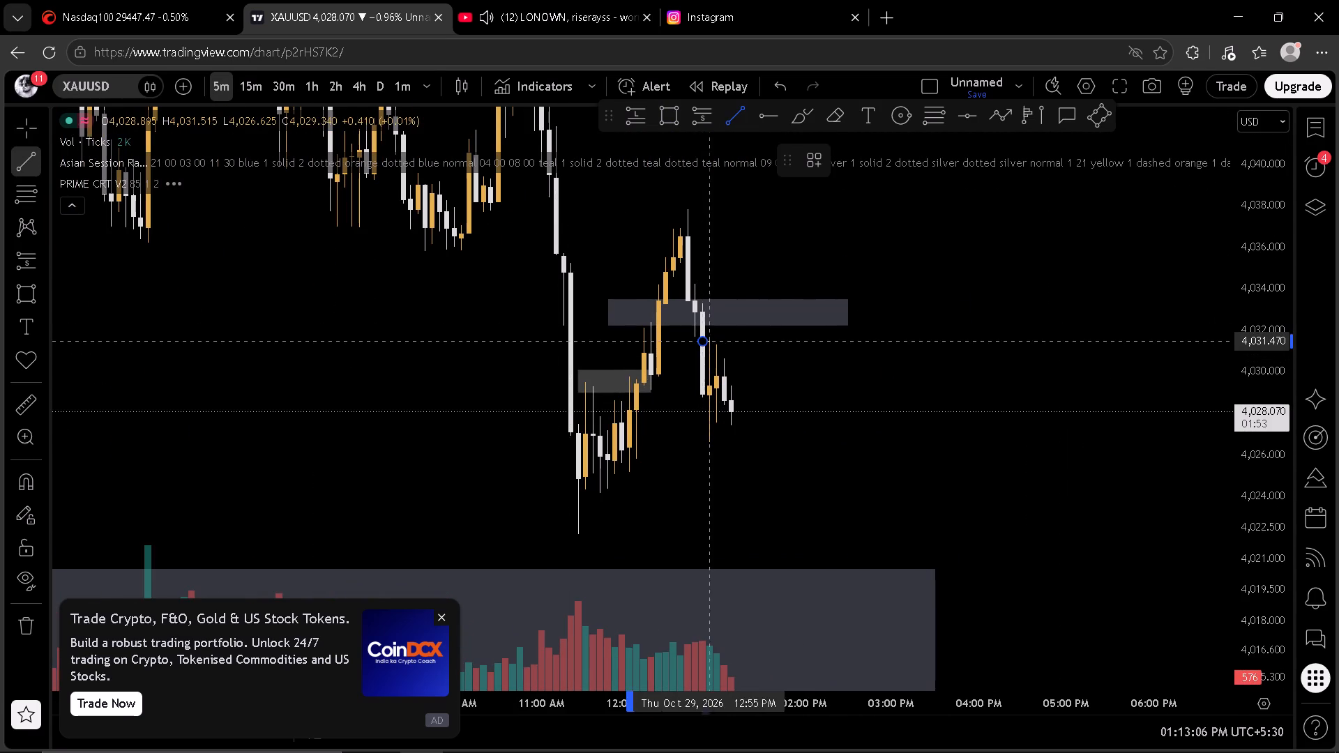
pyautogui.click(783, 341)
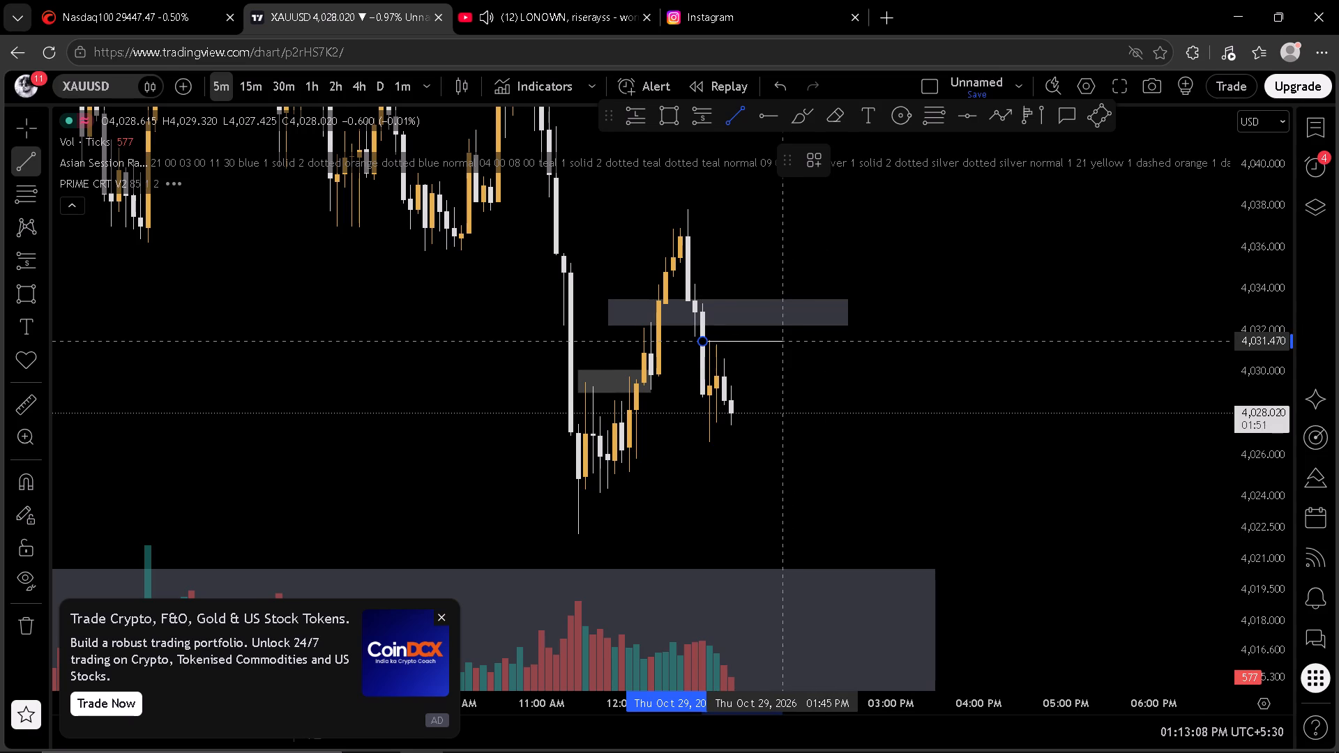
pyautogui.click(935, 318)
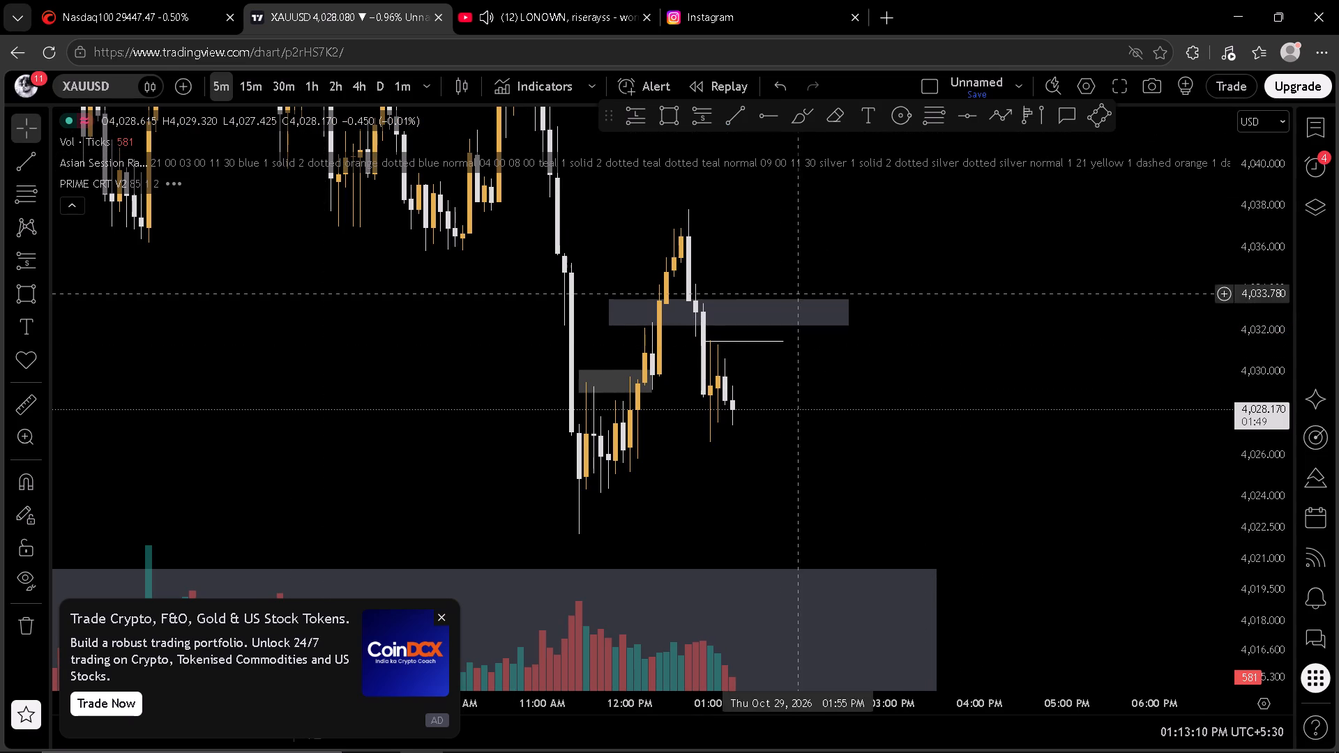
# Return to the US100 chart and examine recent 5-minute price action around the short drawing and the zones below.
pyautogui.press('space')
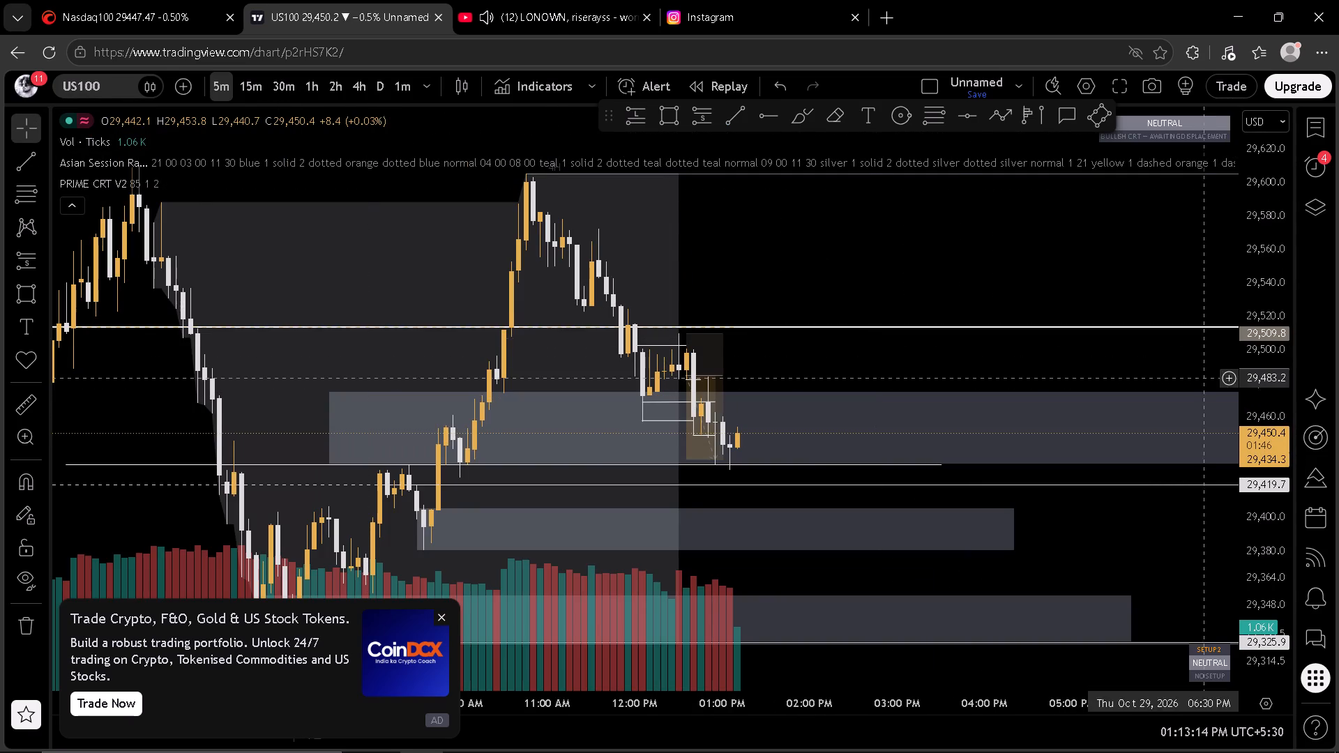
pyautogui.scroll(2, 1259, 372)
pyautogui.scroll(-3, 1002, 368)
pyautogui.moveTo(984, 351); pyautogui.dragTo(972, 252)
pyautogui.scroll(3, 953, 252)
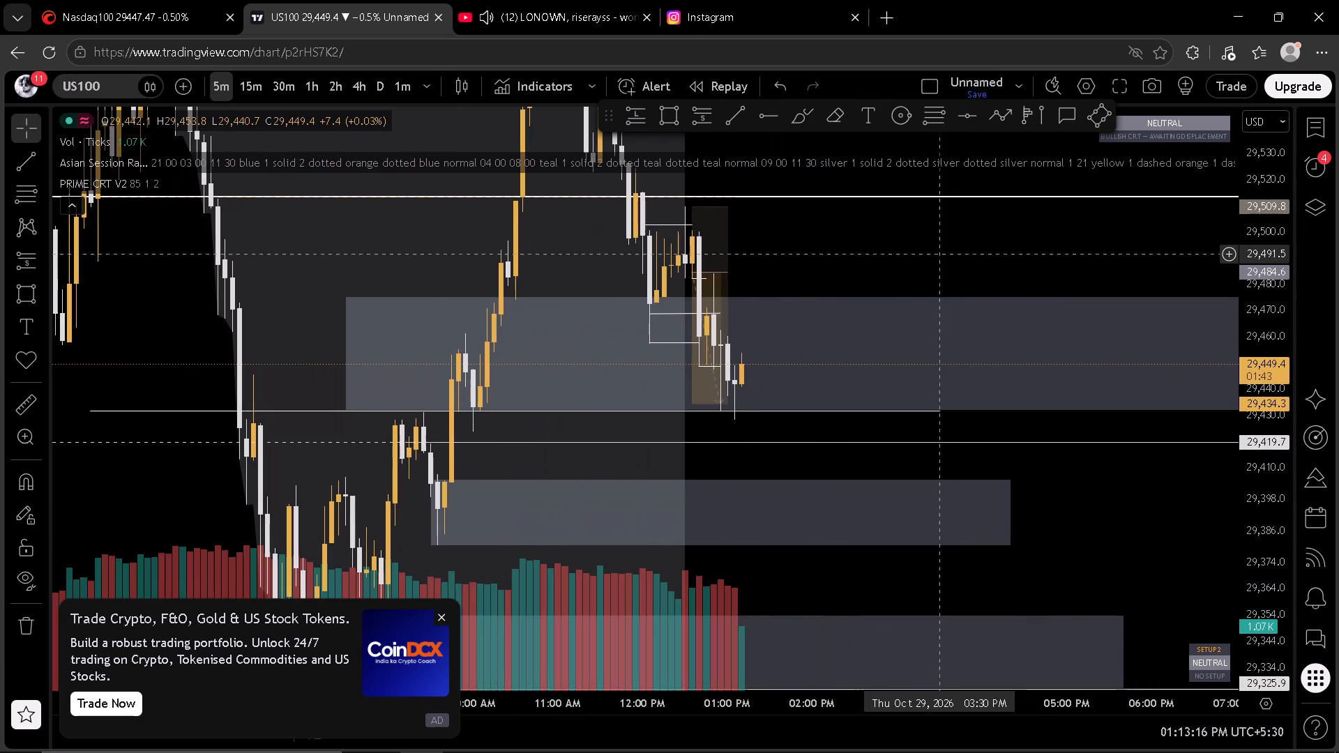
pyautogui.click(941, 249)
# Switch back to the Nasdaq100 chart in cTrader.
pyautogui.click(63, 0)
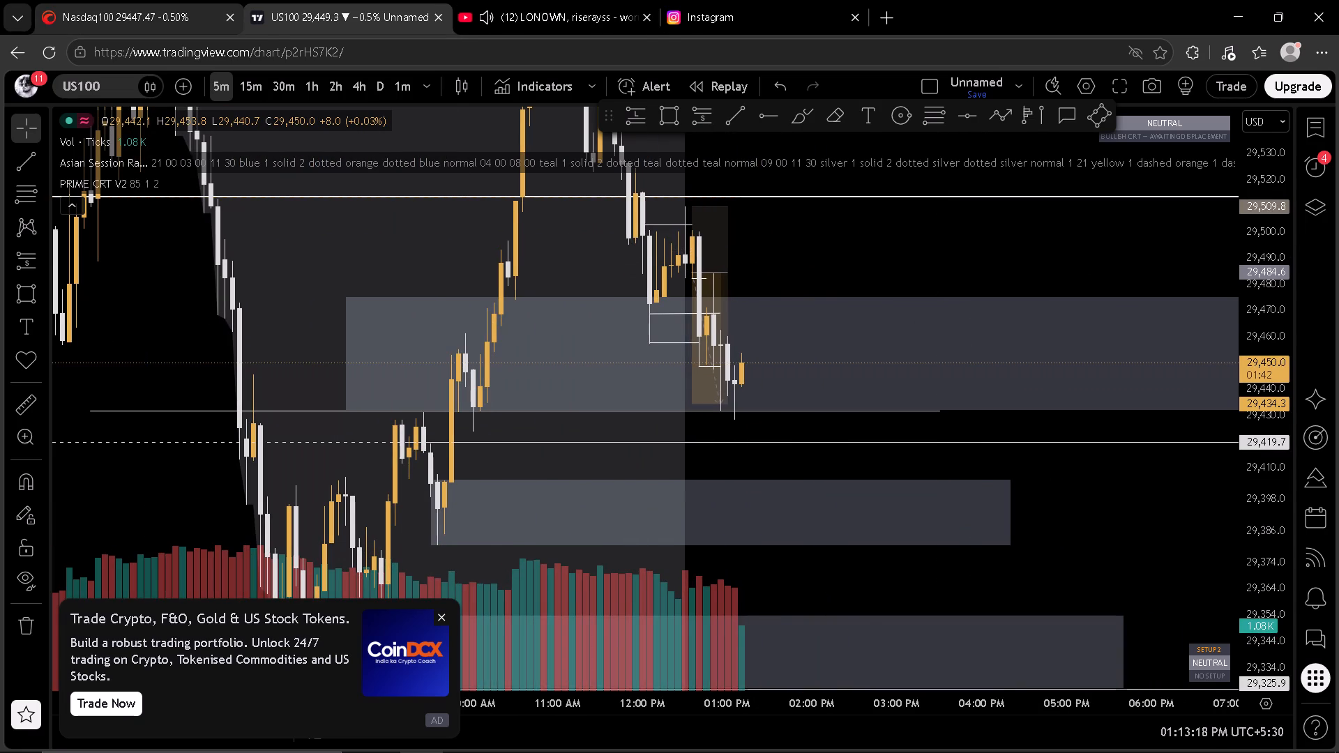
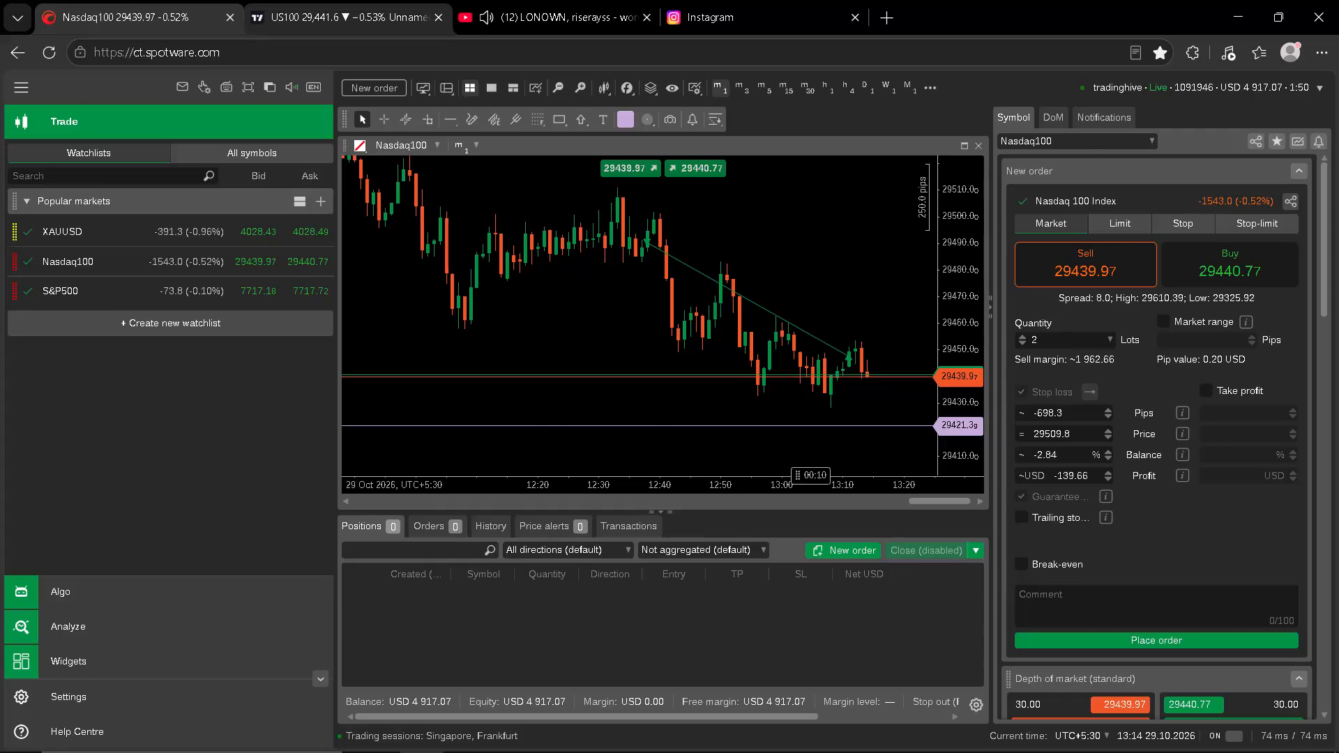
# Switch to the TradingView US100 chart, set it to the 2-hour timeframe, and examine price action around the marked zones and levels.
pyautogui.click(338, 83)
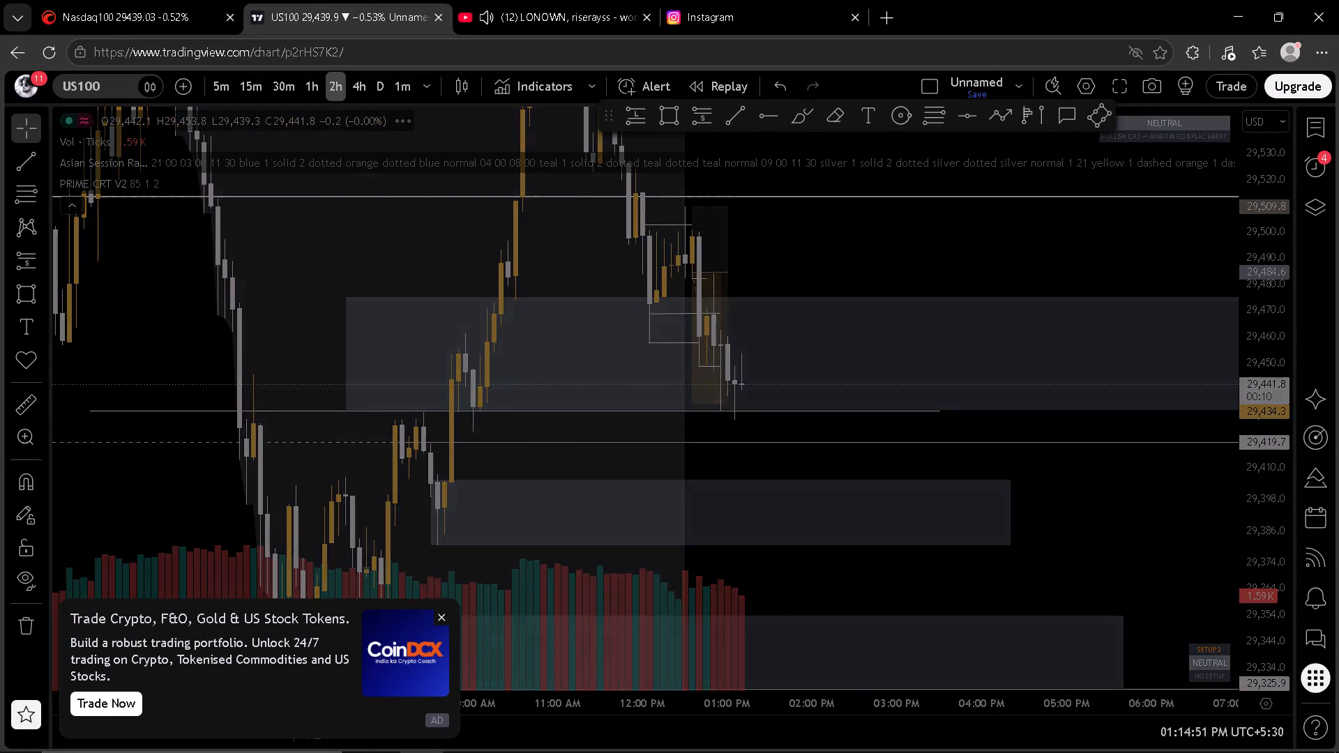
pyautogui.scroll(1, 1123, 349)
pyautogui.scroll(-4, 1276, 333)
pyautogui.scroll(6, 1123, 405)
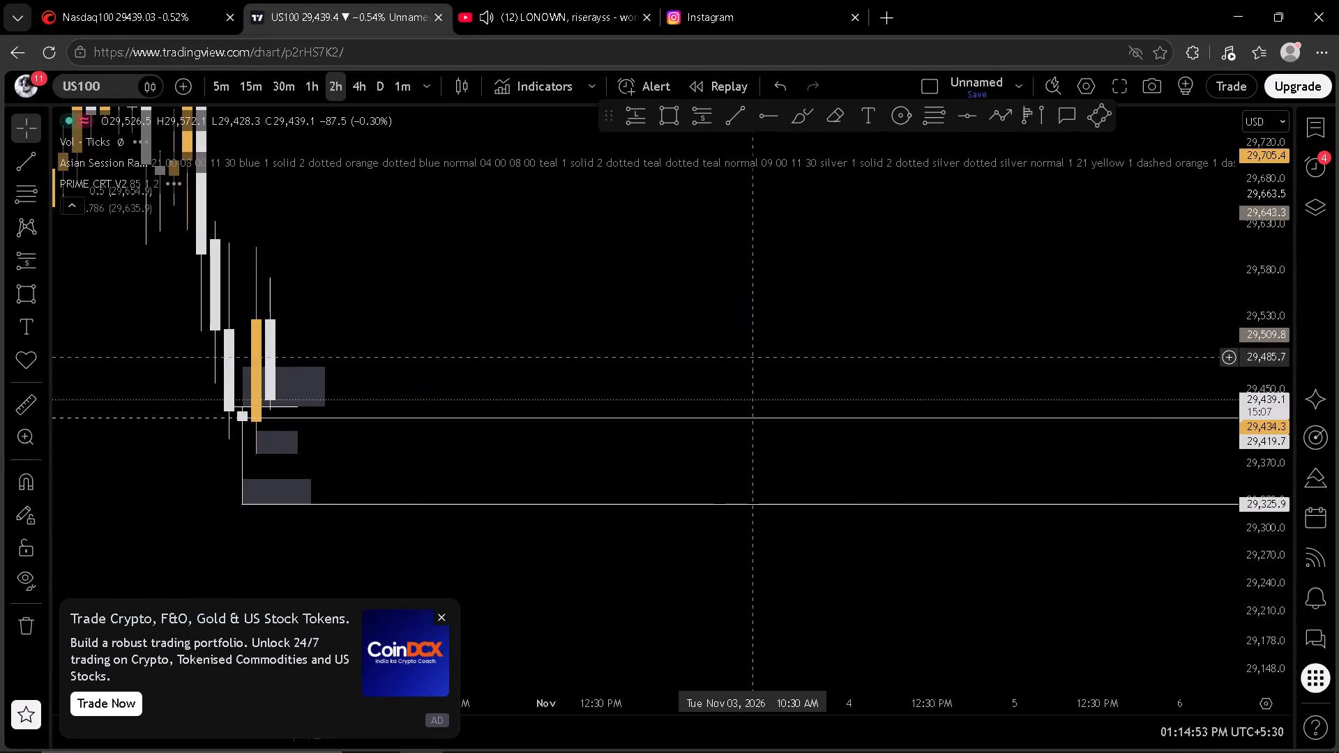
pyautogui.moveTo(754, 347); pyautogui.dragTo(912, 321)
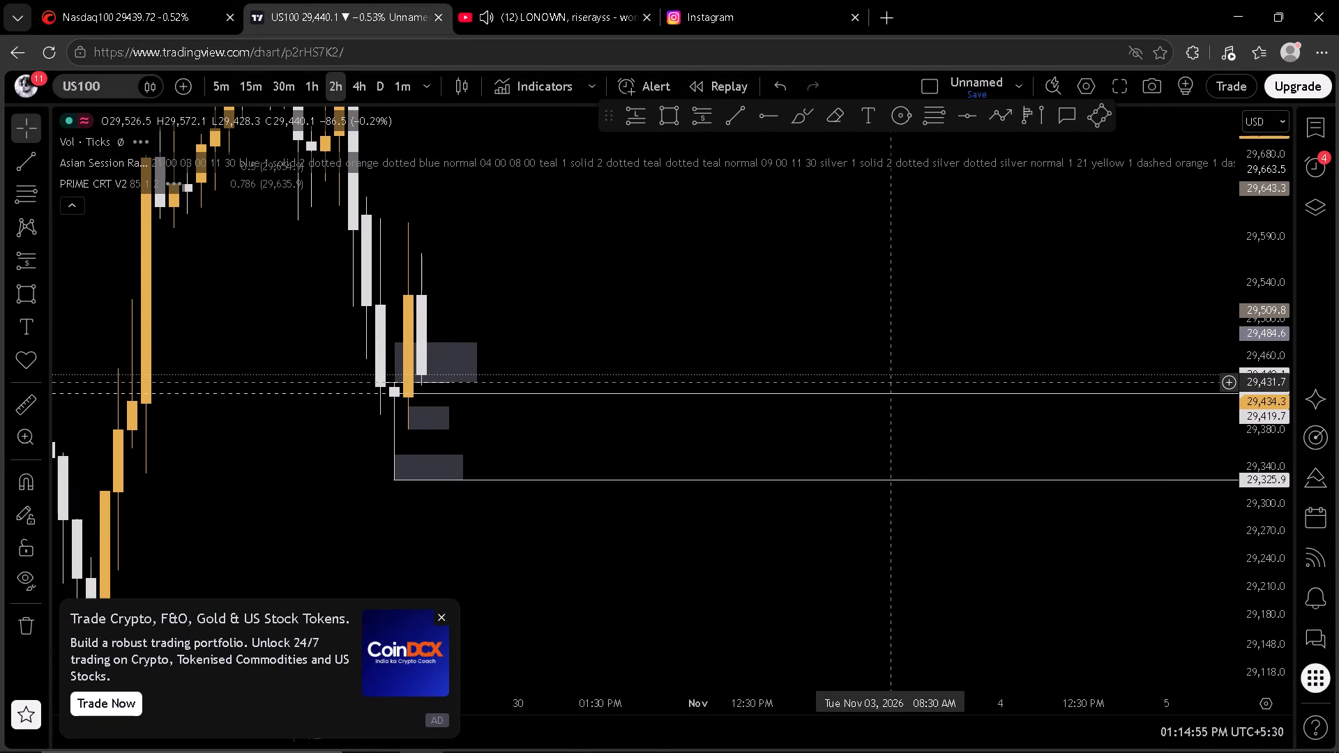
pyautogui.moveTo(811, 310); pyautogui.dragTo(1107, 321)
pyautogui.scroll(-10, 1149, 330)
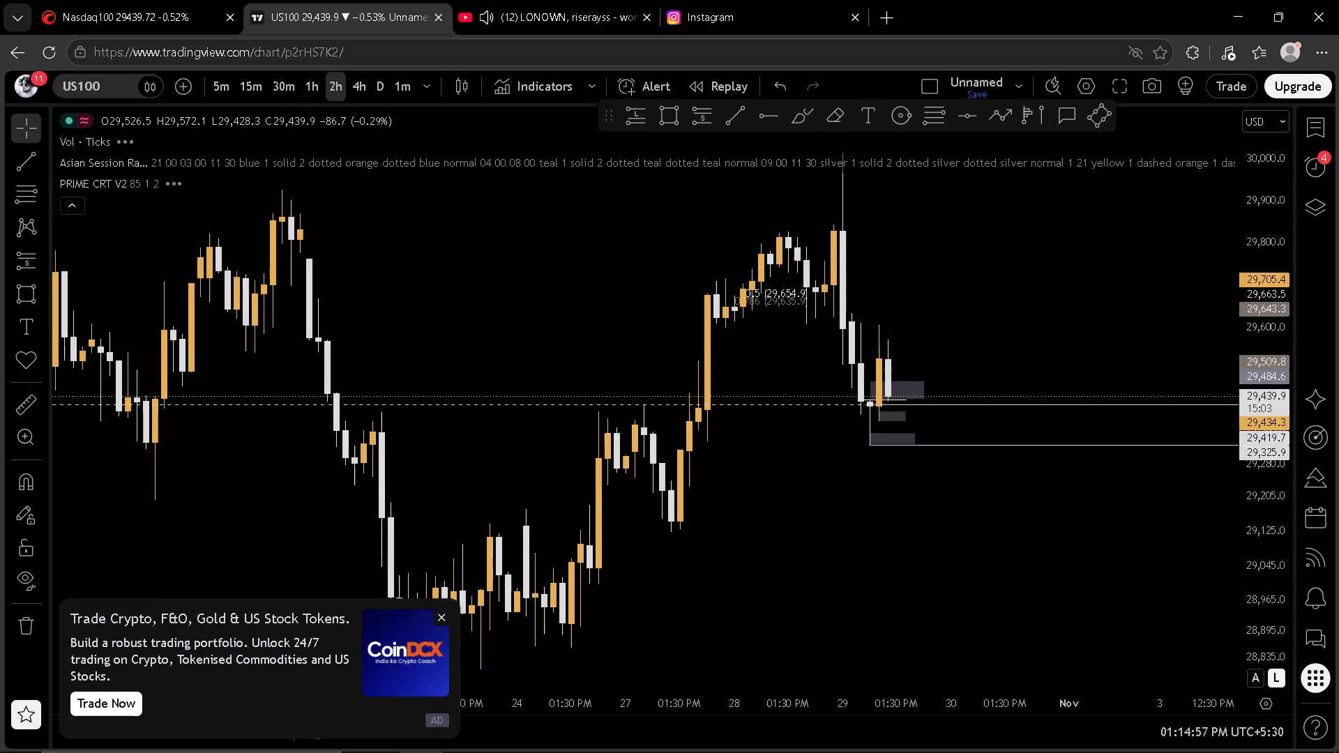
pyautogui.scroll(4, 1266, 325)
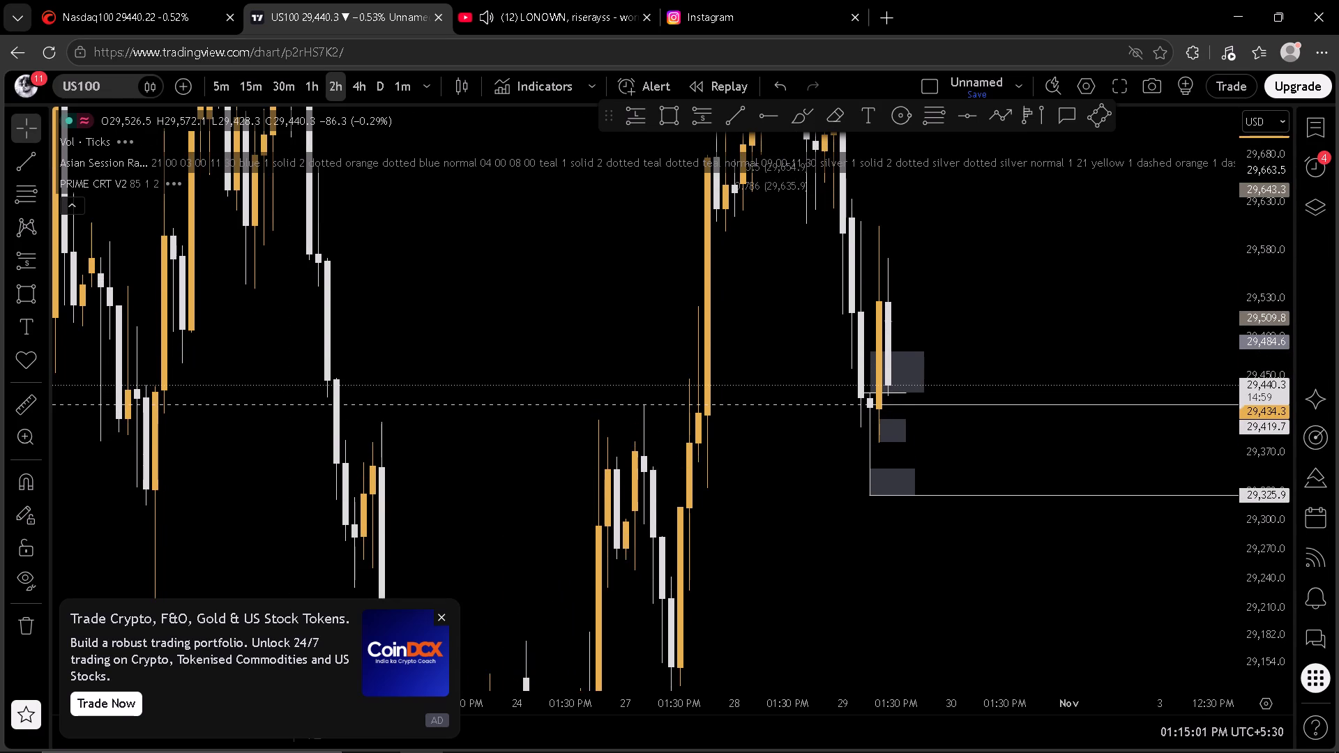
pyautogui.click(207, 84)
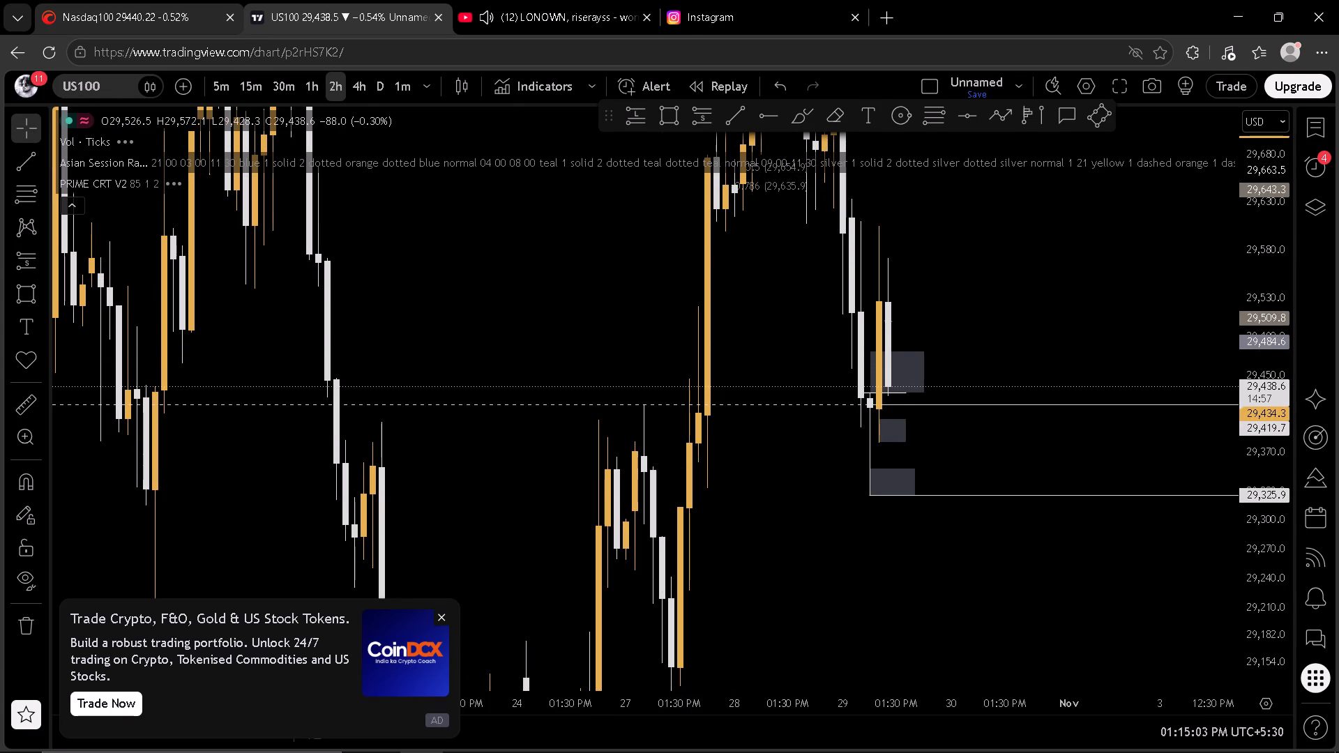
# Return to the Nasdaq100 chart in cTrader and examine the latest 1-minute candles around the closed short trade and the level below.
pyautogui.click(184, 0)
pyautogui.moveTo(889, 301); pyautogui.dragTo(873, 275)
pyautogui.moveTo(954, 326); pyautogui.dragTo(944, 241)
pyautogui.moveTo(872, 296); pyautogui.dragTo(863, 313)
pyautogui.moveTo(865, 312); pyautogui.dragTo(867, 333)
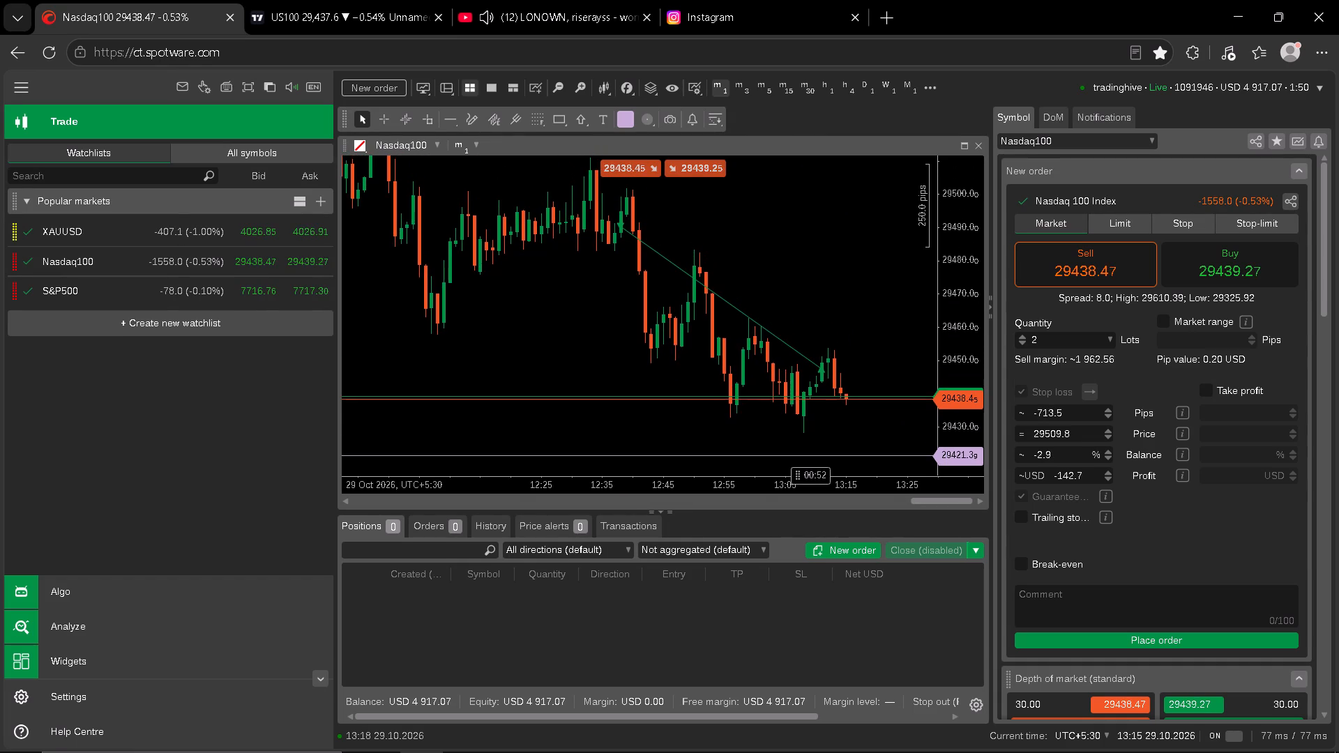
pyautogui.moveTo(867, 333); pyautogui.dragTo(866, 330)
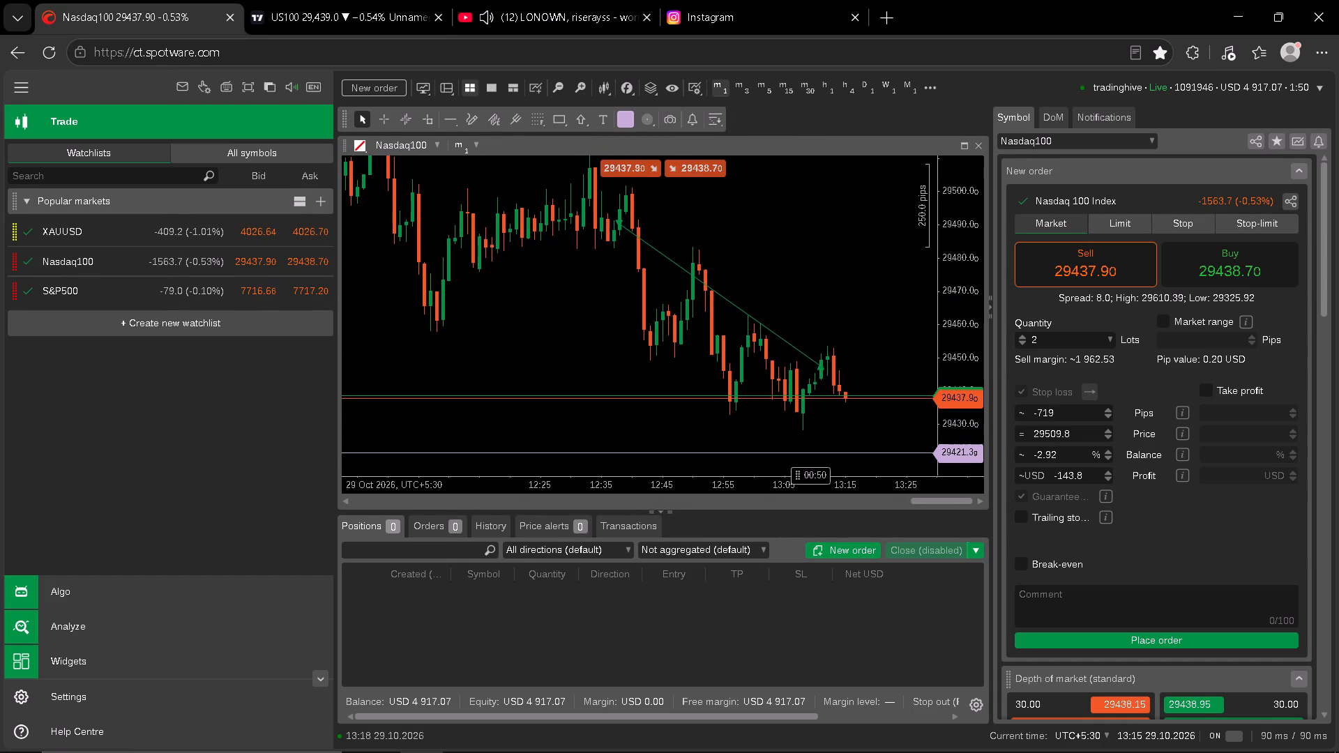
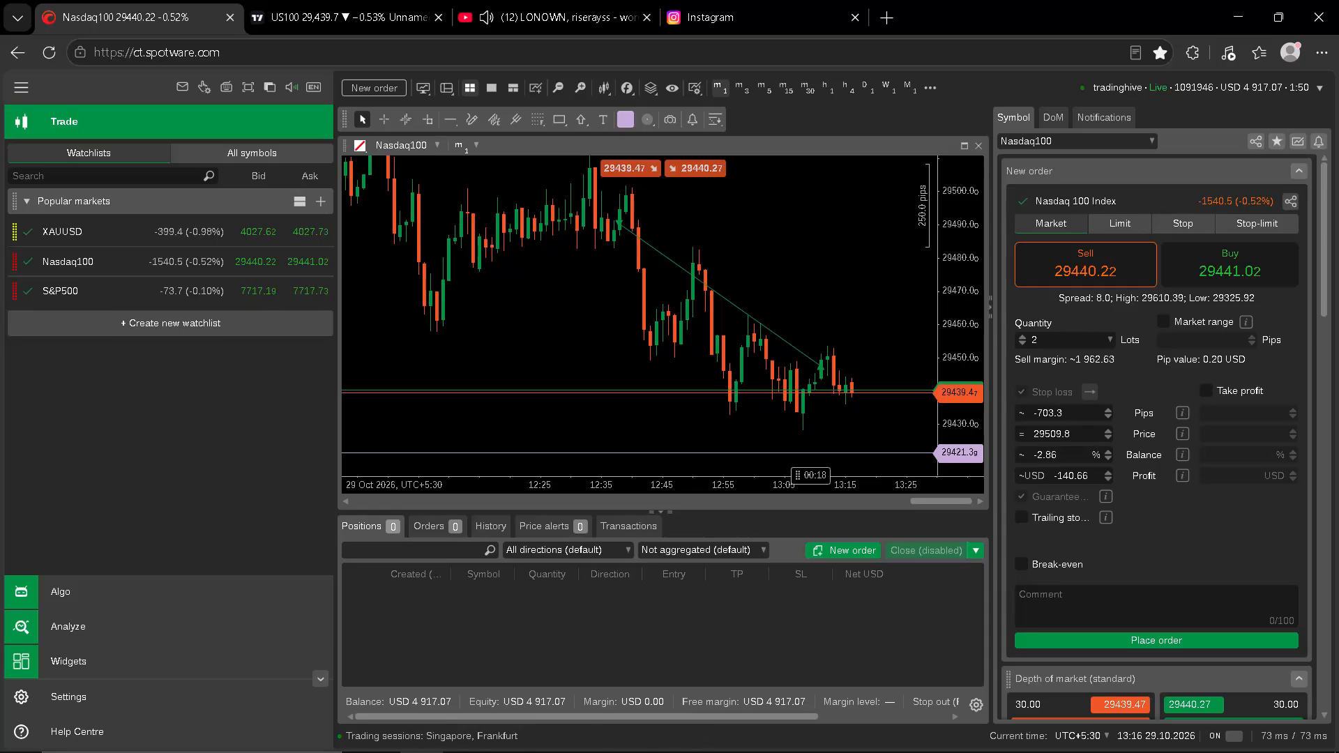
# Switch to the TradingView US100 2-hour chart and remove all drawings from it, keeping the indicators.
pyautogui.click(342, 0)
pyautogui.click(499, 200)
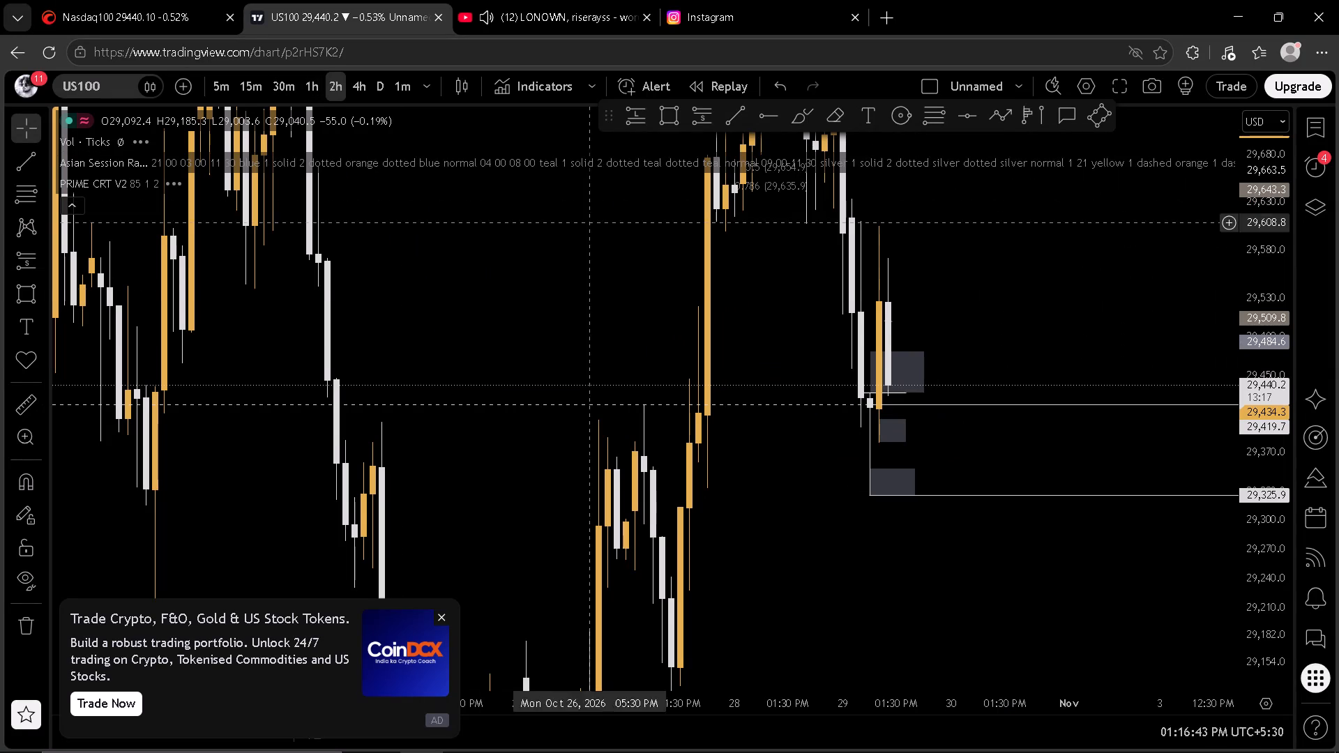
pyautogui.scroll(-3, 1271, 284)
pyautogui.moveTo(1114, 305); pyautogui.dragTo(968, 303)
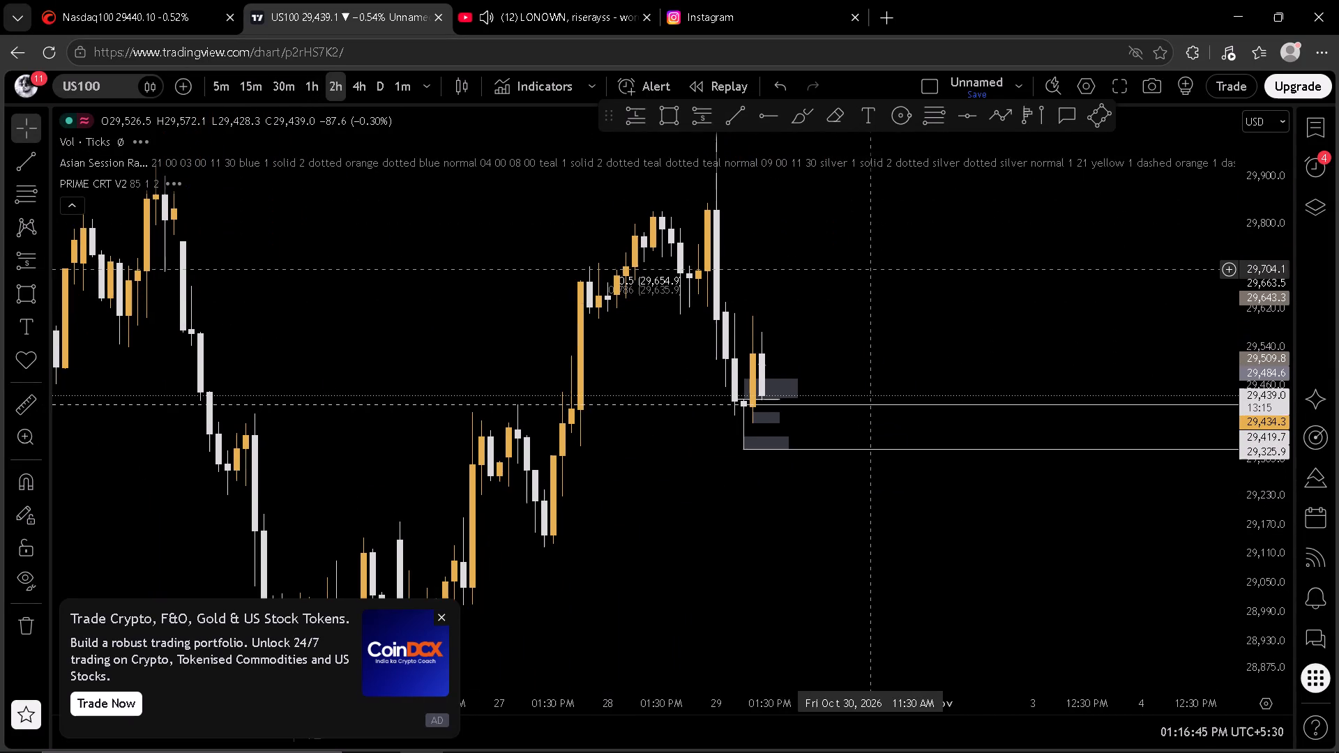
pyautogui.moveTo(856, 271); pyautogui.dragTo(815, 240)
pyautogui.click(16, 624)
pyautogui.click(109, 614)
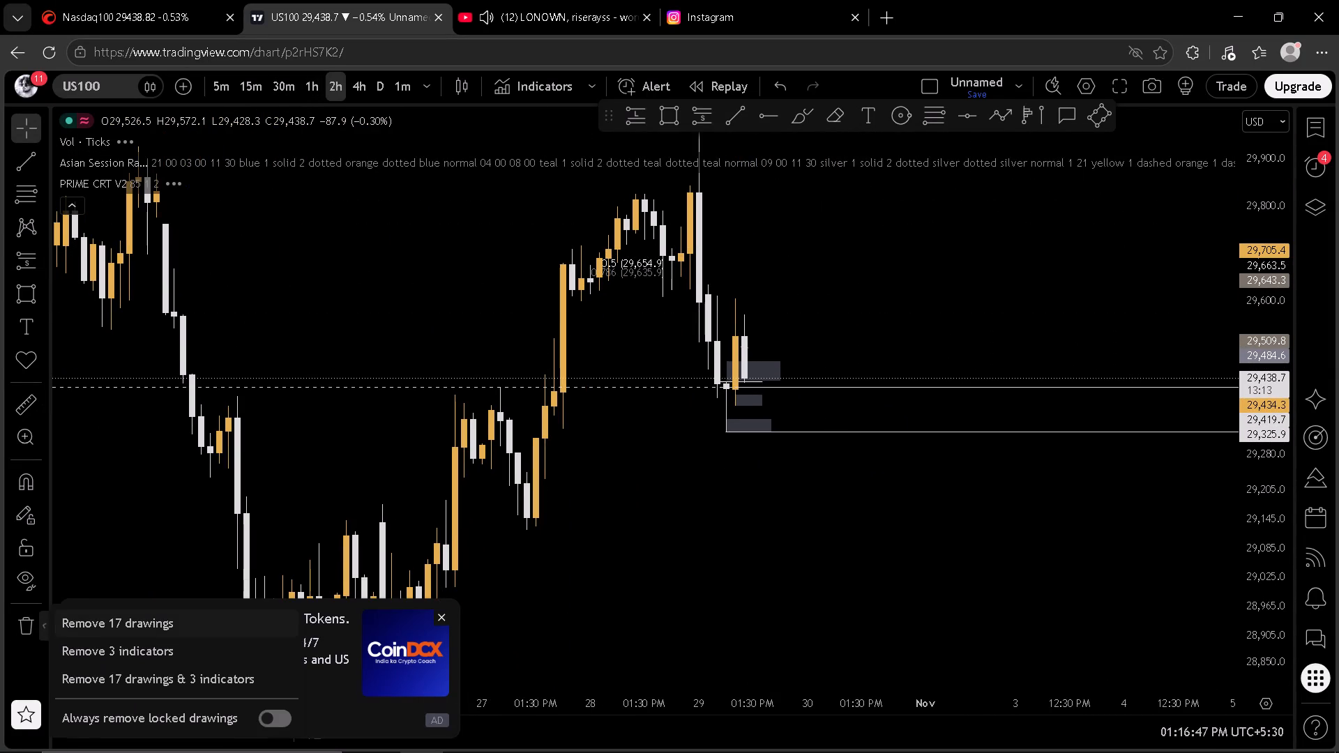
pyautogui.click(215, 483)
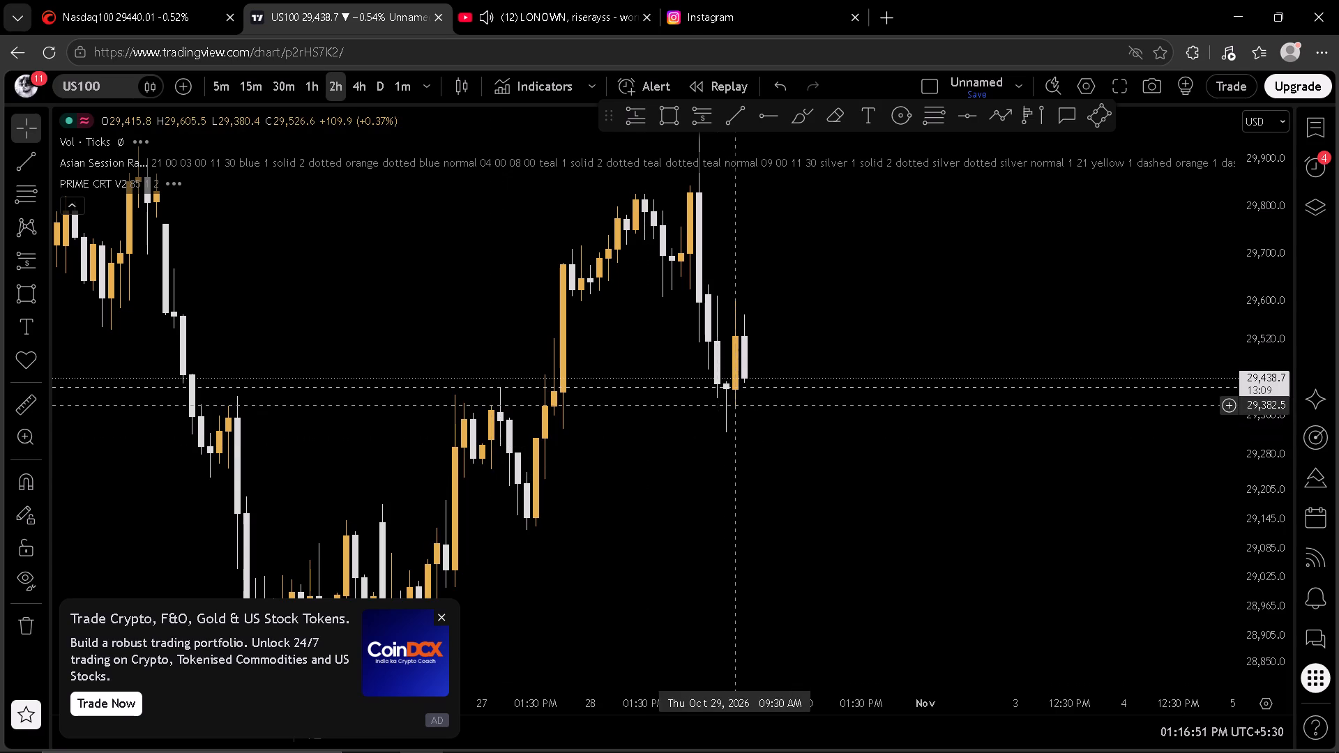
pyautogui.click(857, 441)
# Set the US100 chart to the 1-minute timeframe and examine recent price action above the dashed horizontal level.
pyautogui.click(402, 82)
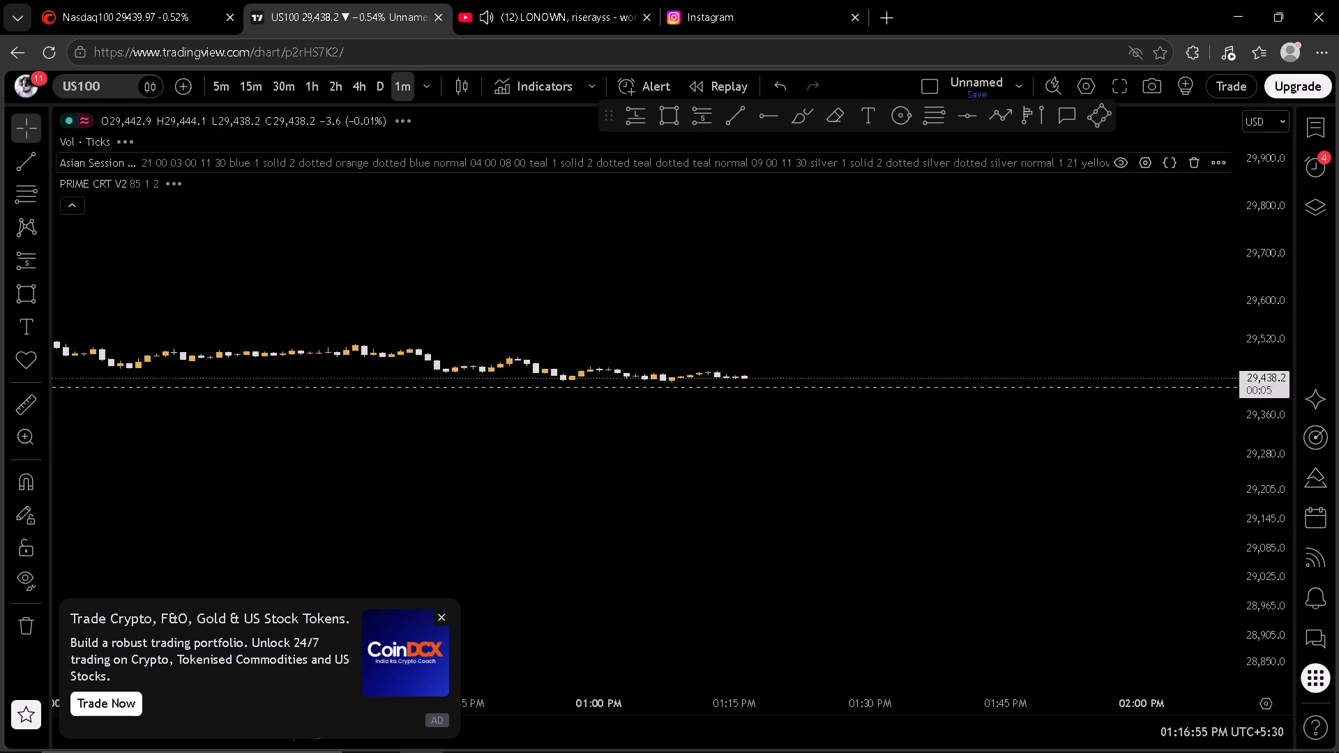
pyautogui.scroll(13, 1259, 328)
pyautogui.scroll(-5, 1168, 319)
pyautogui.moveTo(1072, 300); pyautogui.dragTo(988, 550)
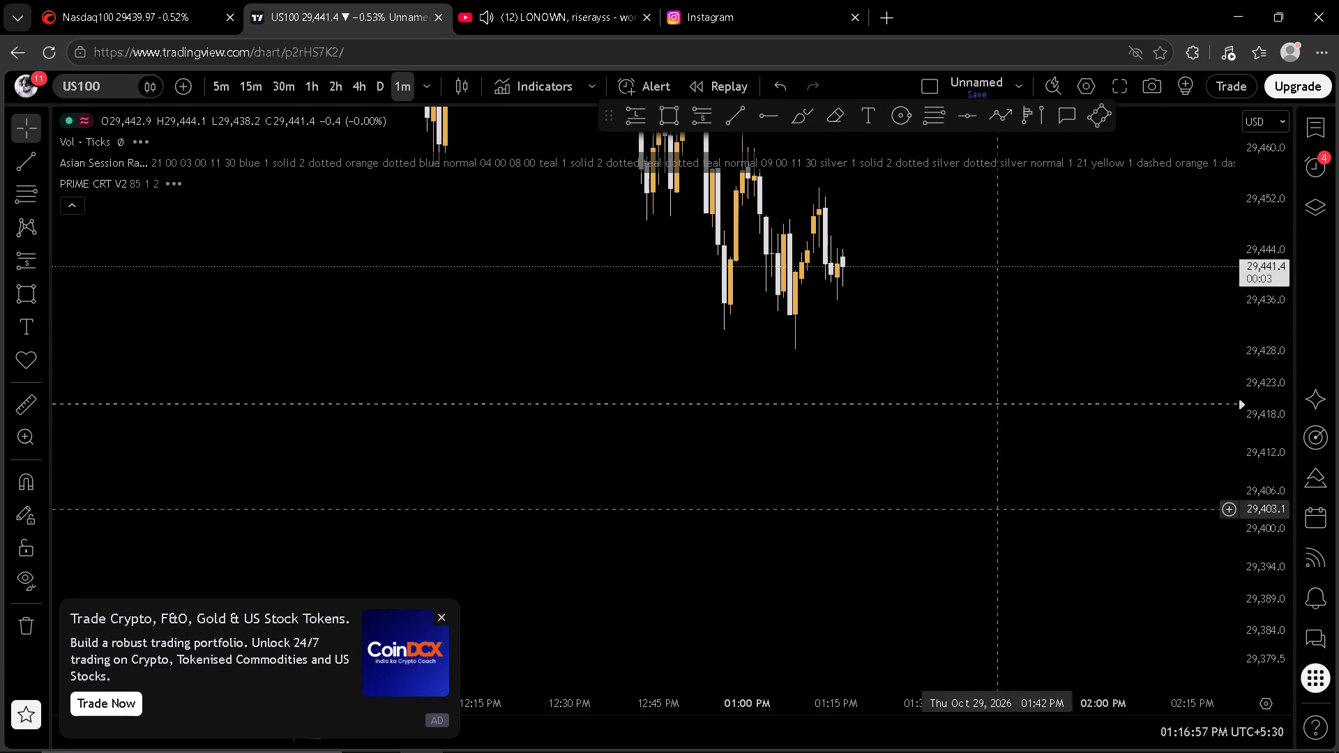
pyautogui.moveTo(1087, 242); pyautogui.dragTo(1052, 400)
pyautogui.scroll(-6, 1071, 402)
pyautogui.scroll(-2, 1279, 287)
pyautogui.scroll(2, 1167, 329)
pyautogui.moveTo(1153, 351); pyautogui.dragTo(1077, 357)
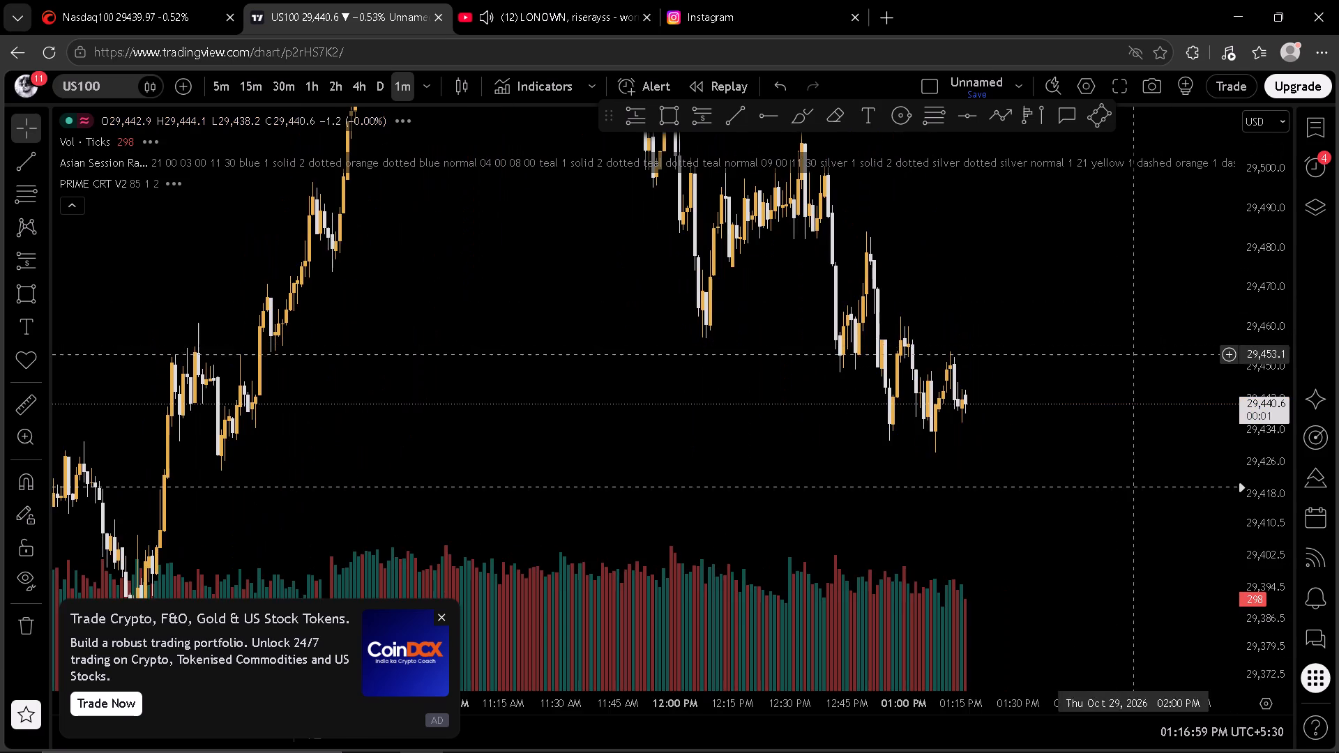
pyautogui.moveTo(1077, 357); pyautogui.dragTo(1071, 357)
pyautogui.click(1063, 356)
# Switch to the XAUUSD chart and examine price around the marked zones on the 1-minute and 1-hour timeframes.
pyautogui.press('space')
pyautogui.moveTo(981, 426); pyautogui.dragTo(983, 264)
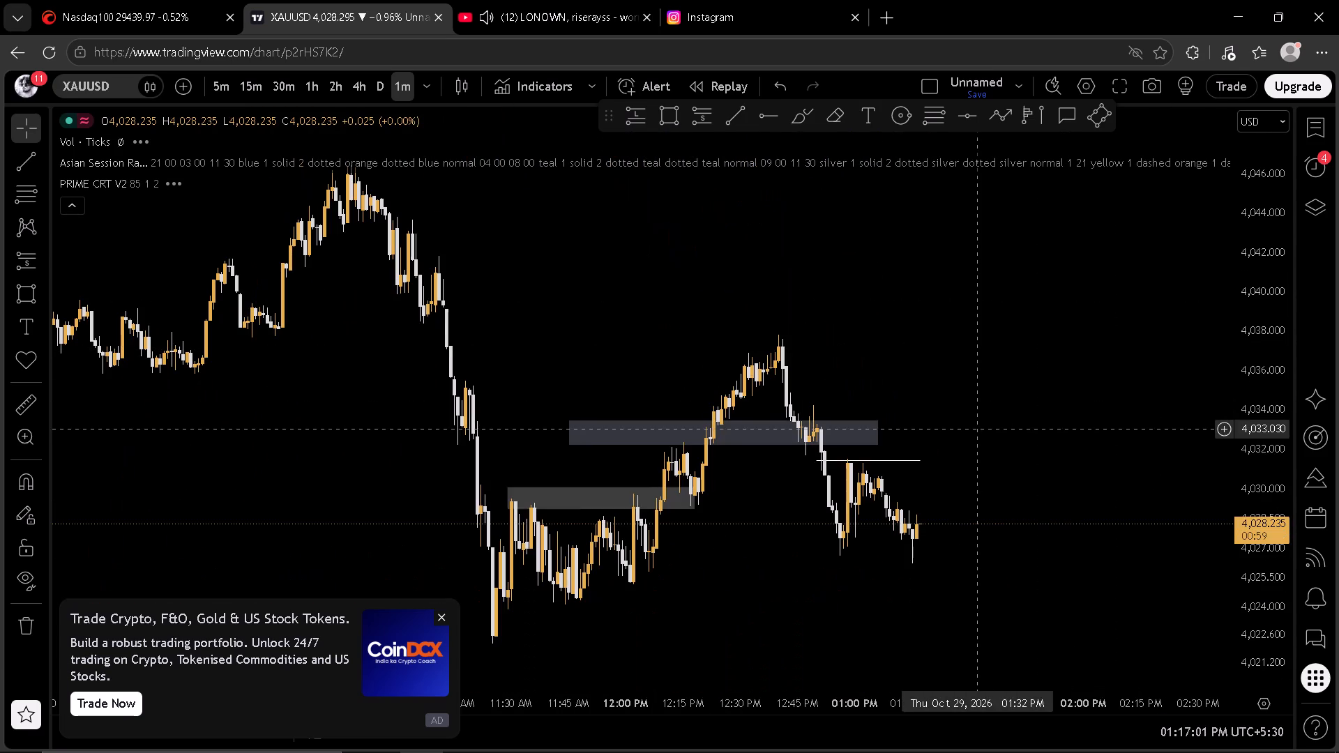
pyautogui.moveTo(983, 264); pyautogui.dragTo(979, 253)
pyautogui.scroll(2, 1267, 351)
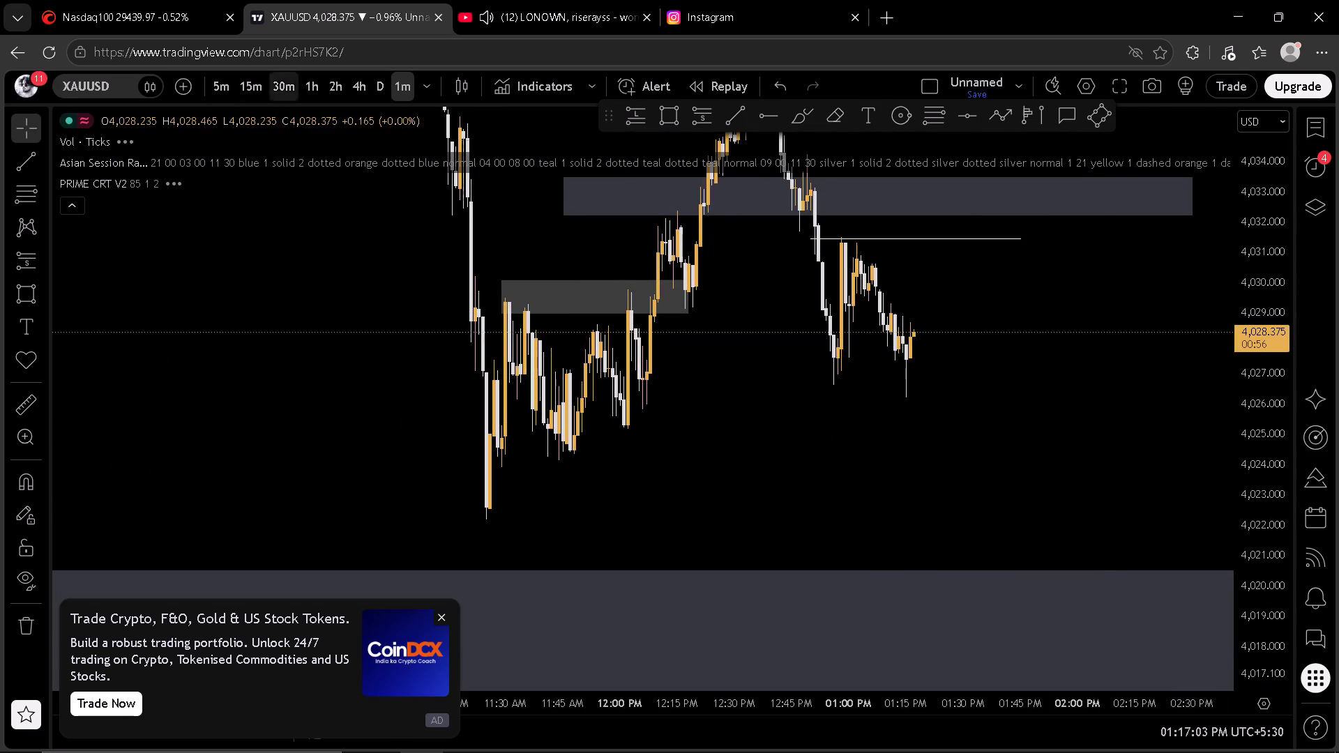
pyautogui.click(319, 86)
pyautogui.scroll(6, 1082, 306)
pyautogui.scroll(4, 1015, 310)
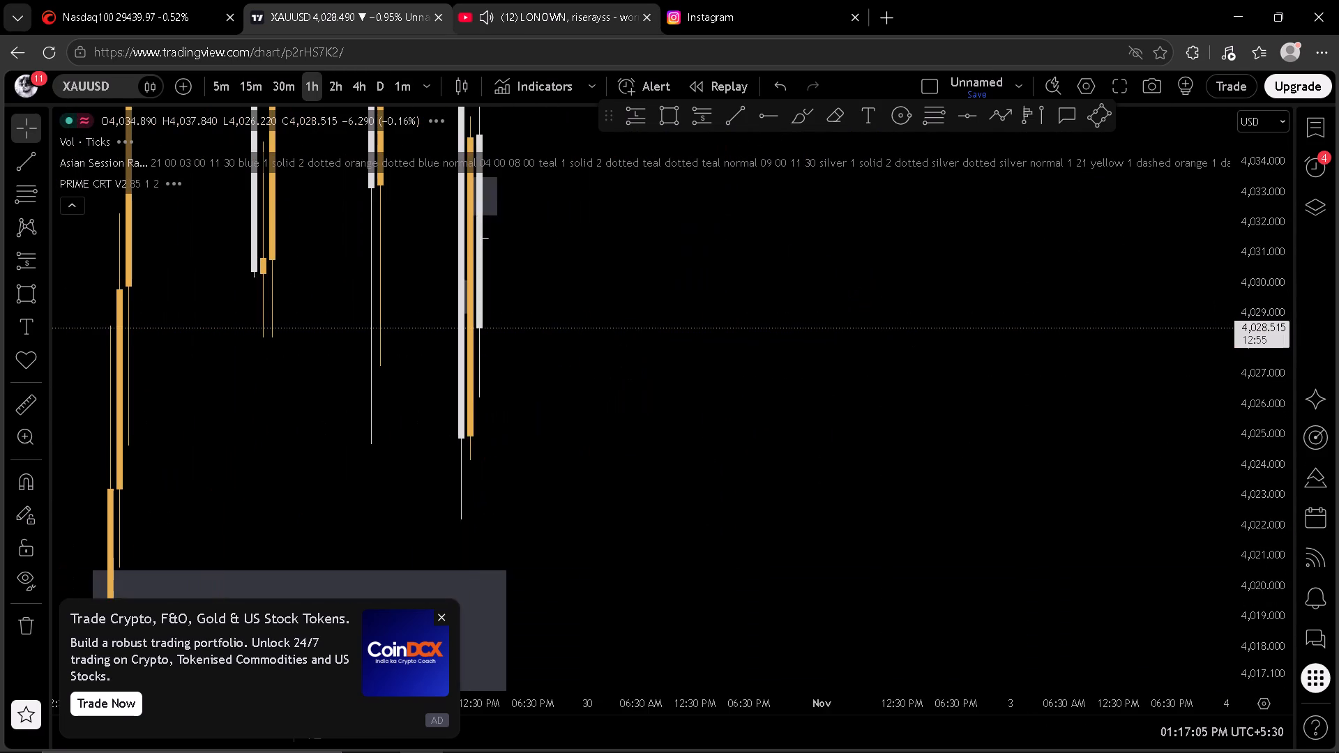
pyautogui.scroll(4, 633, 438)
pyautogui.moveTo(572, 409); pyautogui.dragTo(1240, 413)
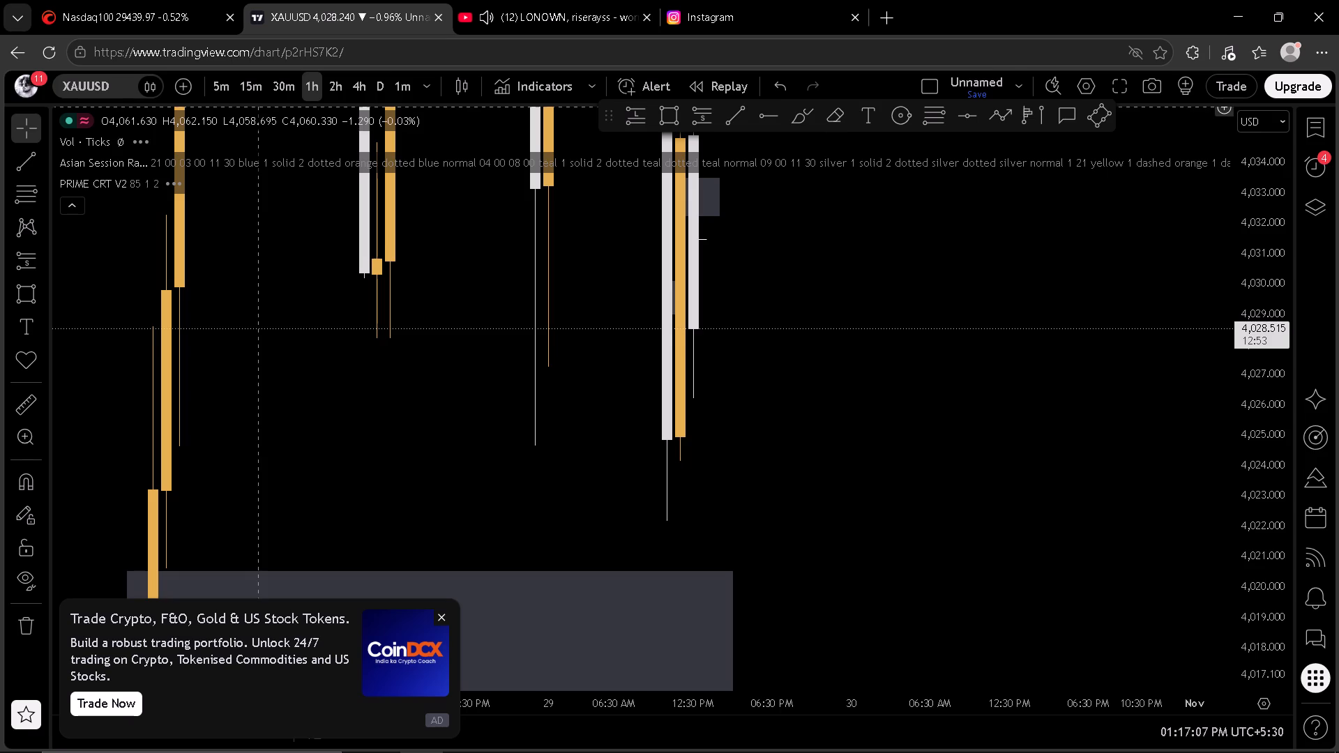
pyautogui.moveTo(886, 425); pyautogui.dragTo(858, 347)
pyautogui.click(858, 347)
# On the XAUUSD 30-minute chart, draw a rectangle from about 4,022.1 to 4,024.9 at the 11:00 AM candle's lower wick and apply the GRS template.
pyautogui.click(278, 88)
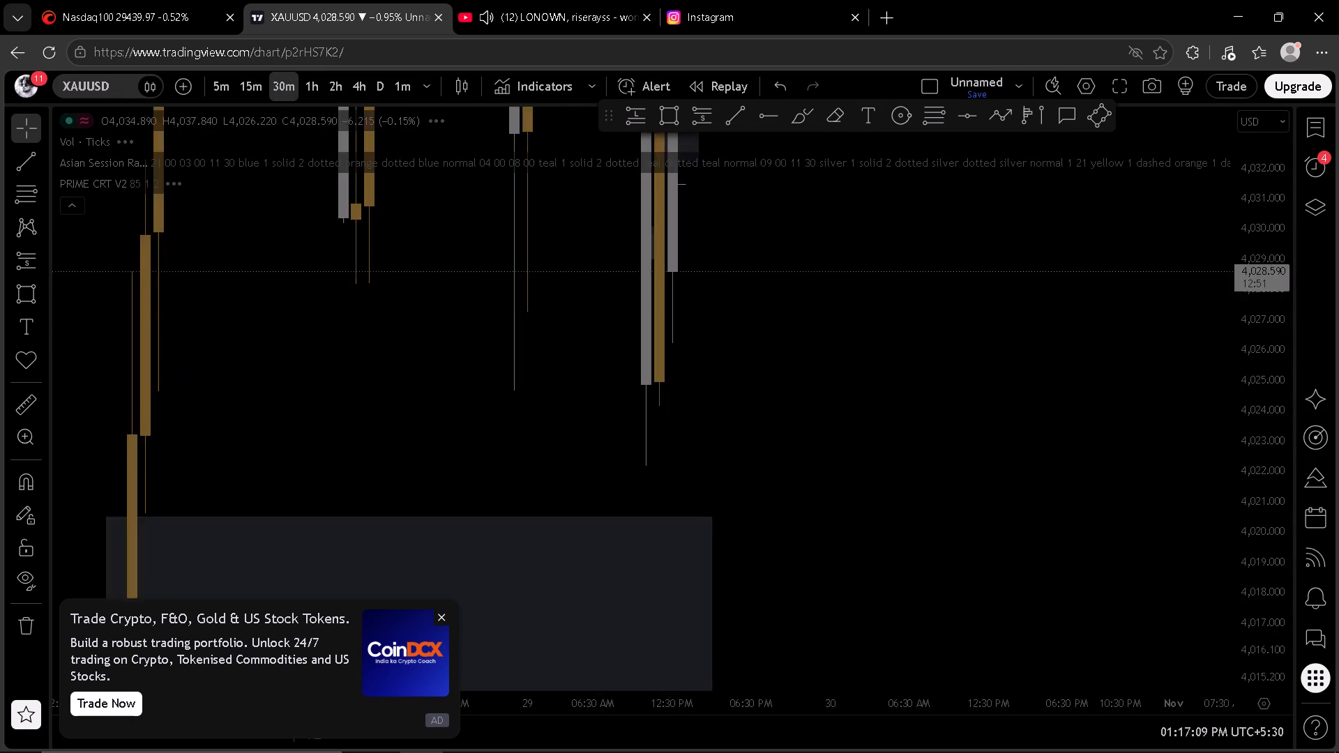
pyautogui.scroll(-3, 1253, 376)
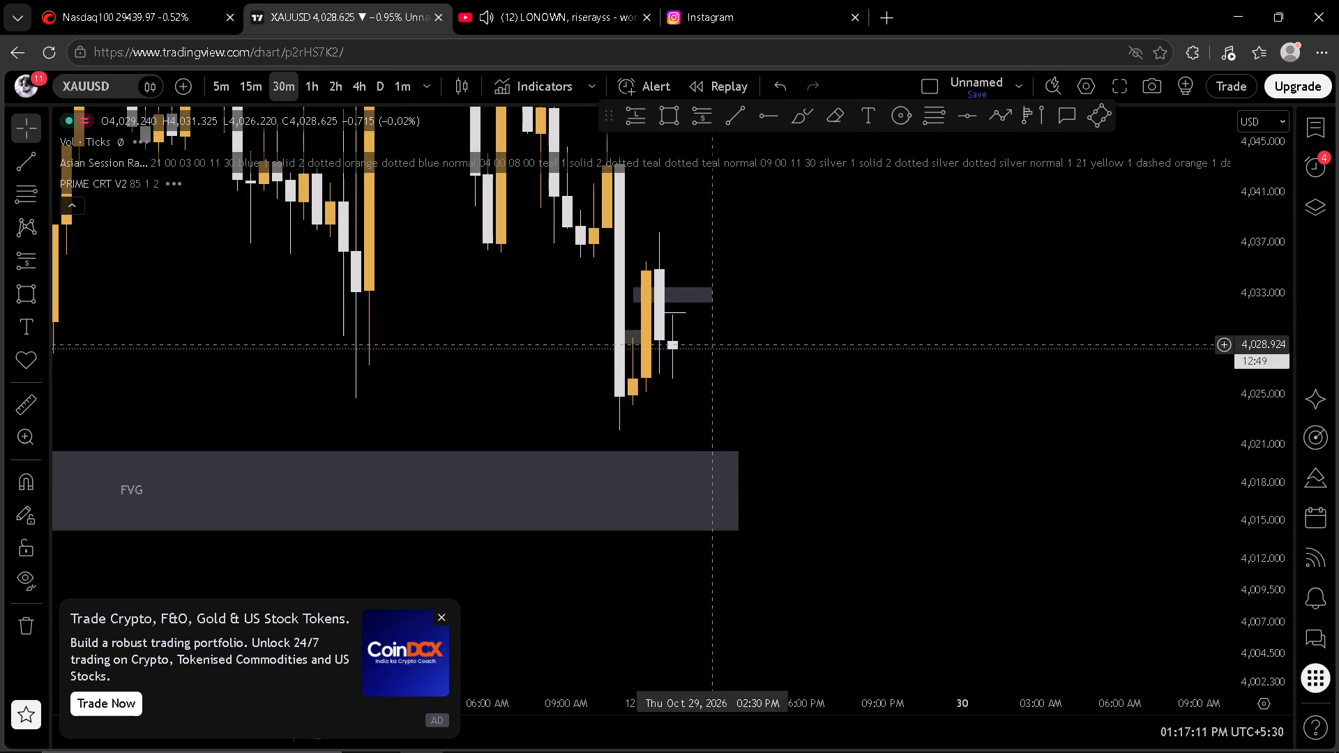
pyautogui.click(671, 103)
pyautogui.click(626, 431)
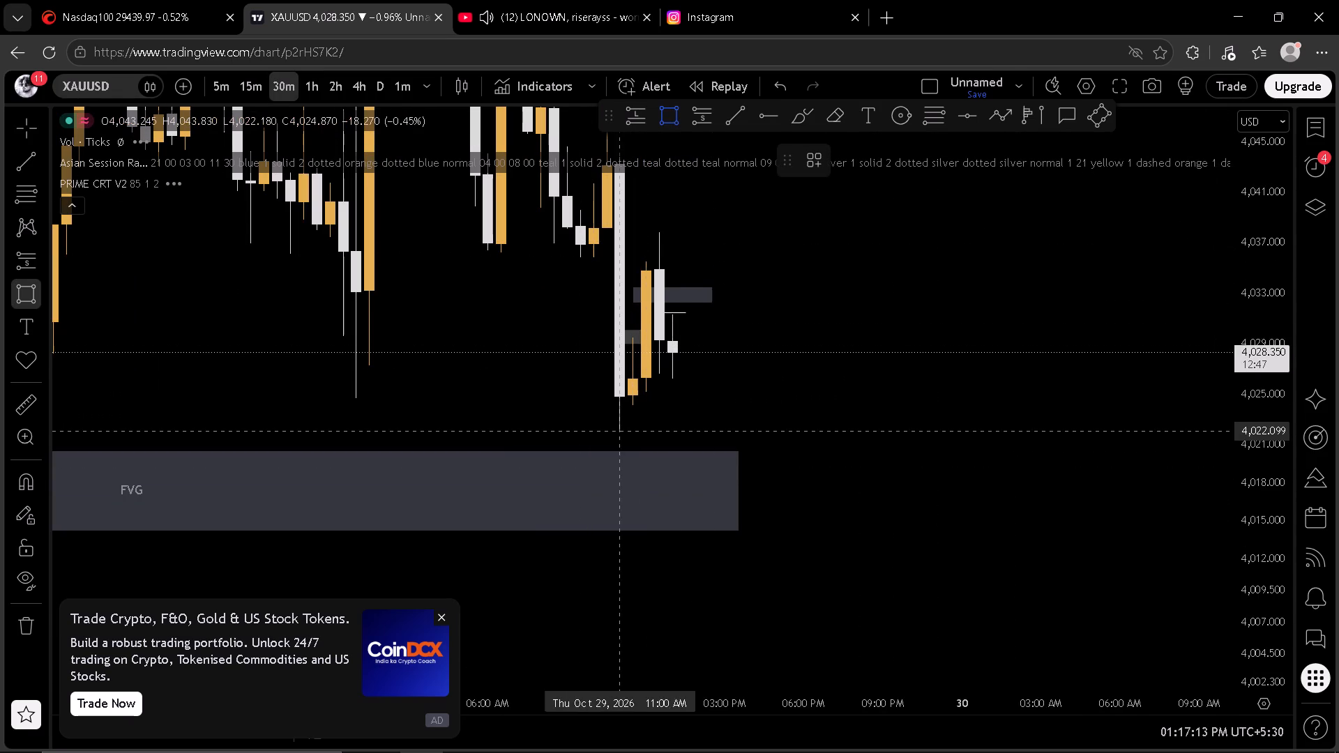
pyautogui.click(748, 395)
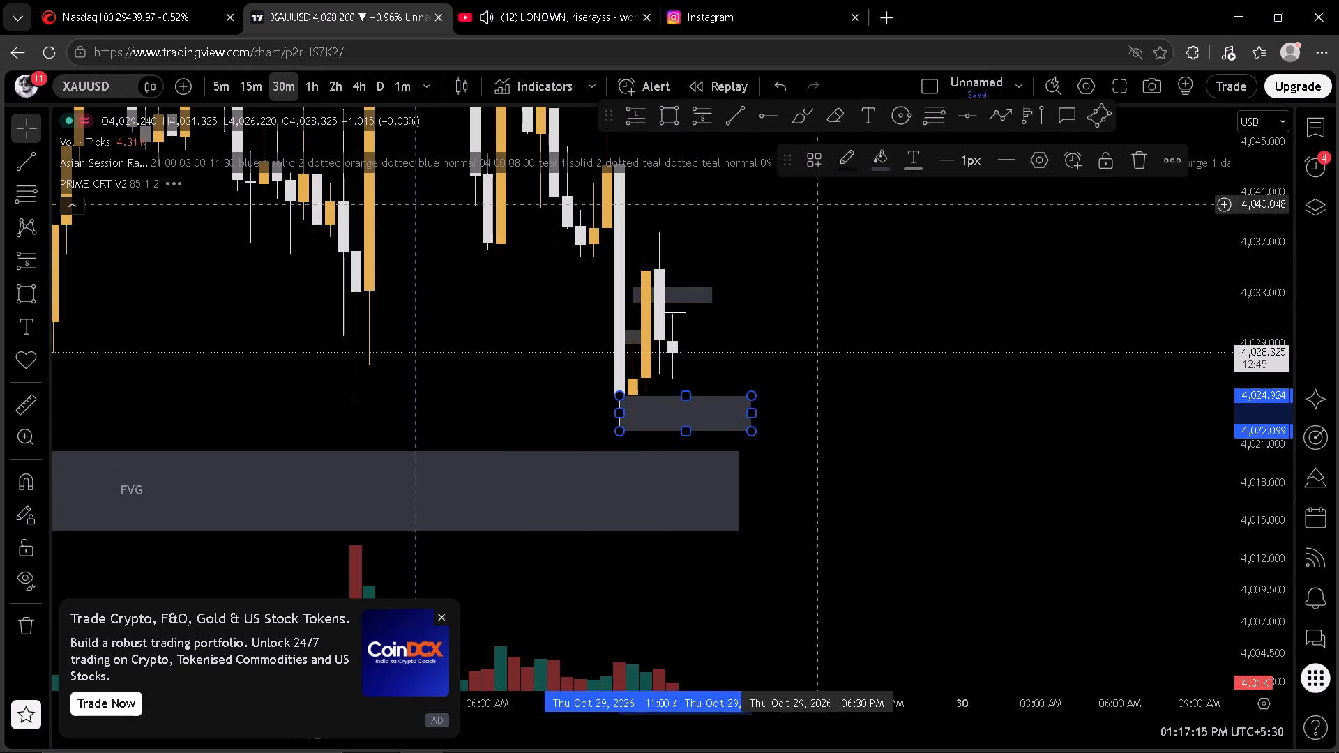
pyautogui.click(813, 161)
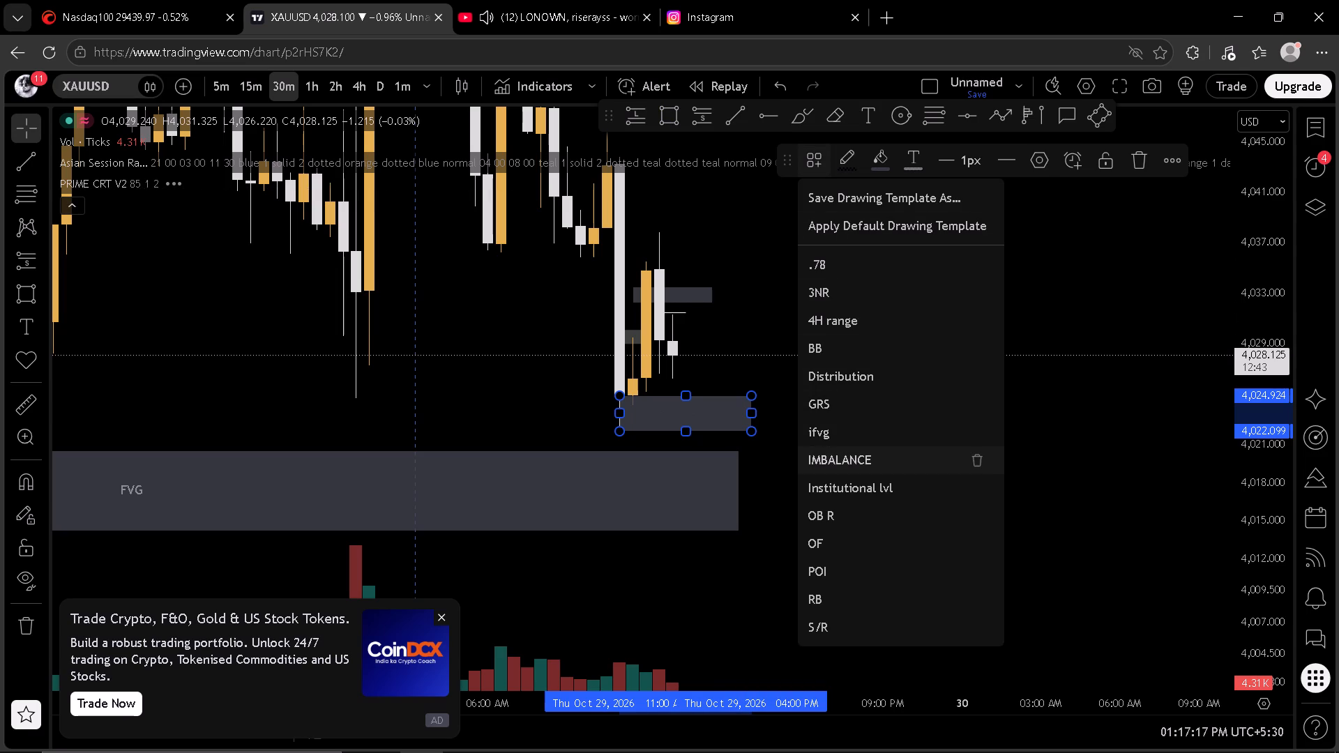
pyautogui.click(844, 403)
pyautogui.click(1029, 317)
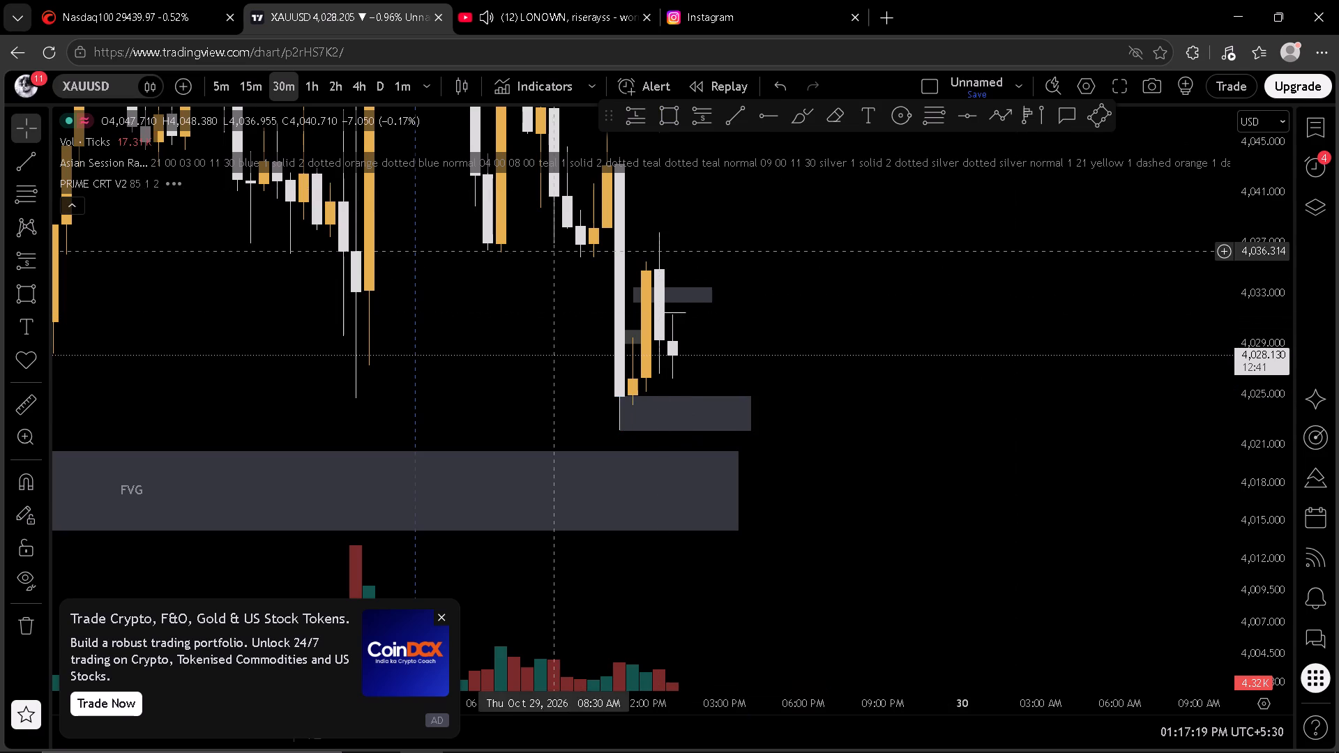
# Compare the new XAUUSD zone with price on the 15-minute and 30-minute timeframes.
pyautogui.click(248, 92)
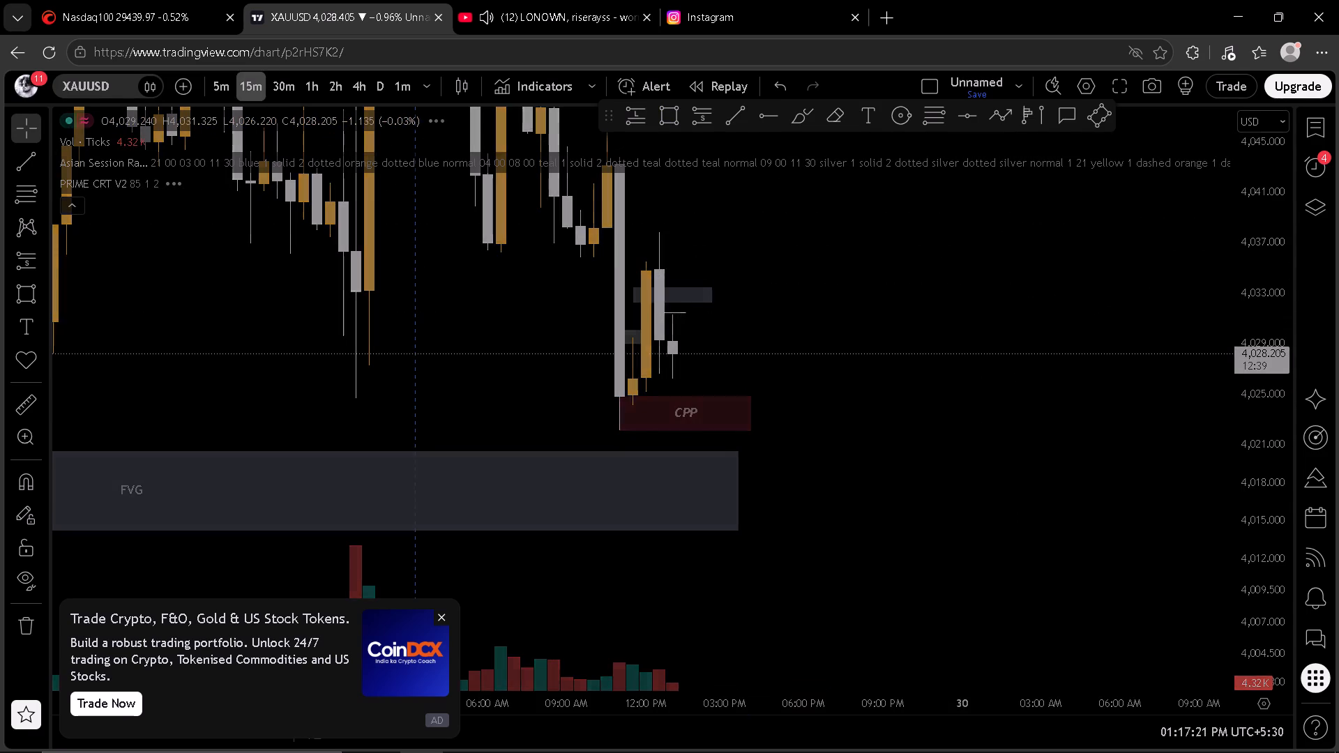
pyautogui.scroll(3, 1251, 352)
pyautogui.click(1141, 335)
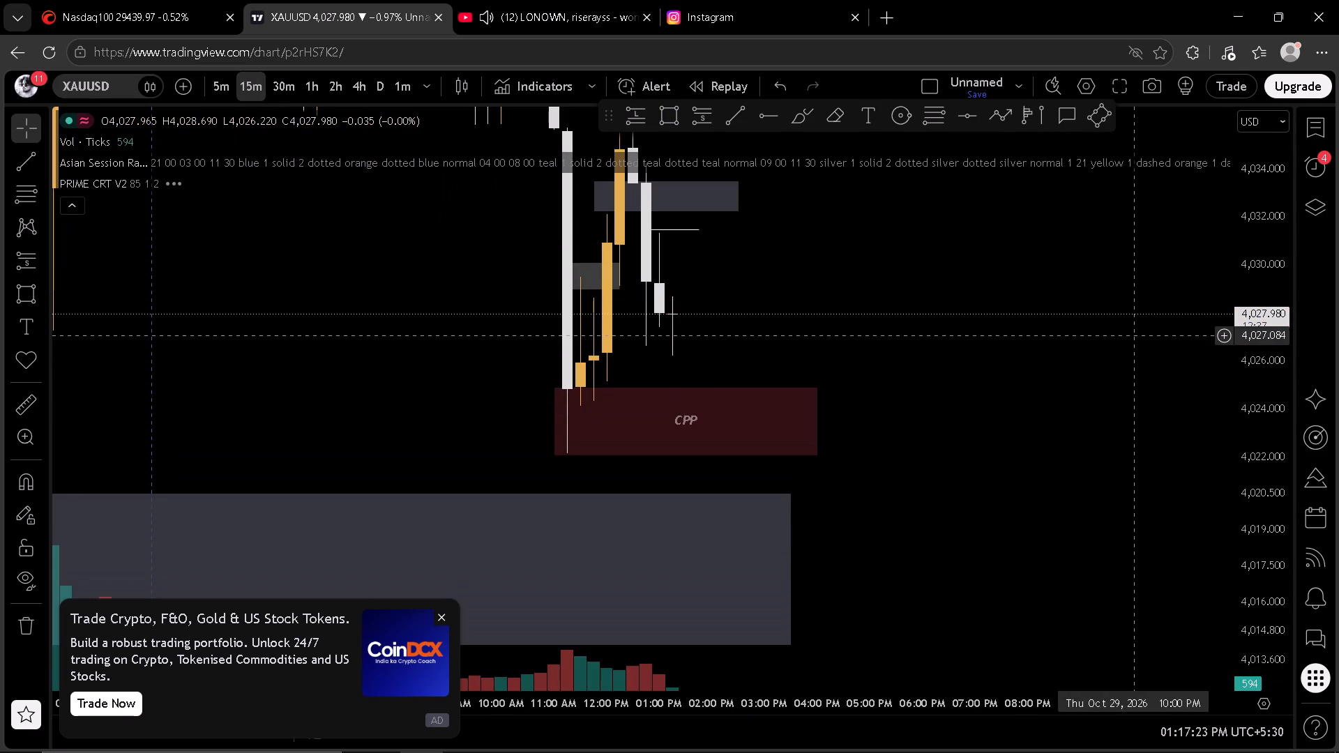
pyautogui.click(941, 374)
pyautogui.click(281, 98)
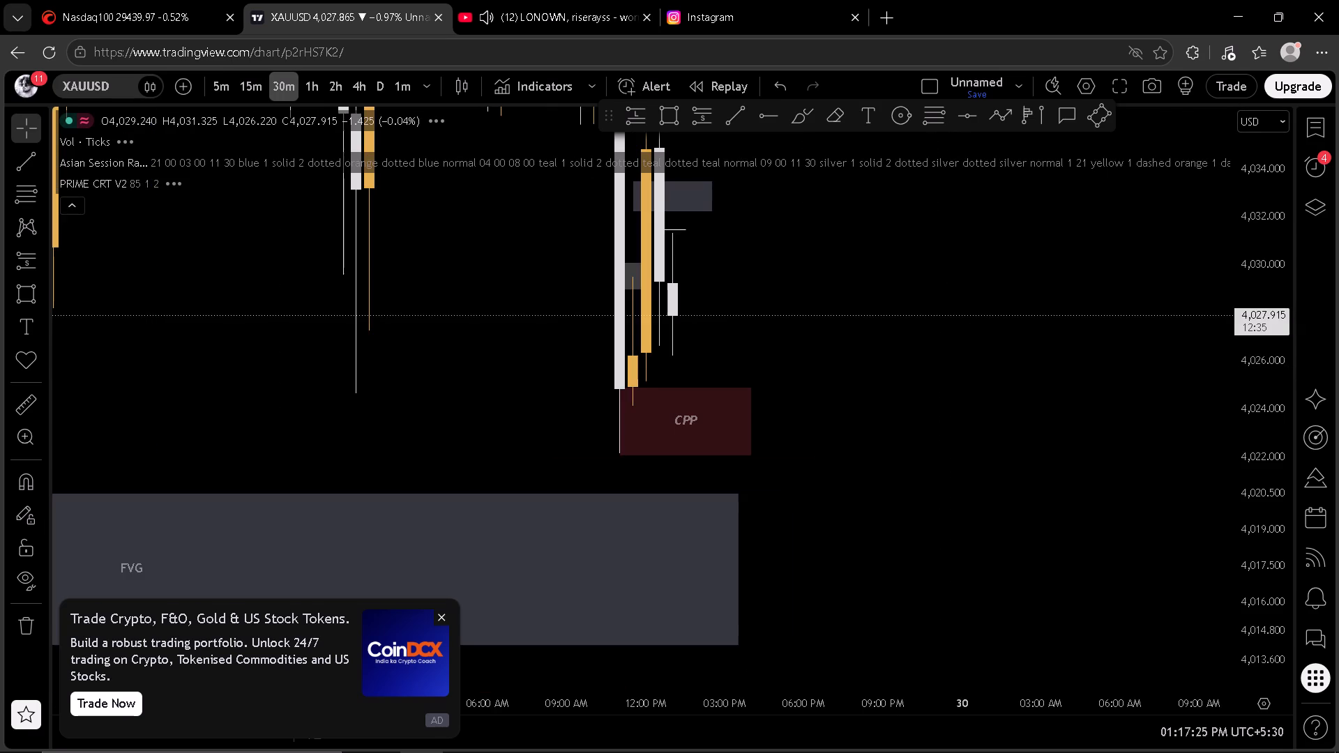
pyautogui.click(950, 292)
# Switch back to US100 on the 1-minute timeframe and examine the latest candles relative to the dashed level below.
pyautogui.press('space')
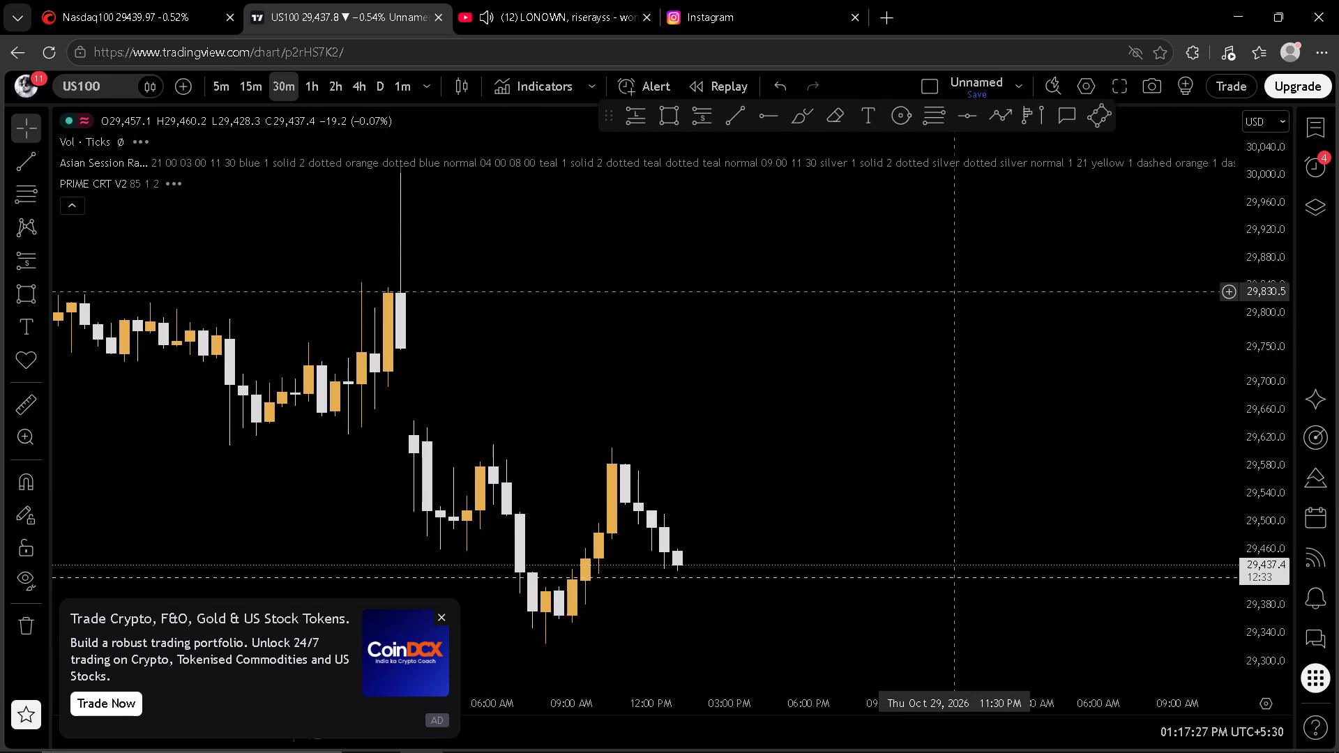
pyautogui.click(404, 94)
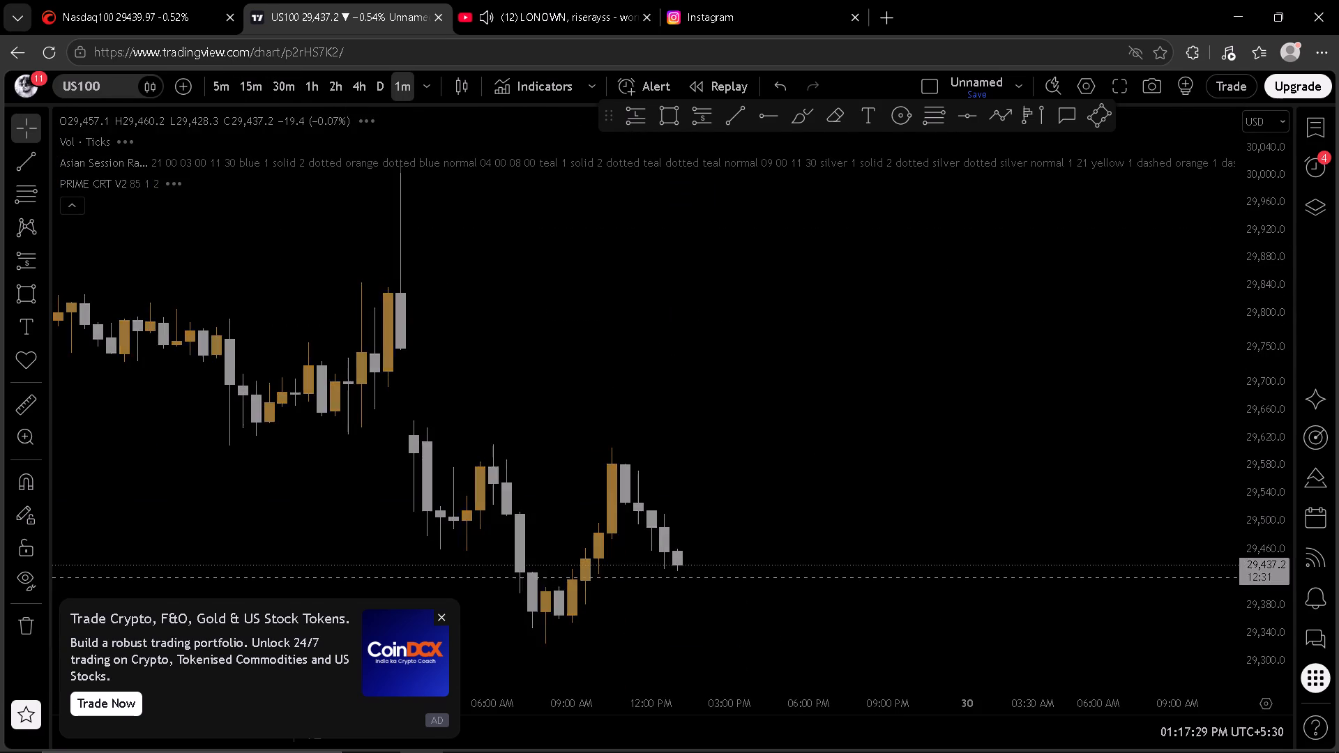
pyautogui.moveTo(1038, 471); pyautogui.dragTo(1071, 247)
pyautogui.scroll(6, 1301, 478)
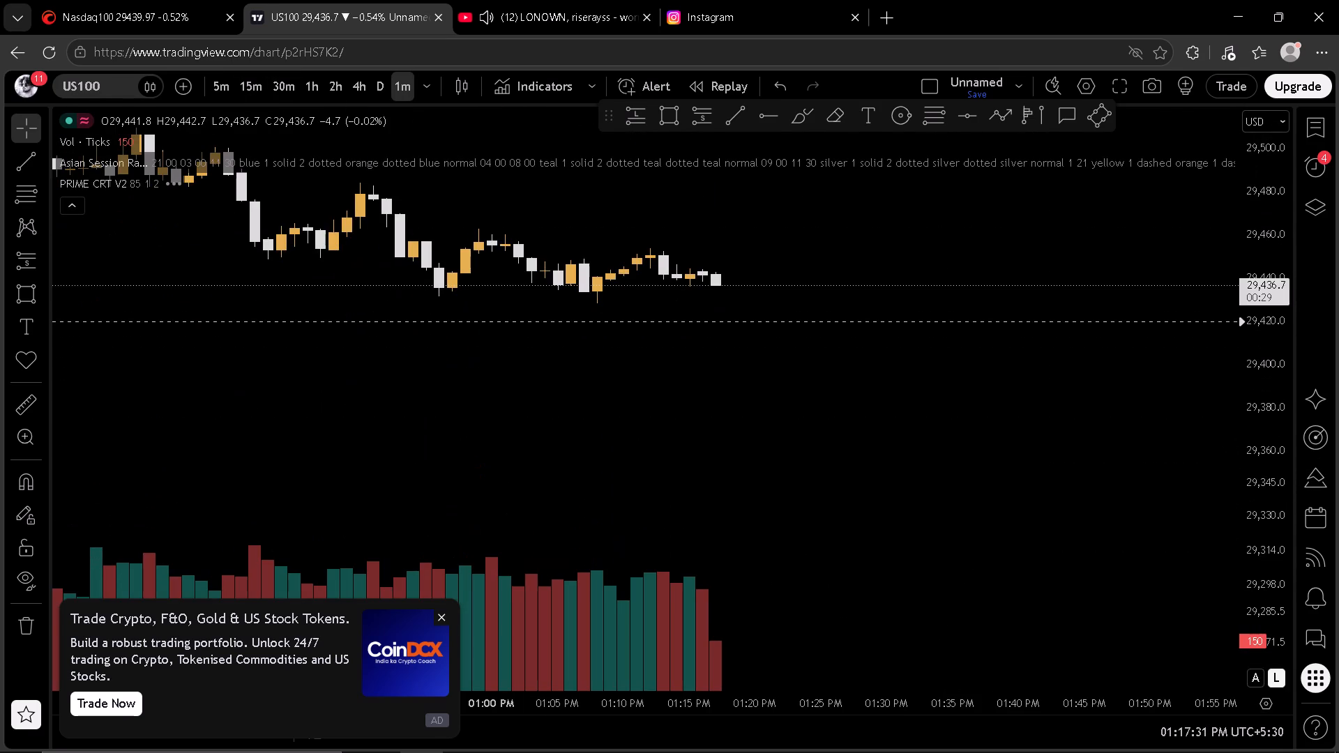
pyautogui.scroll(-2, 1034, 439)
pyautogui.moveTo(1039, 450); pyautogui.dragTo(1076, 514)
pyautogui.scroll(6, 1289, 488)
pyautogui.scroll(-5, 1122, 413)
pyautogui.moveTo(1074, 325); pyautogui.dragTo(1025, 647)
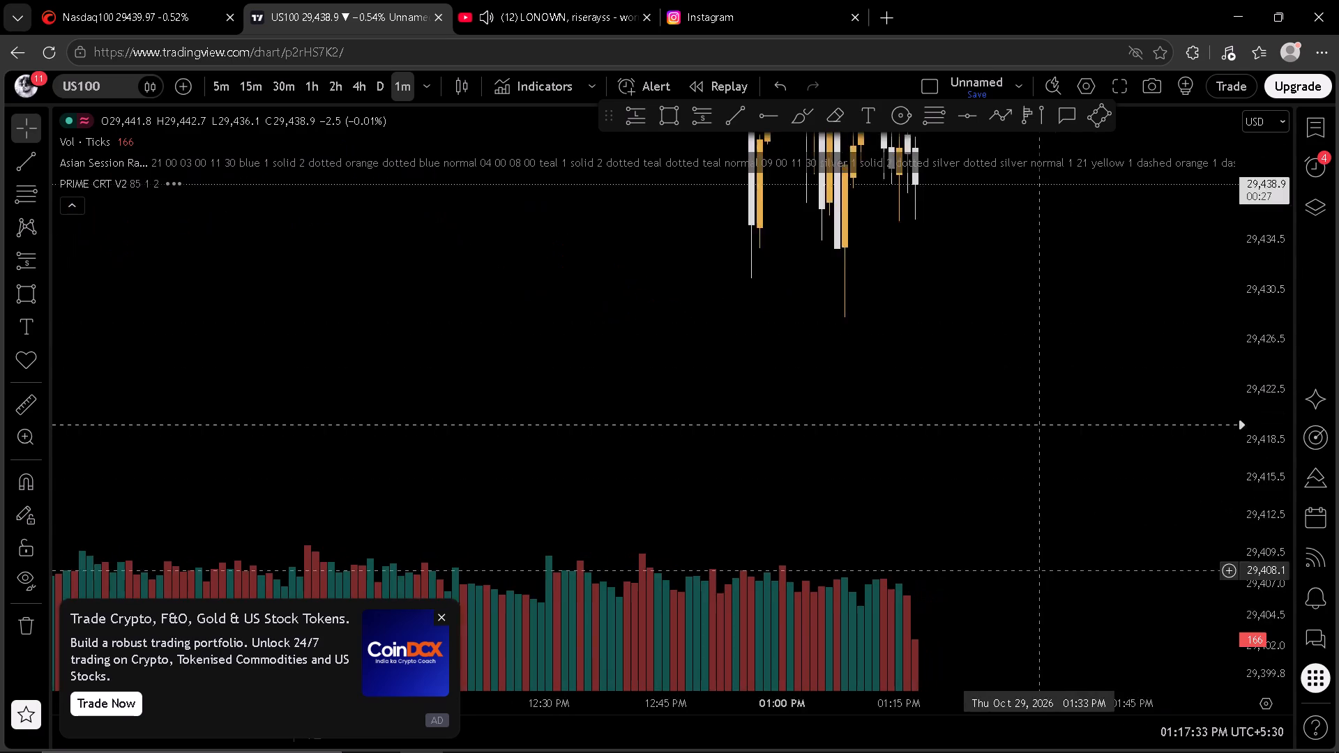
pyautogui.moveTo(1025, 647); pyautogui.dragTo(1024, 653)
pyautogui.scroll(-3, 1265, 303)
pyautogui.moveTo(1143, 334); pyautogui.dragTo(1079, 404)
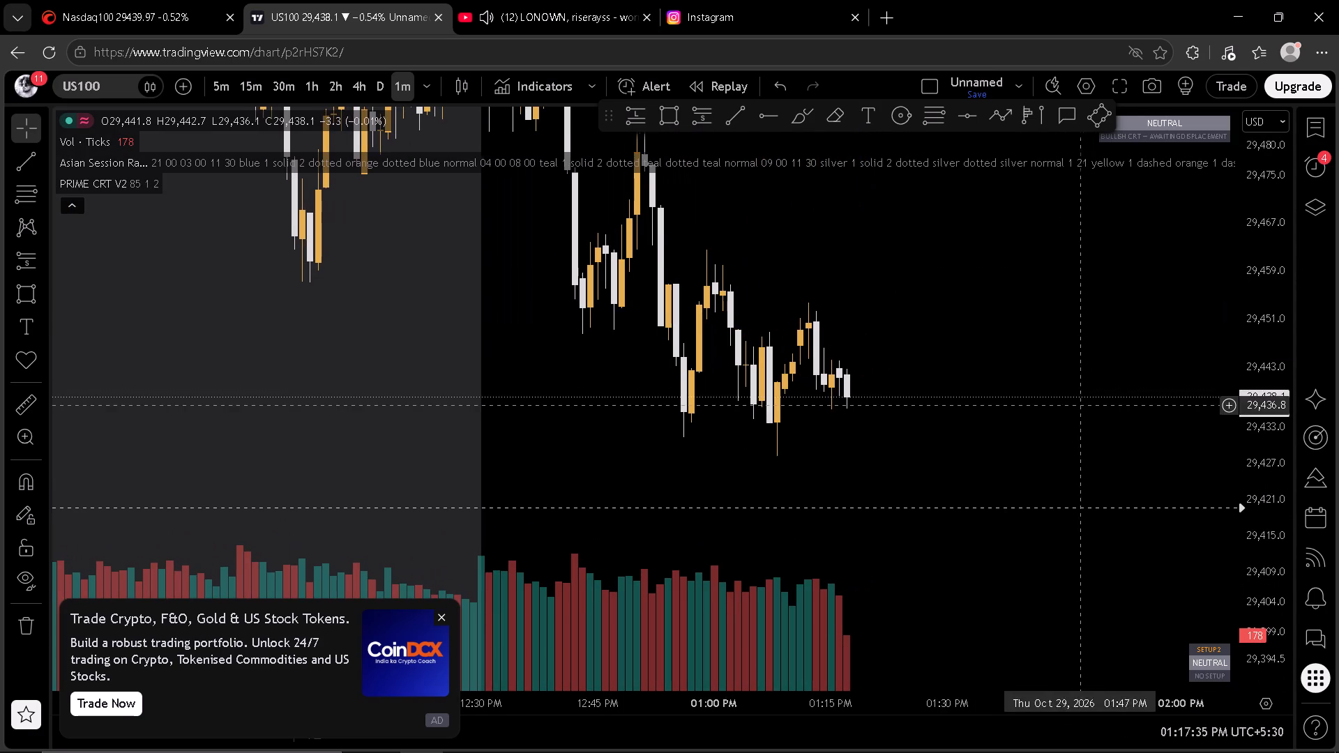
# Return to the Nasdaq100 1-minute chart in cTrader and examine price around the closed short trade and the level below.
pyautogui.click(109, 0)
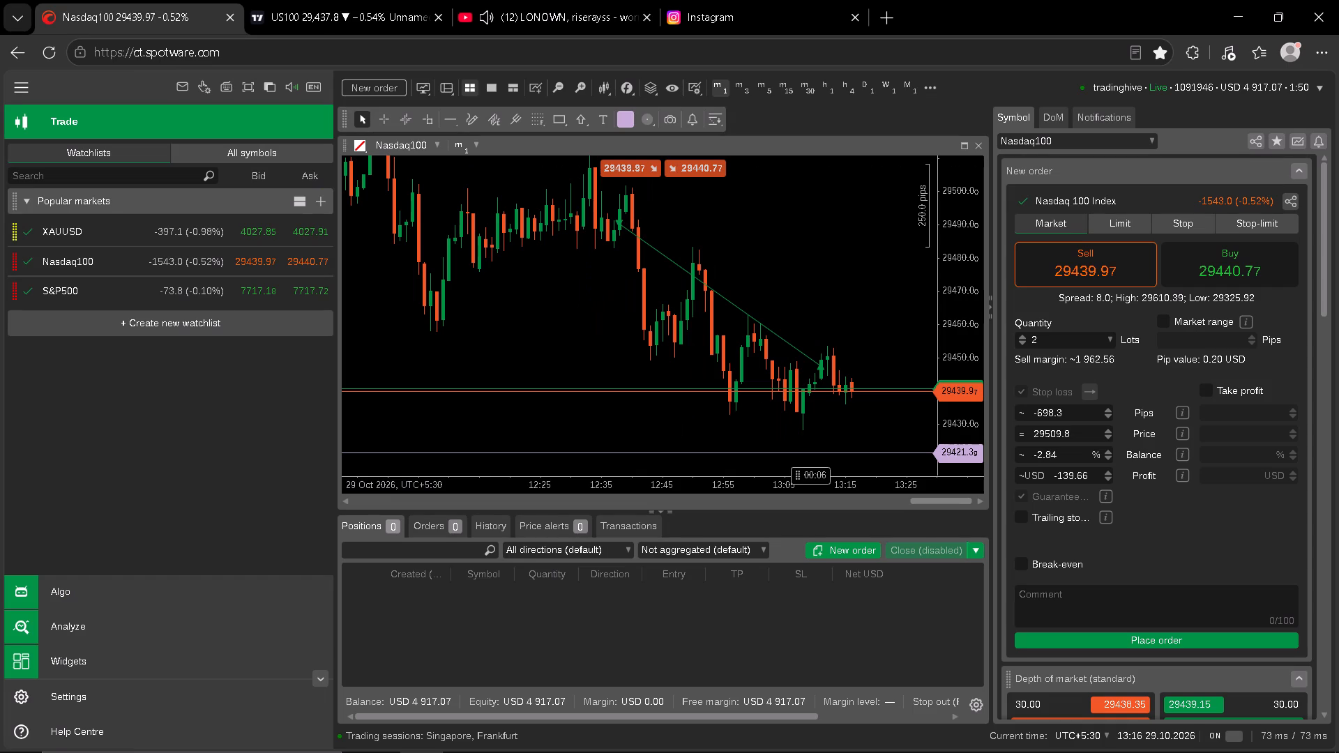
pyautogui.moveTo(839, 322); pyautogui.dragTo(835, 284)
pyautogui.click(835, 283)
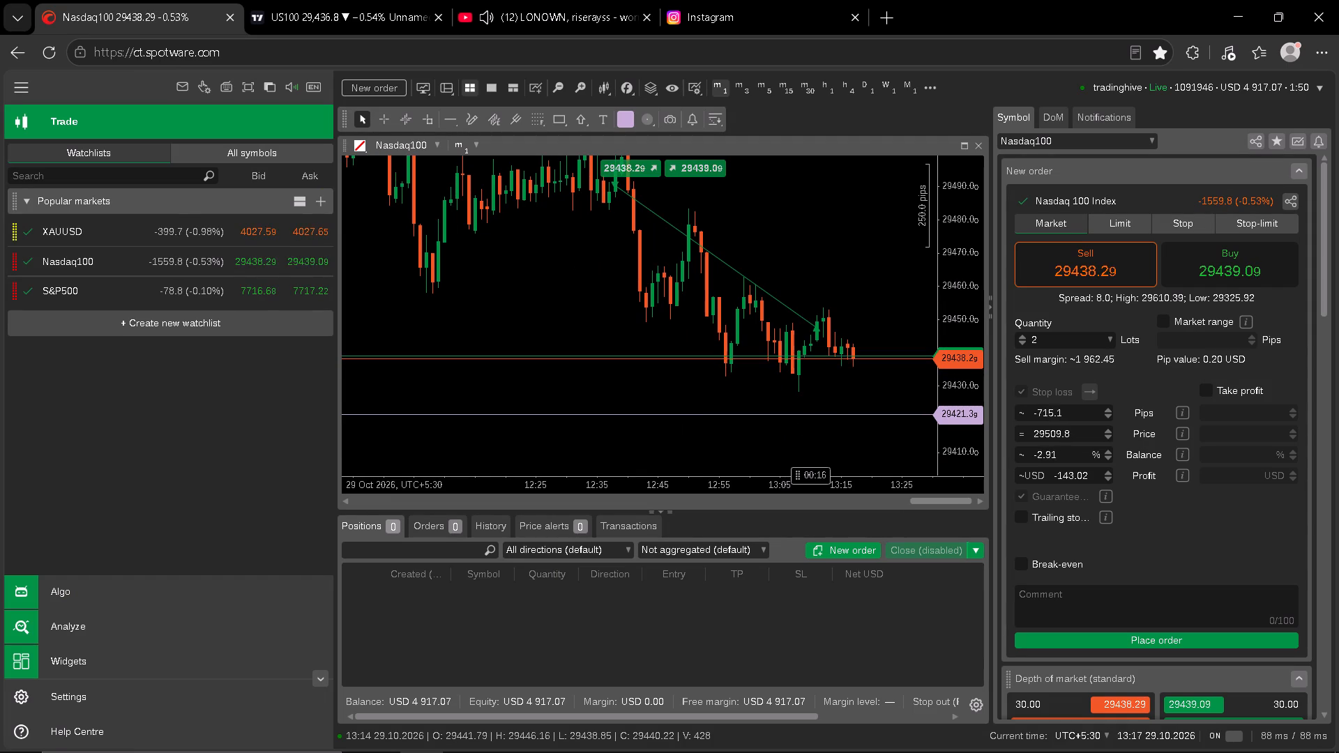
pyautogui.moveTo(835, 275); pyautogui.dragTo(825, 303)
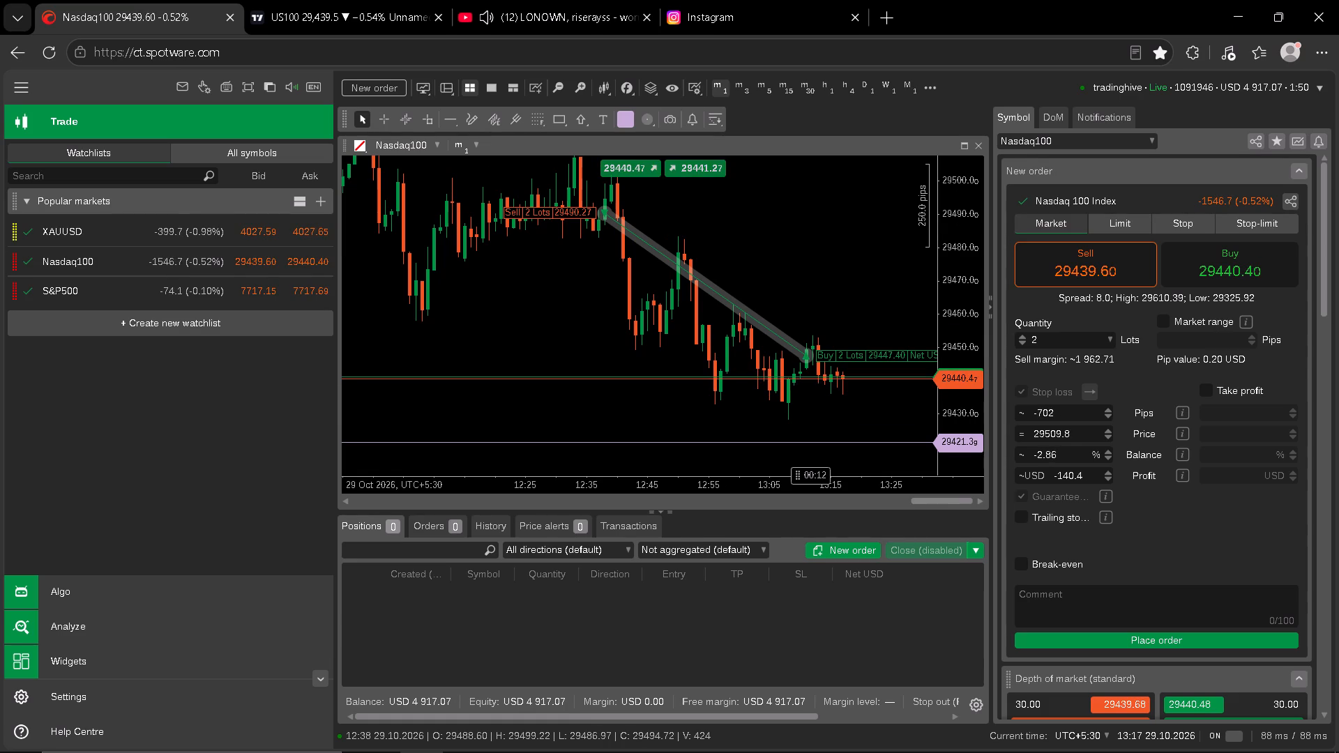
pyautogui.click(795, 209)
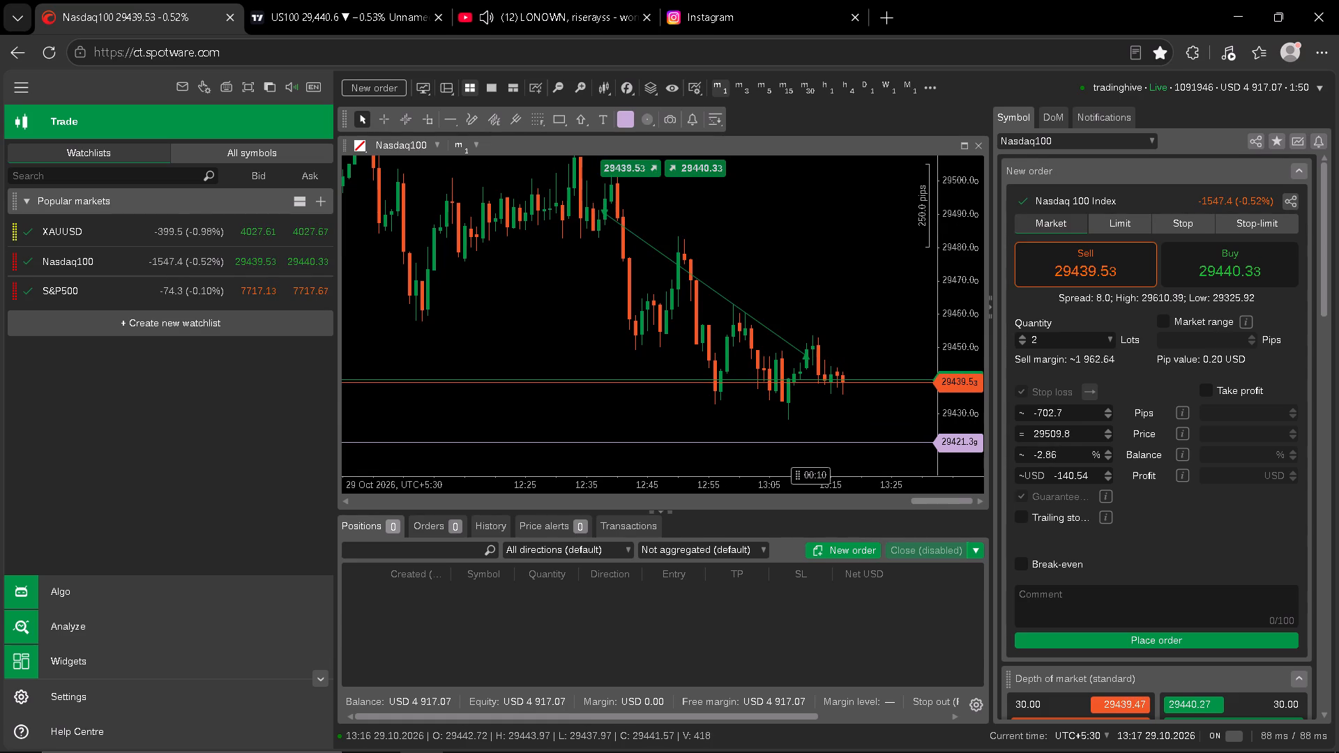
pyautogui.moveTo(846, 315); pyautogui.dragTo(839, 296)
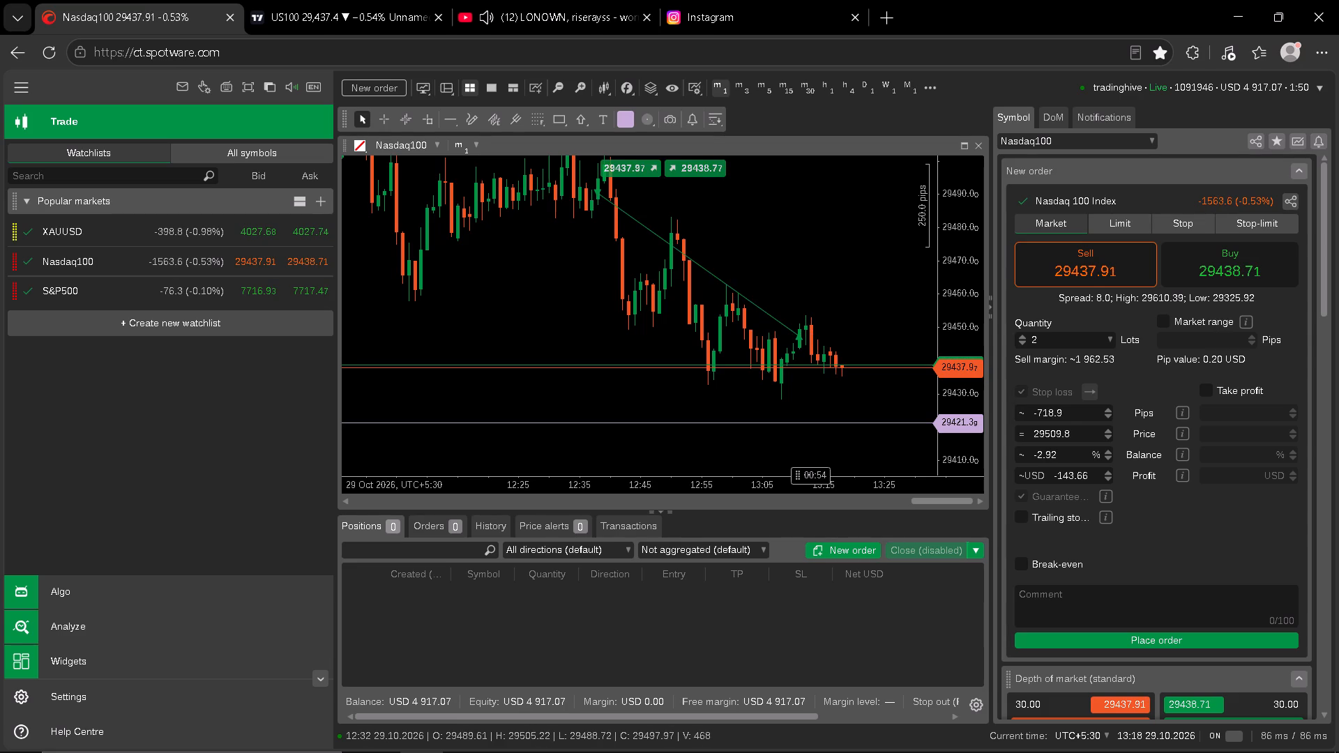
# Check the latest Nasdaq100 candles in cTrader, and compare the XAUUSD 1-minute price with its drawn zones in TradingView.
pyautogui.moveTo(847, 403); pyautogui.dragTo(835, 381)
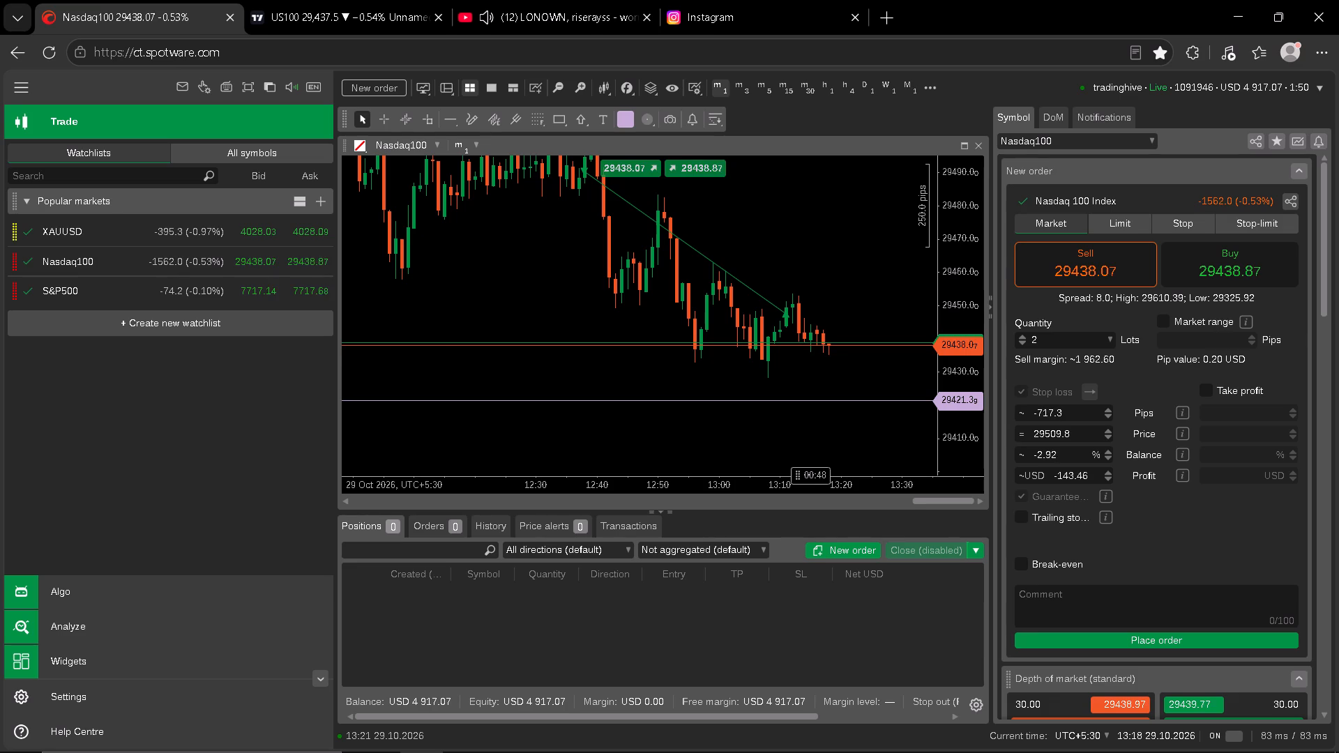
pyautogui.click(335, 0)
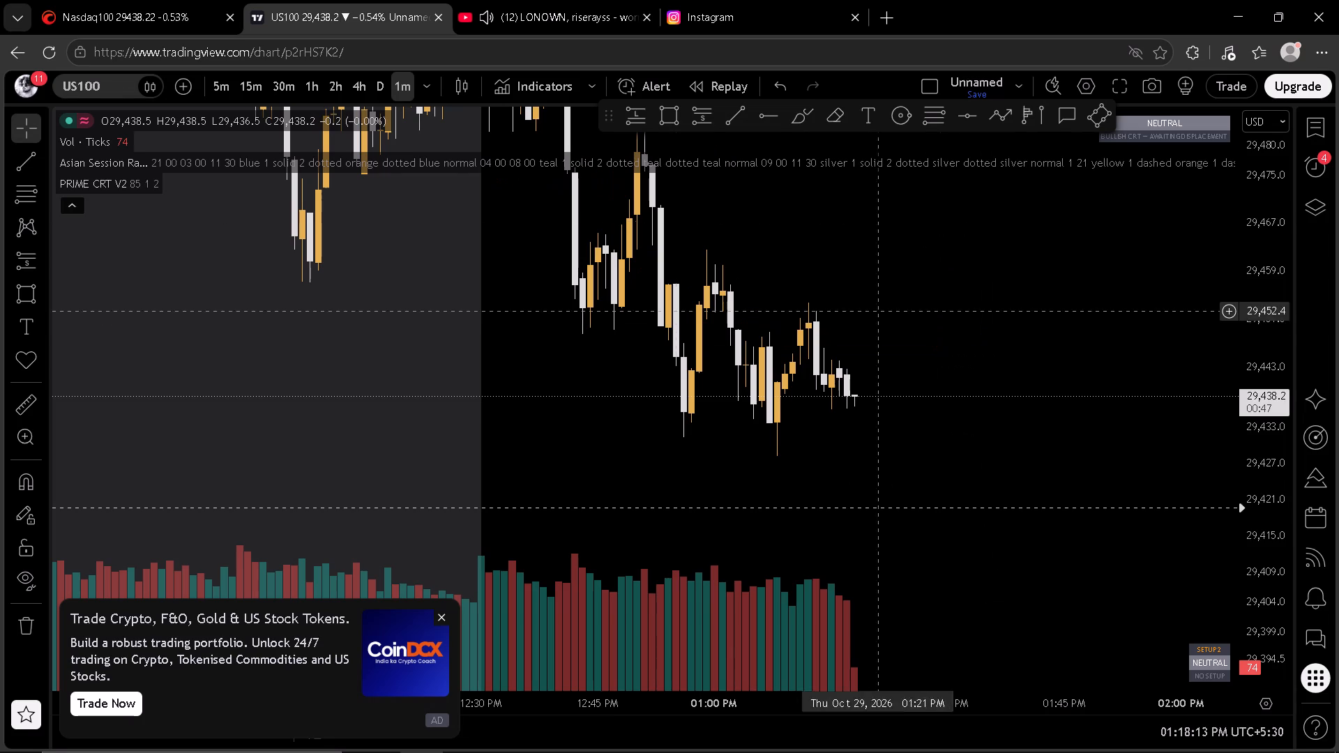
pyautogui.click(956, 335)
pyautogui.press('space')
pyautogui.moveTo(1041, 385); pyautogui.dragTo(1017, 249)
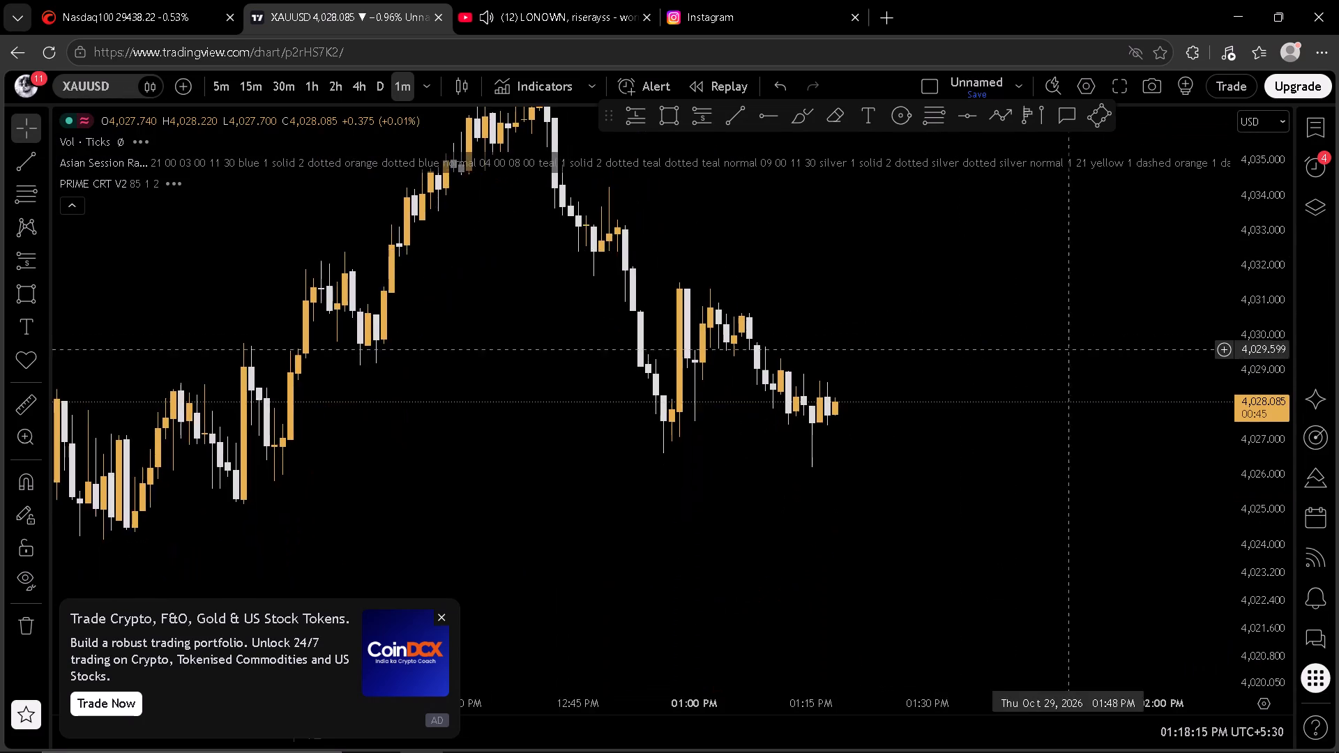
pyautogui.scroll(-5, 1077, 361)
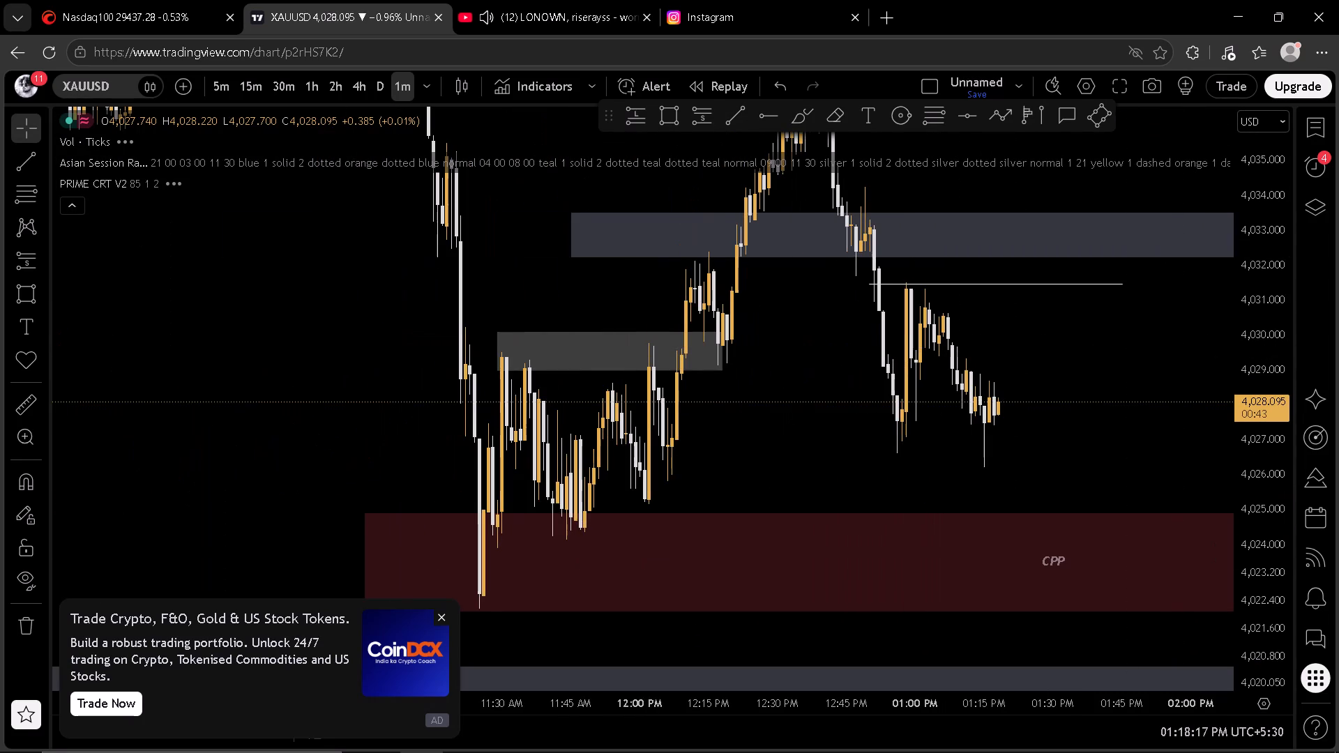
pyautogui.click(1123, 394)
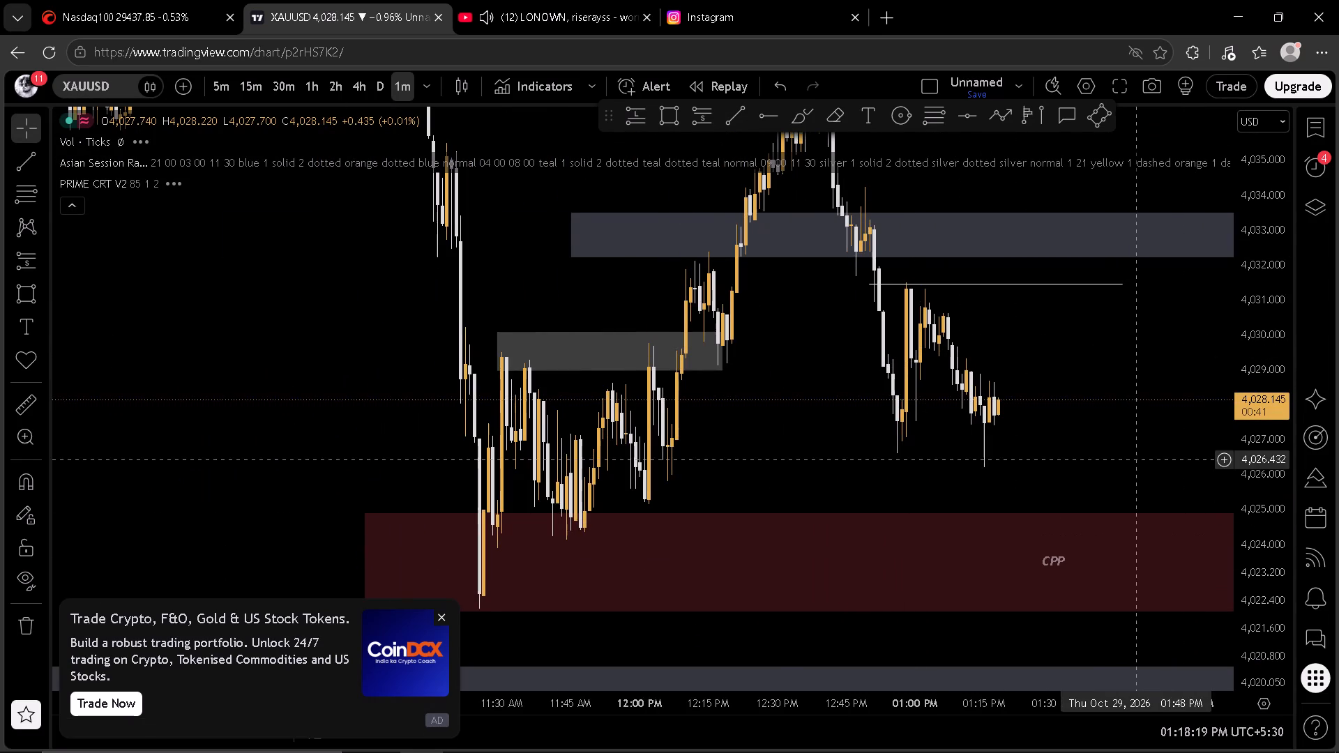
# Leave the Instagram account recovery page and close its tab.
pyautogui.click(748, 6)
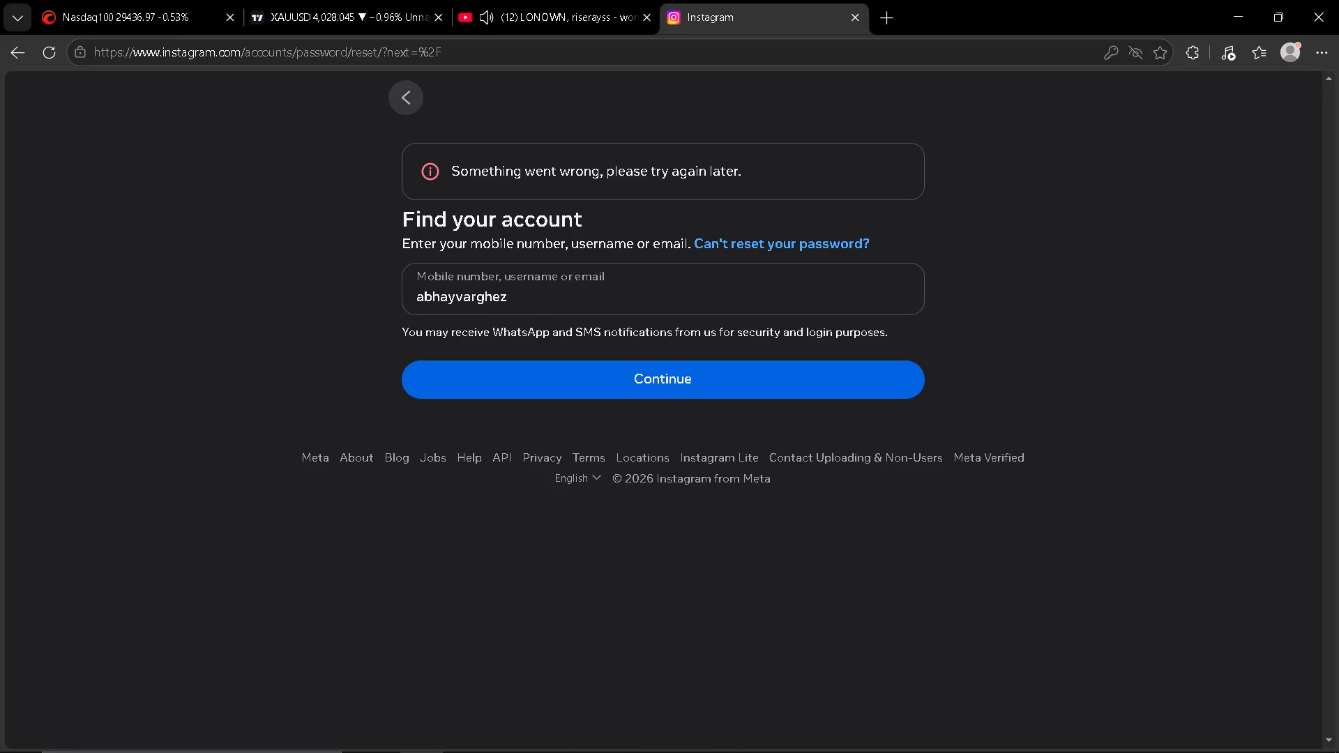
pyautogui.click(413, 93)
pyautogui.click(841, 16)
pyautogui.click(858, 20)
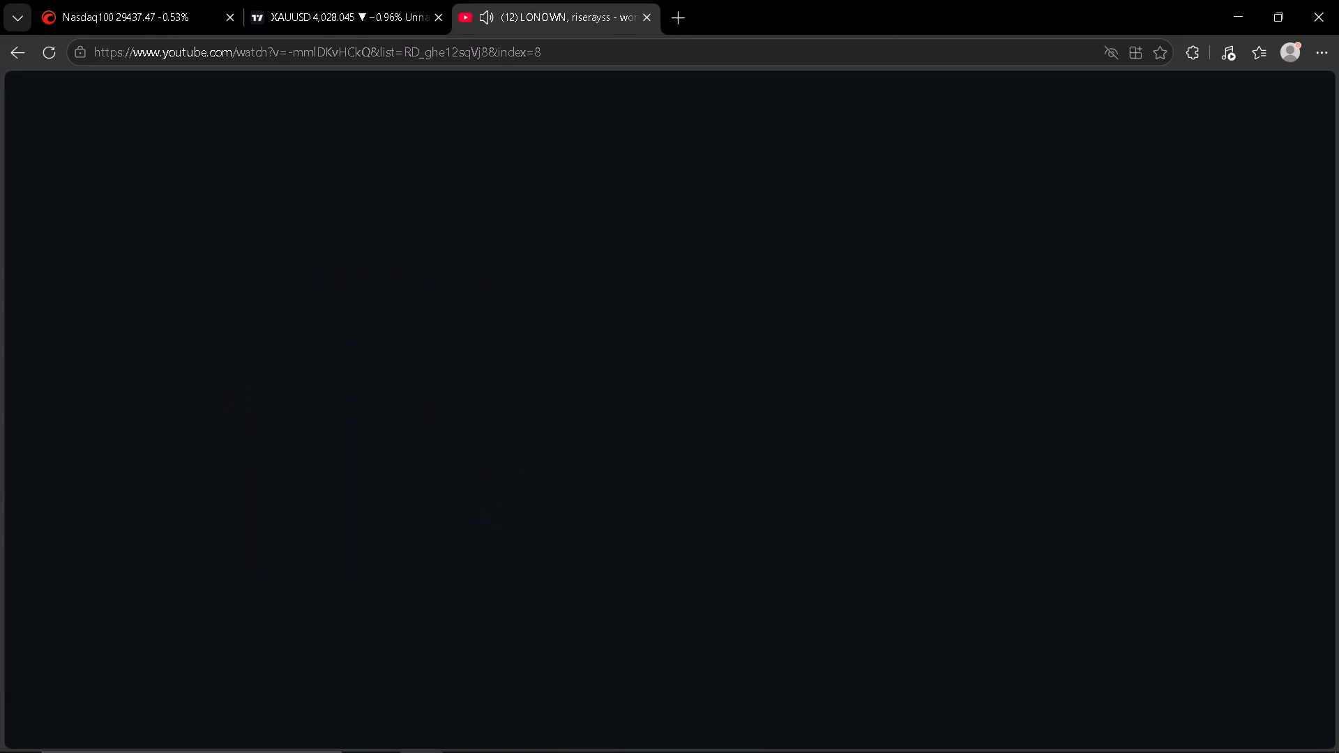
# Pause the song playing on YouTube.
pyautogui.click(607, 249)
# Open the bookmarked Black Clover episode in a new tab, checking the Nasdaq100 chart in cTrader while it loads.
pyautogui.click(672, 20)
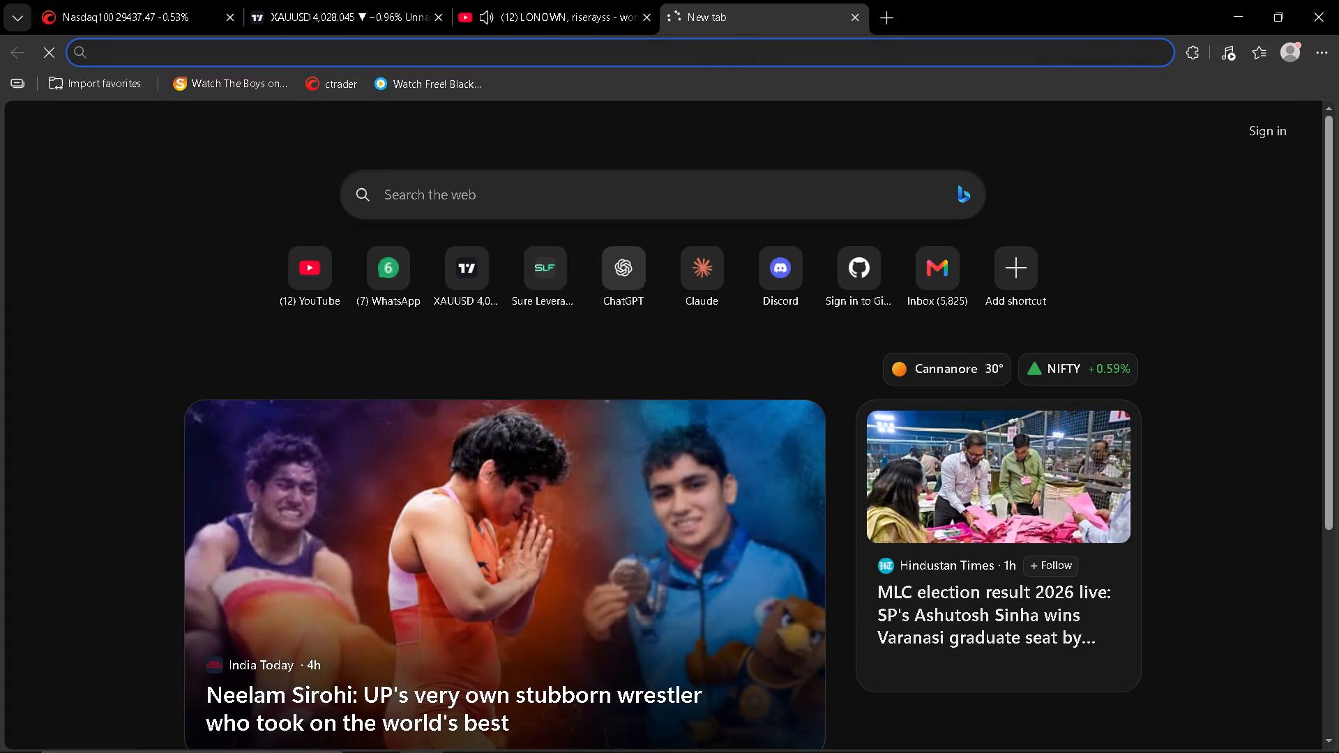
pyautogui.click(407, 84)
pyautogui.click(93, 0)
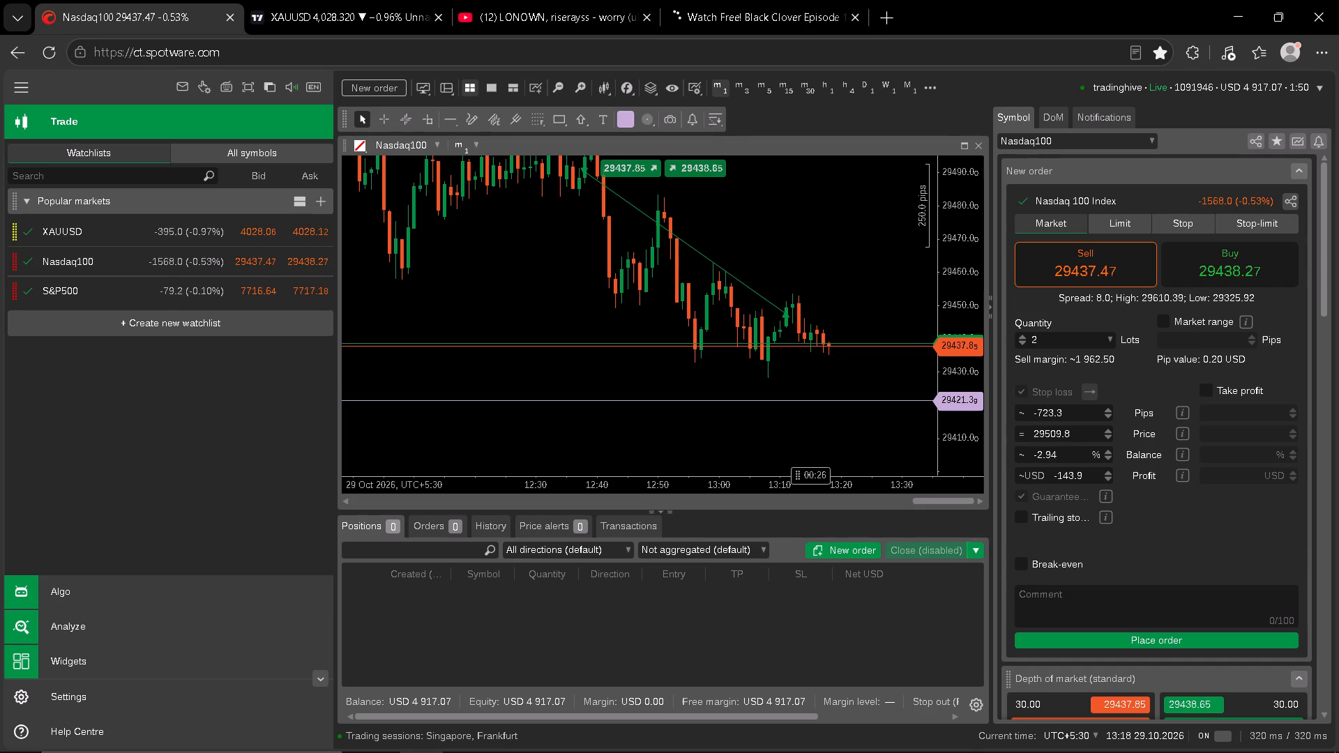
pyautogui.click(757, 0)
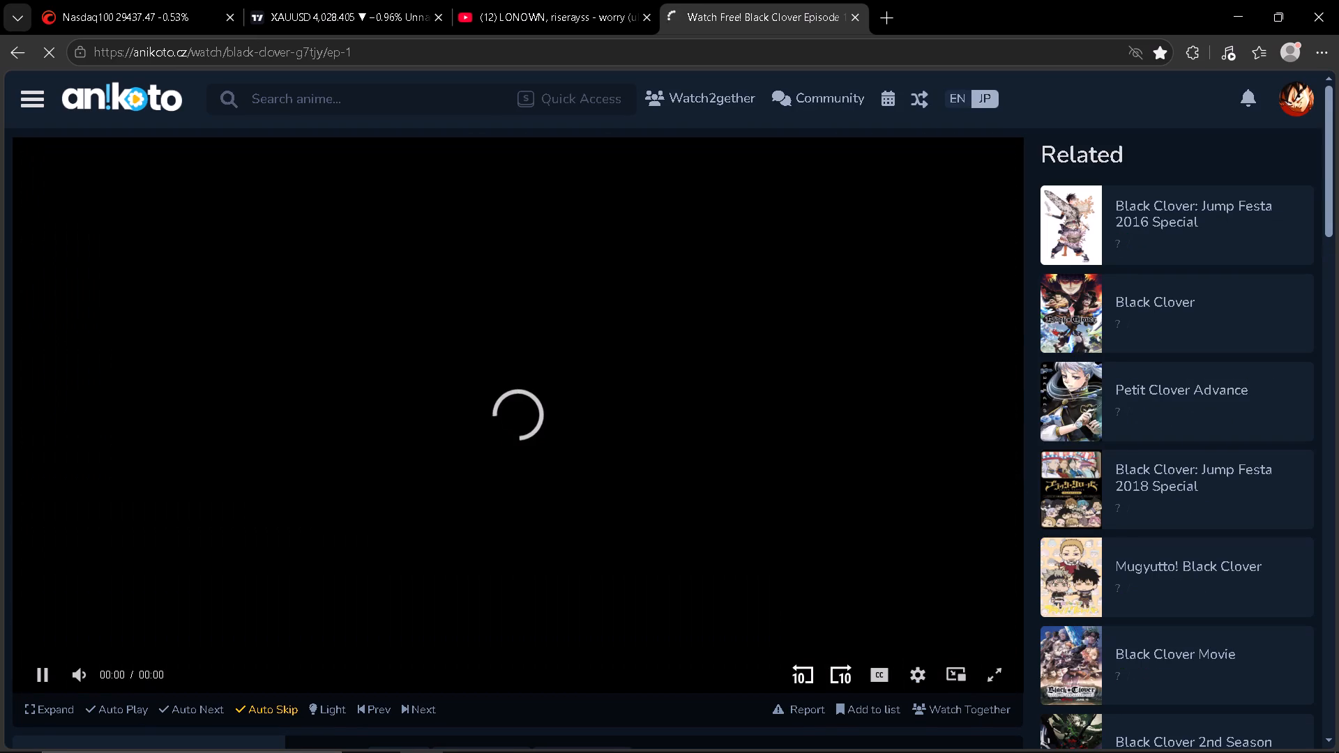
pyautogui.moveTo(1338, 178); pyautogui.dragTo(1338, 295)
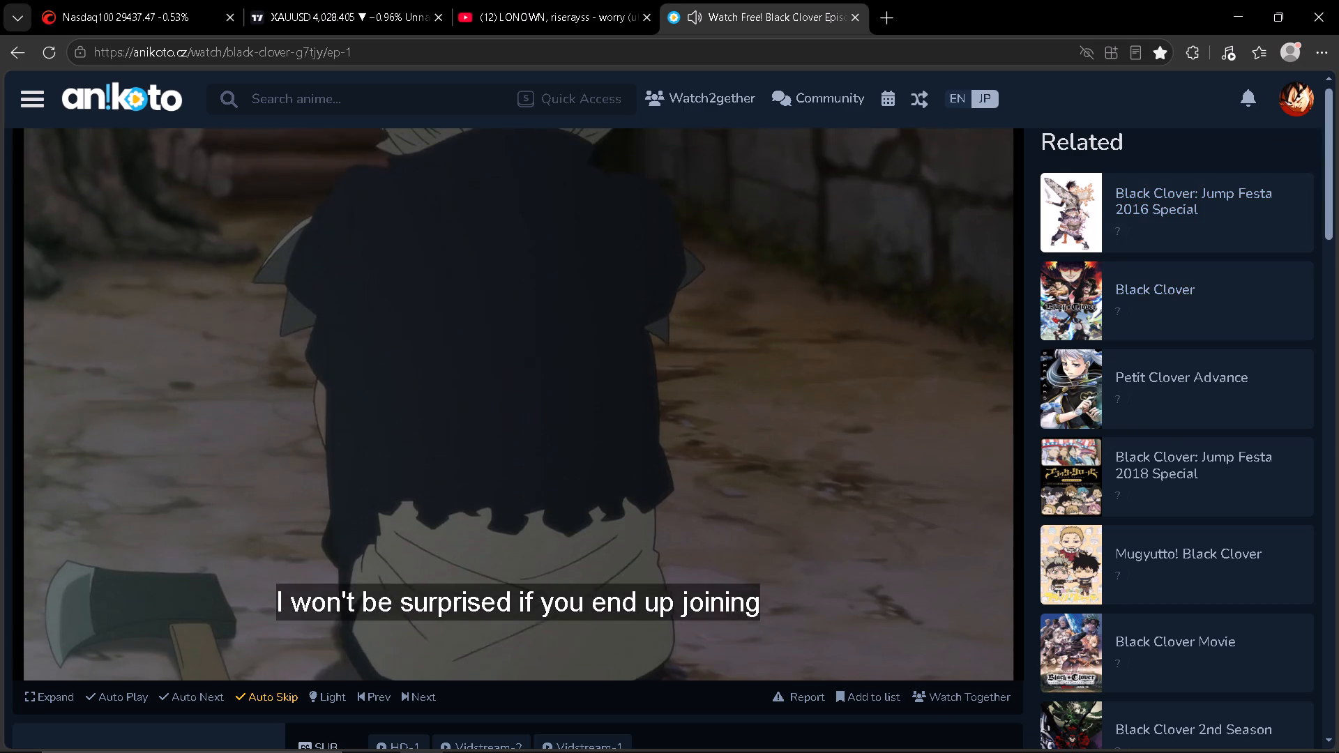
# On the anikoto Black Clover page, choose the 101-170 episode range, open episode 103 and bring its video player into view.
pyautogui.click(547, 363)
pyautogui.click(547, 362)
pyautogui.moveTo(1338, 159); pyautogui.dragTo(1338, 277)
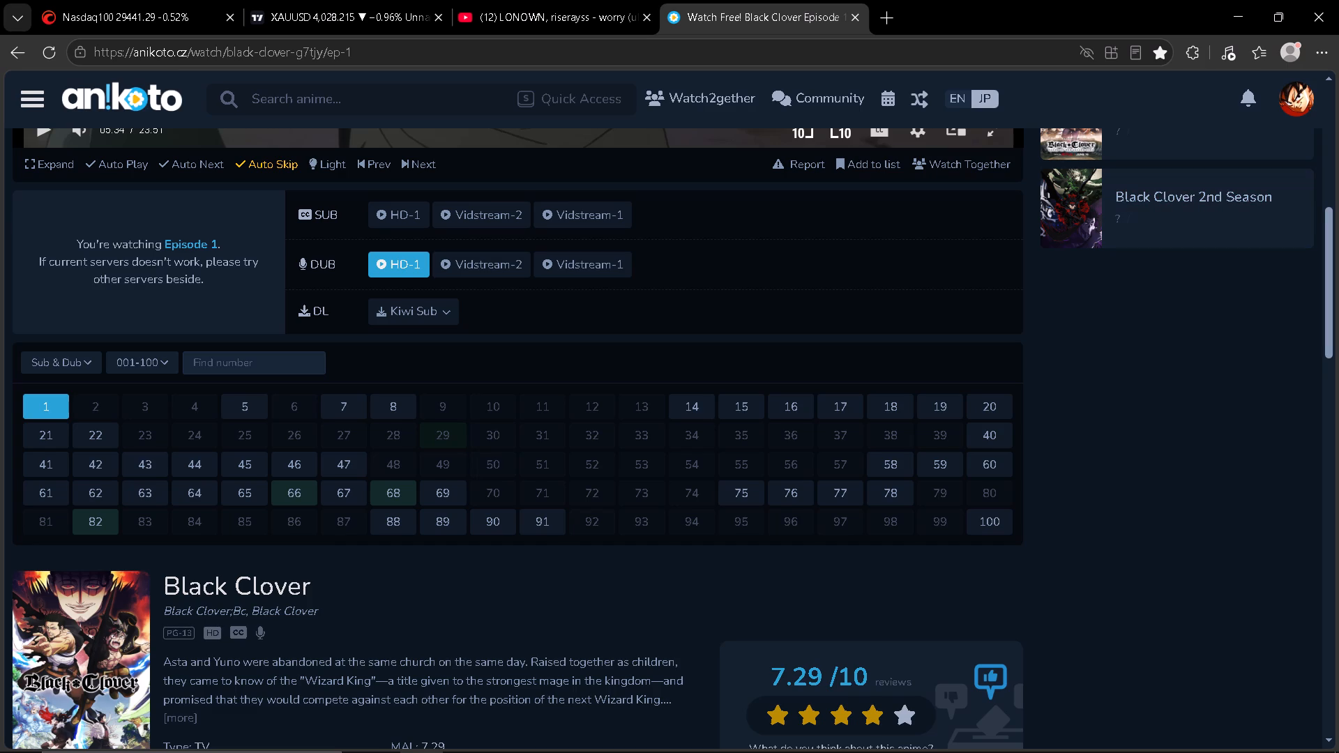
pyautogui.click(146, 355)
pyautogui.click(146, 355)
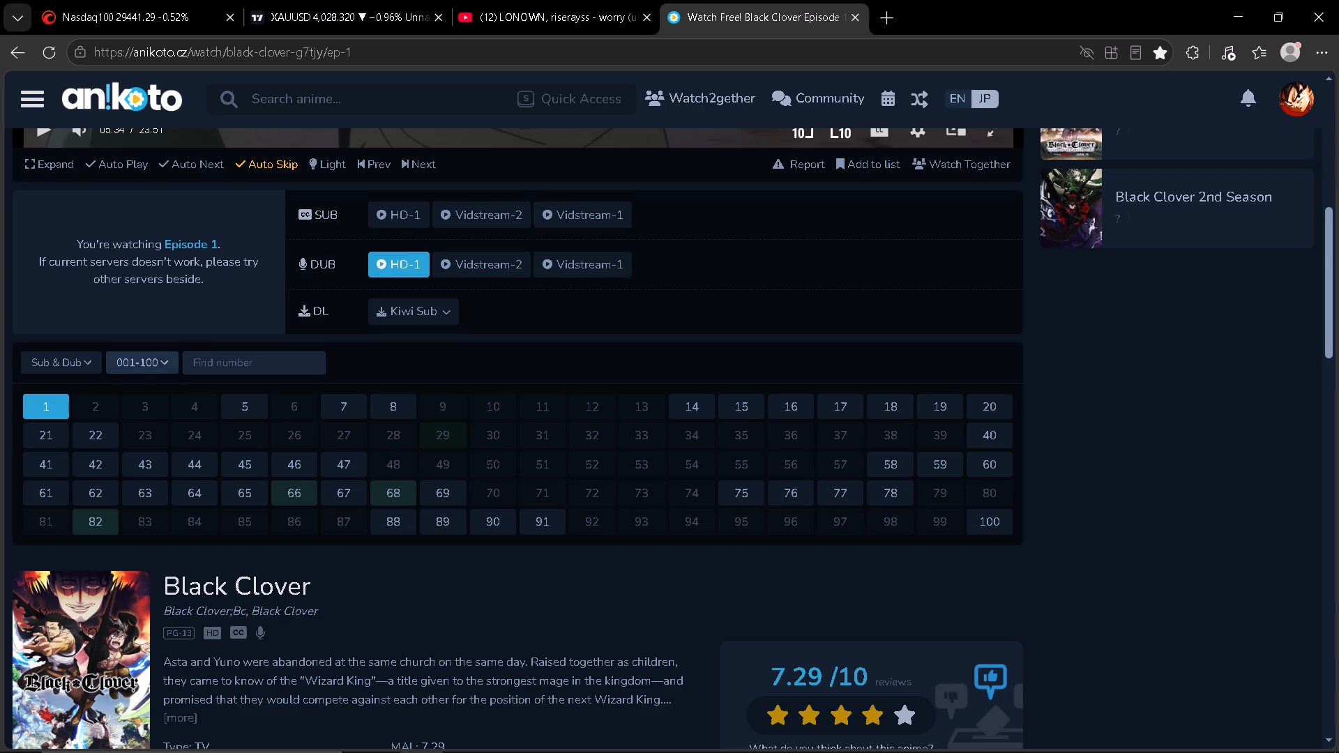
pyautogui.click(157, 409)
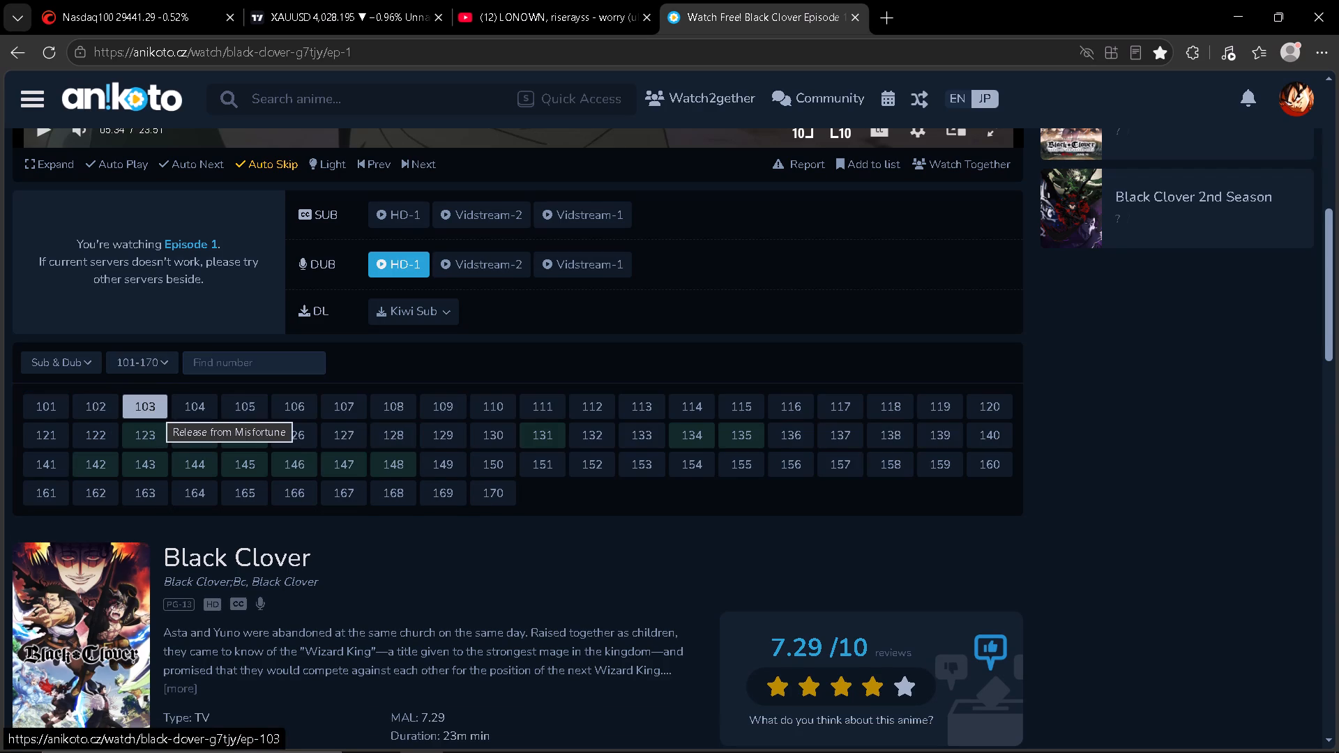
pyautogui.click(154, 406)
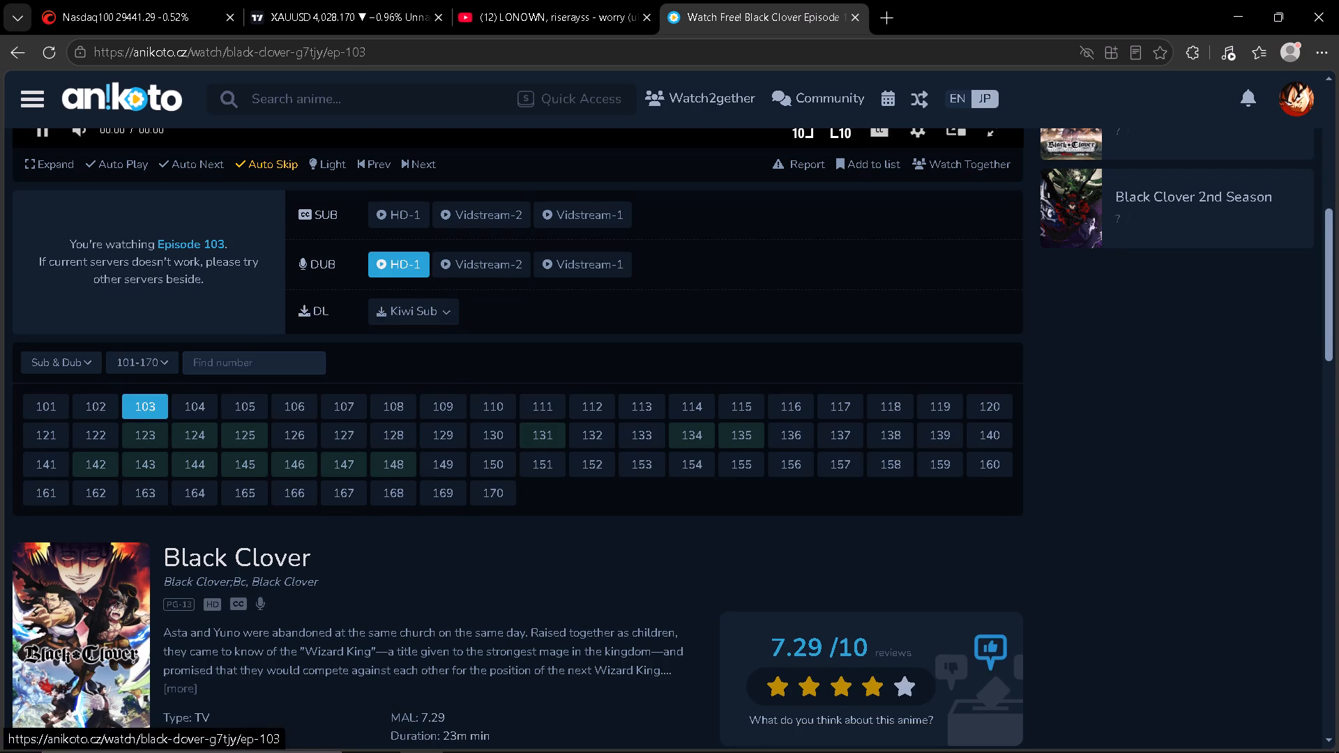
pyautogui.scroll(3, 697, 535)
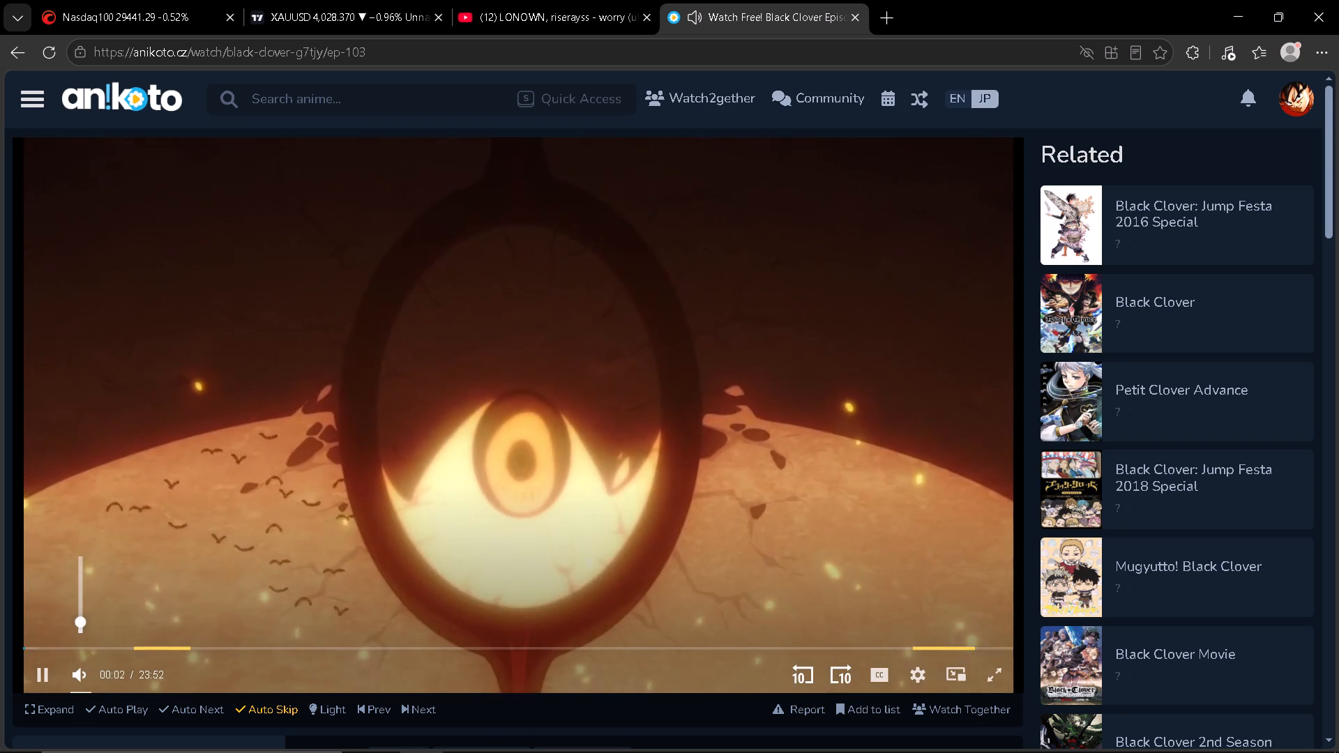
# Skip through the beginning of Black Clover episode 103, past the marked opening, to about 4:29.
pyautogui.click(119, 648)
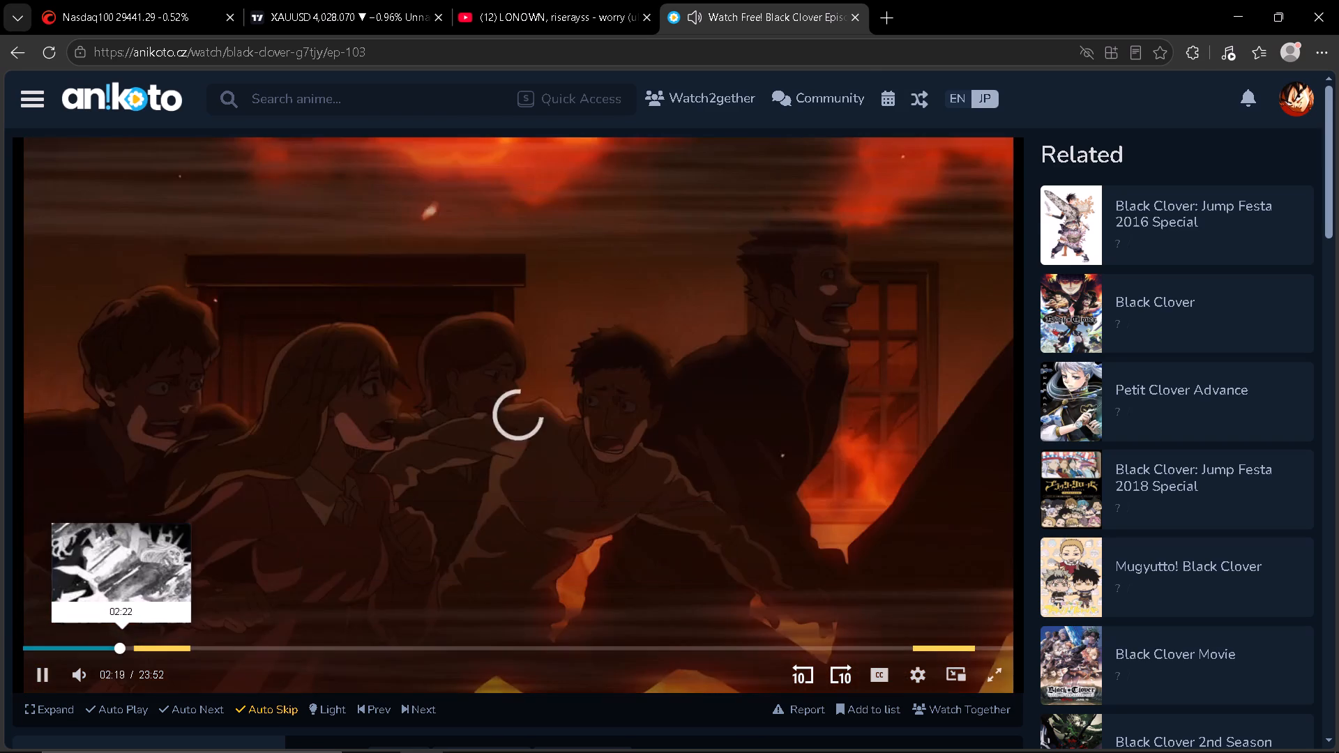
pyautogui.click(187, 648)
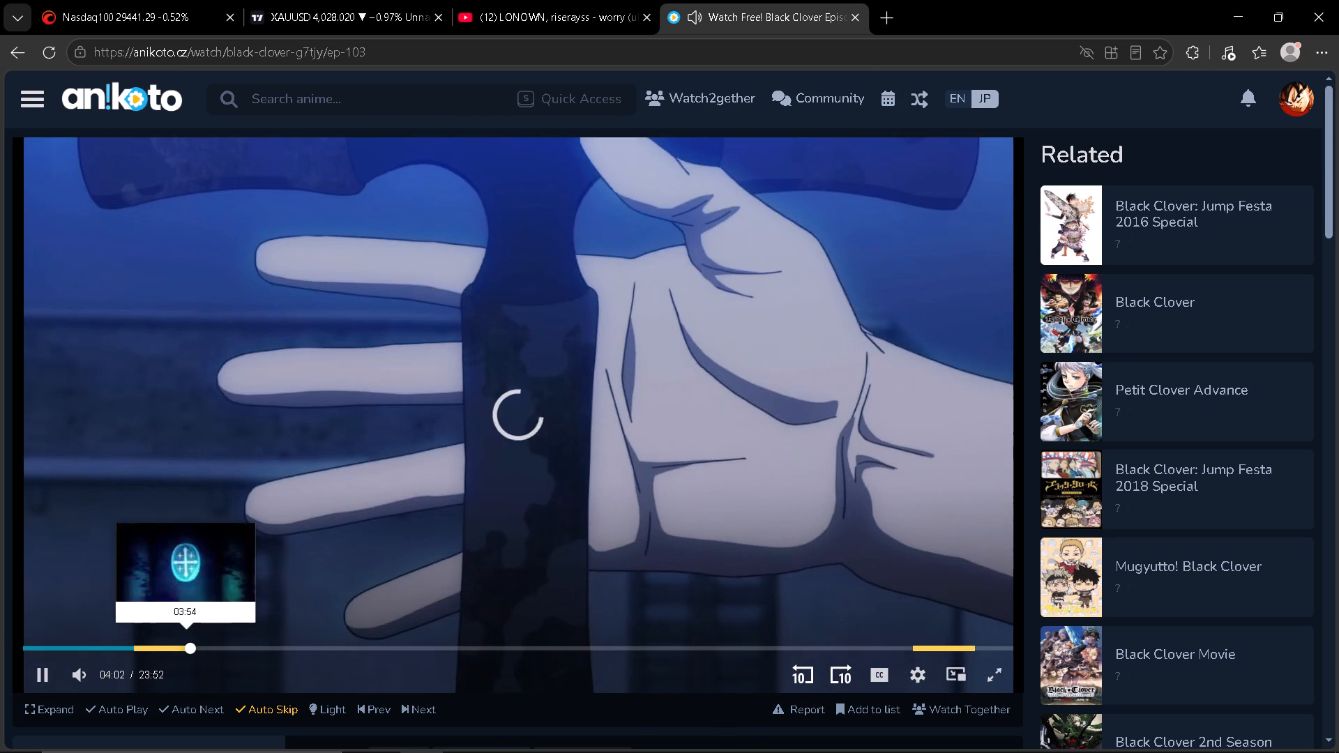
pyautogui.click(497, 678)
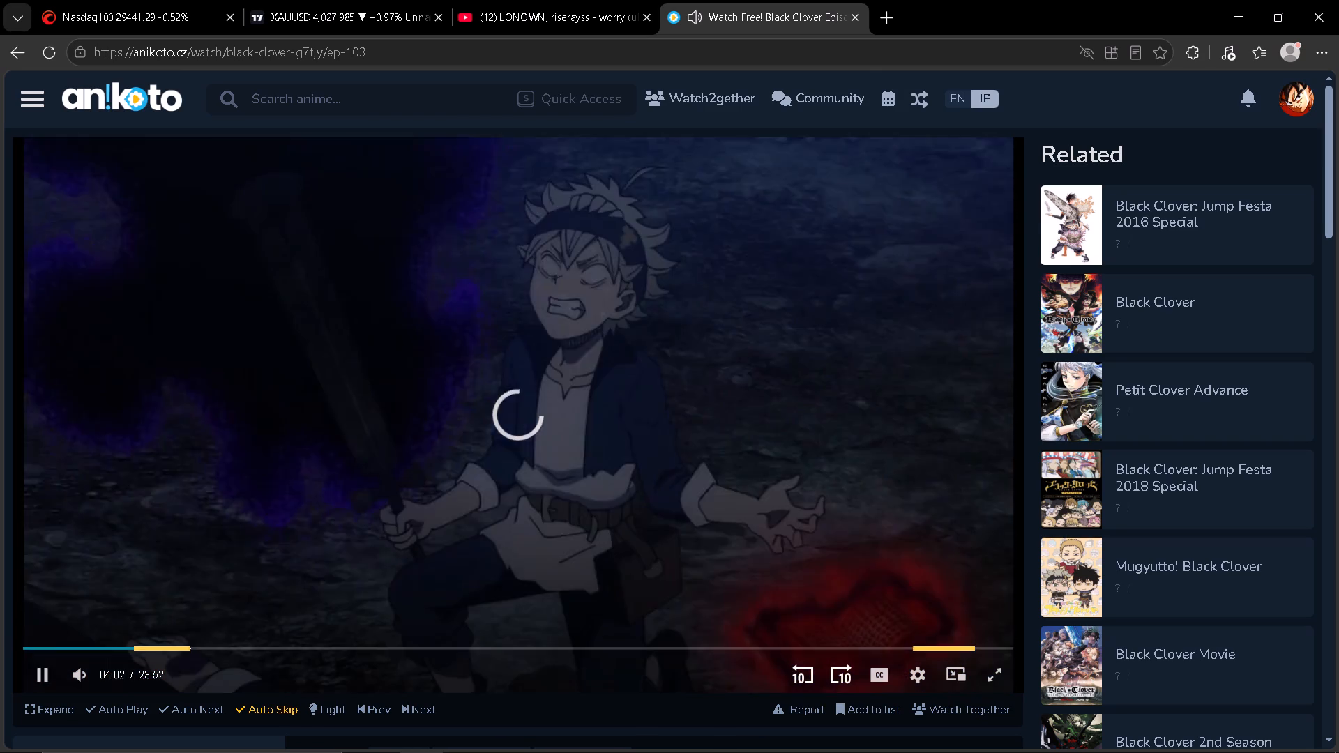
pyautogui.press('Right')
pyautogui.press('Right')
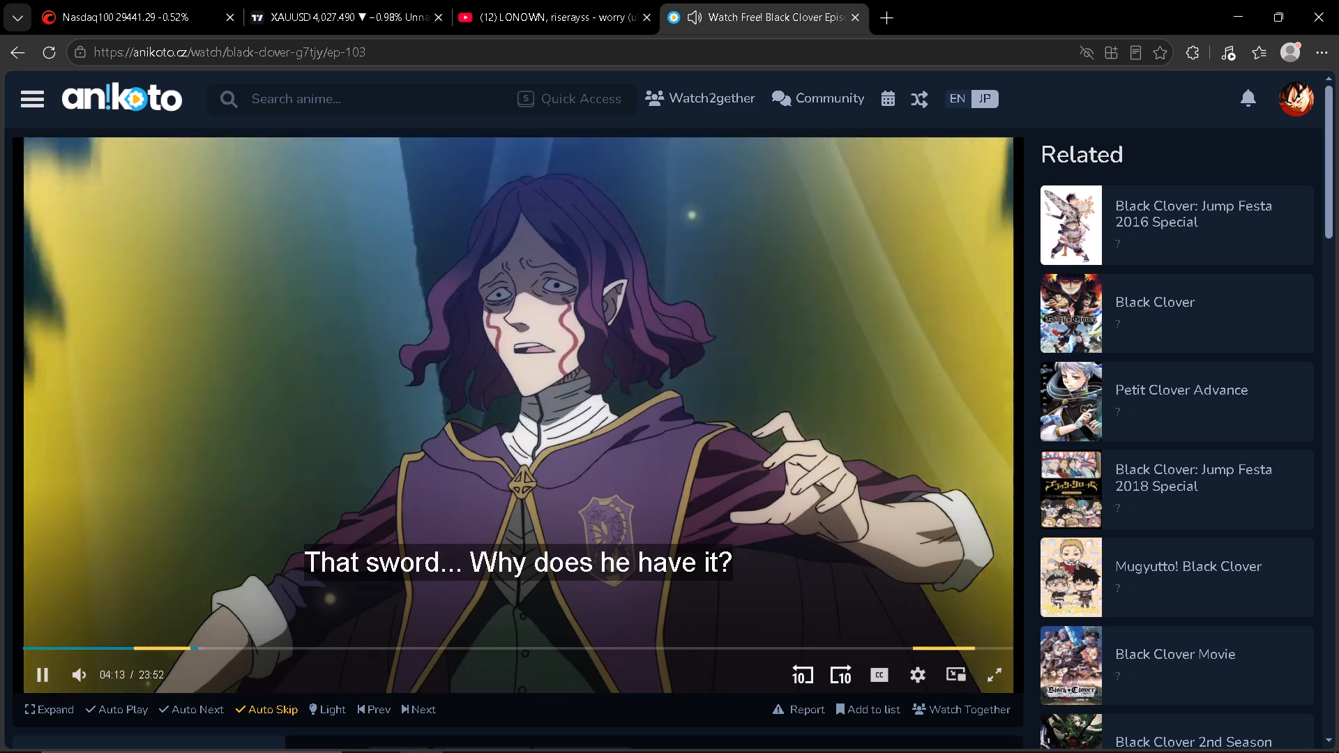
pyautogui.press('Right')
pyautogui.press('Right')
pyautogui.press('Right')
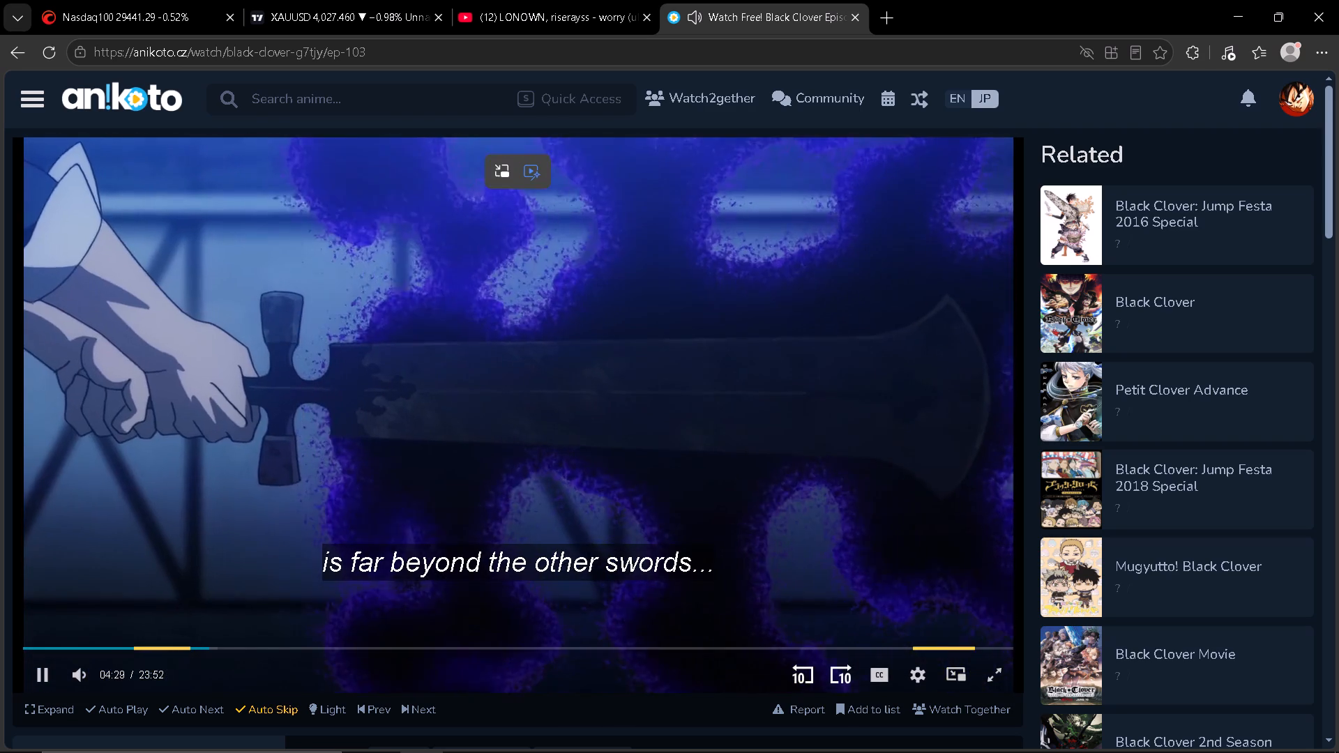
# Open Black Clover episode 104 from the episode list and bring its video player into view.
pyautogui.moveTo(1338, 205); pyautogui.dragTo(1338, 302)
pyautogui.click(195, 515)
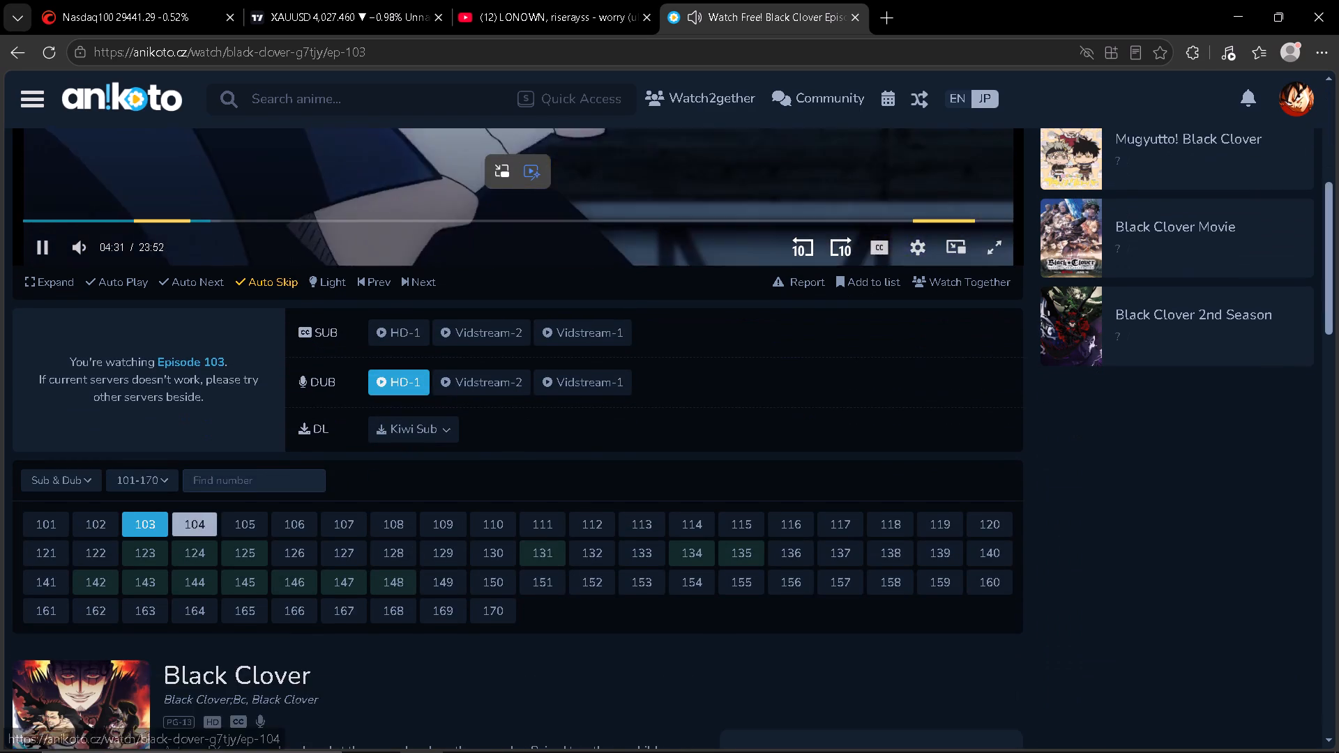
pyautogui.scroll(2, 728, 639)
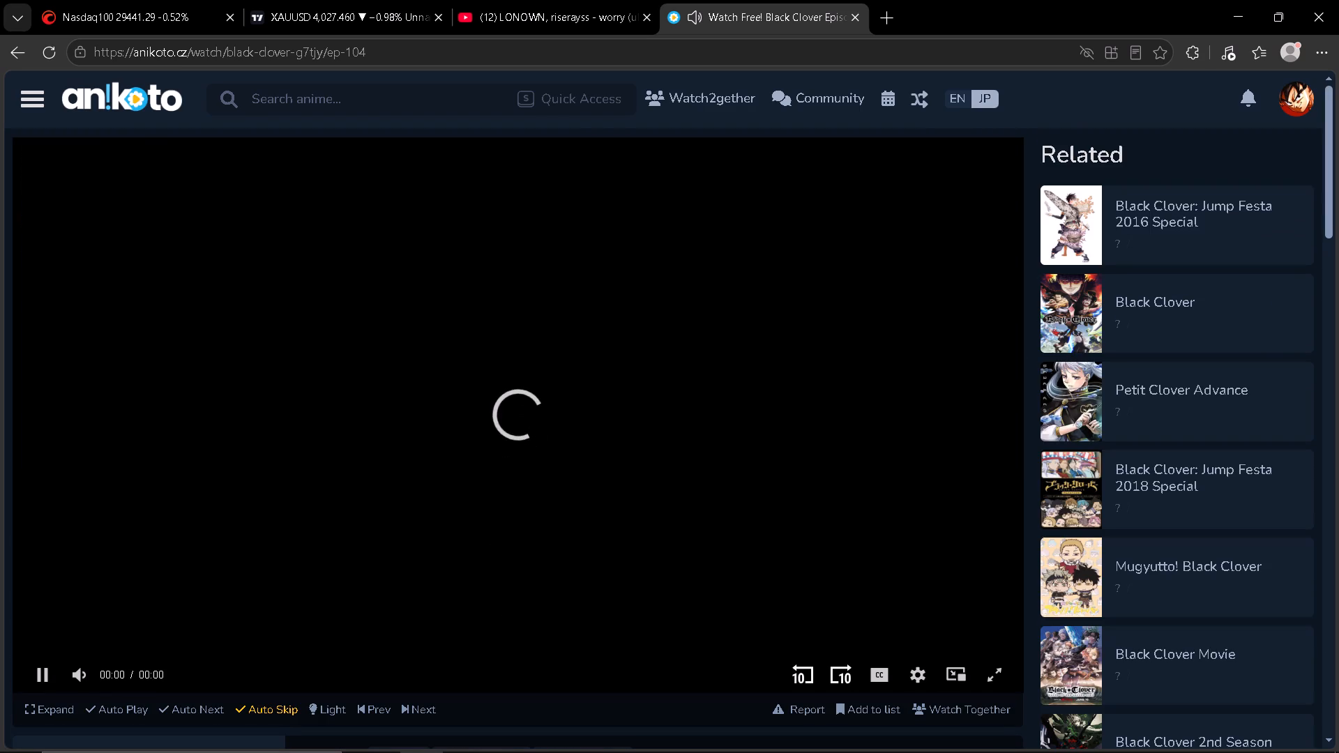
# Switch to cTrader and check the latest Nasdaq100 1-minute candles against the level below while episode 104 loads.
pyautogui.click(174, 0)
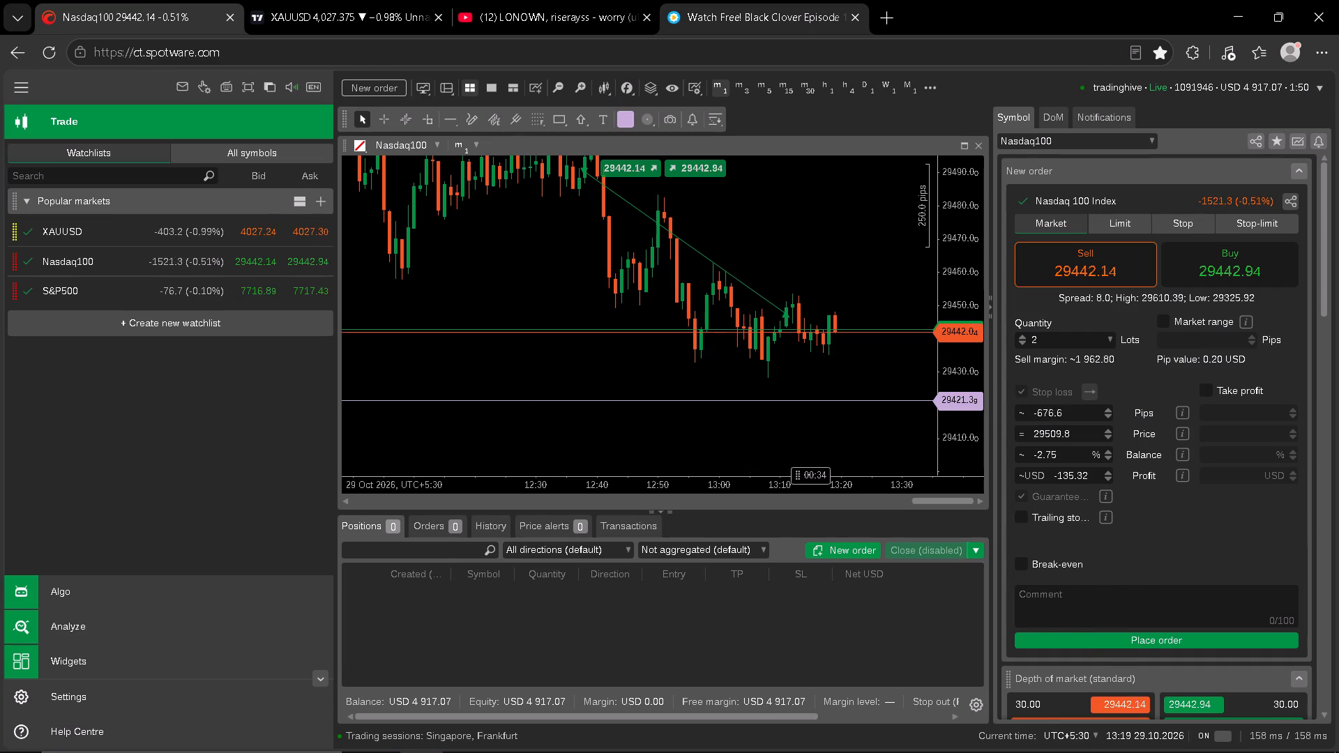
pyautogui.click(790, 0)
pyautogui.click(137, 3)
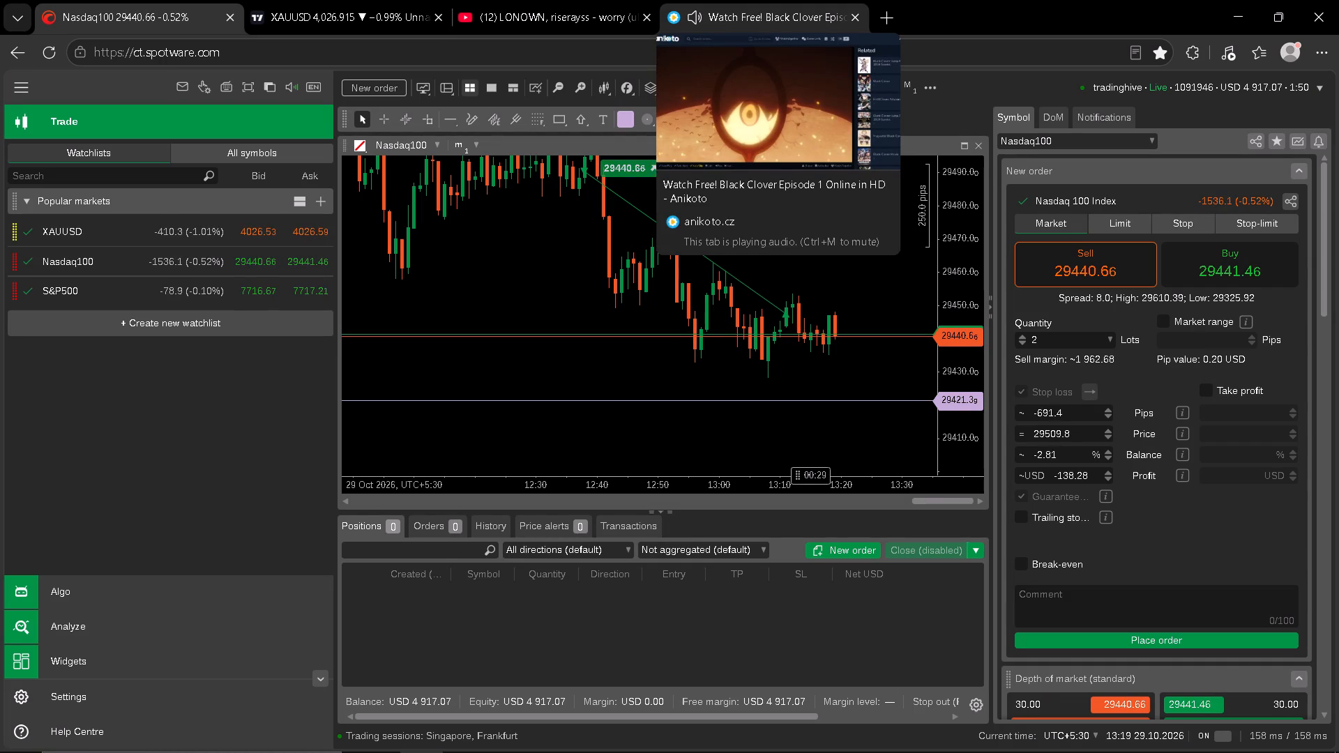
# Return to the anikoto page, skip episode 104 past its opening to about 3:28, play it briefly and pause it.
pyautogui.click(776, 2)
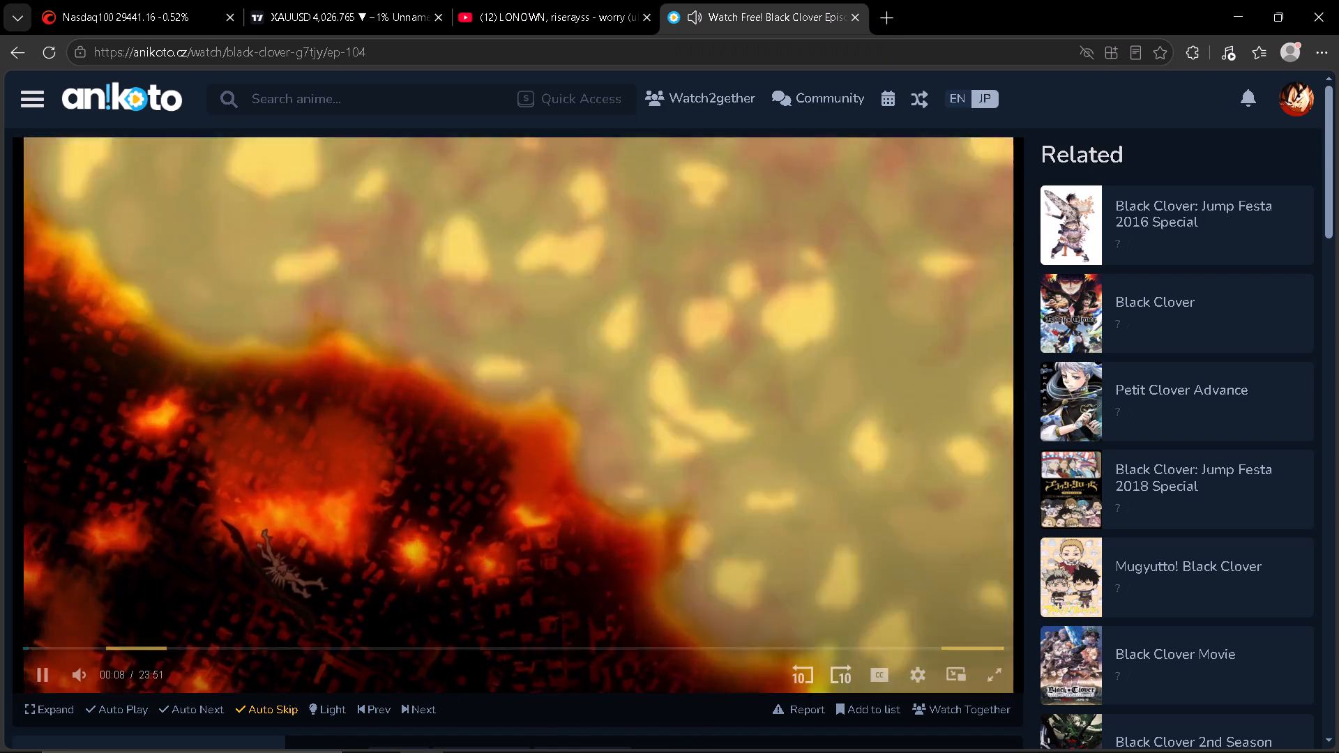
pyautogui.click(169, 639)
pyautogui.click(144, 647)
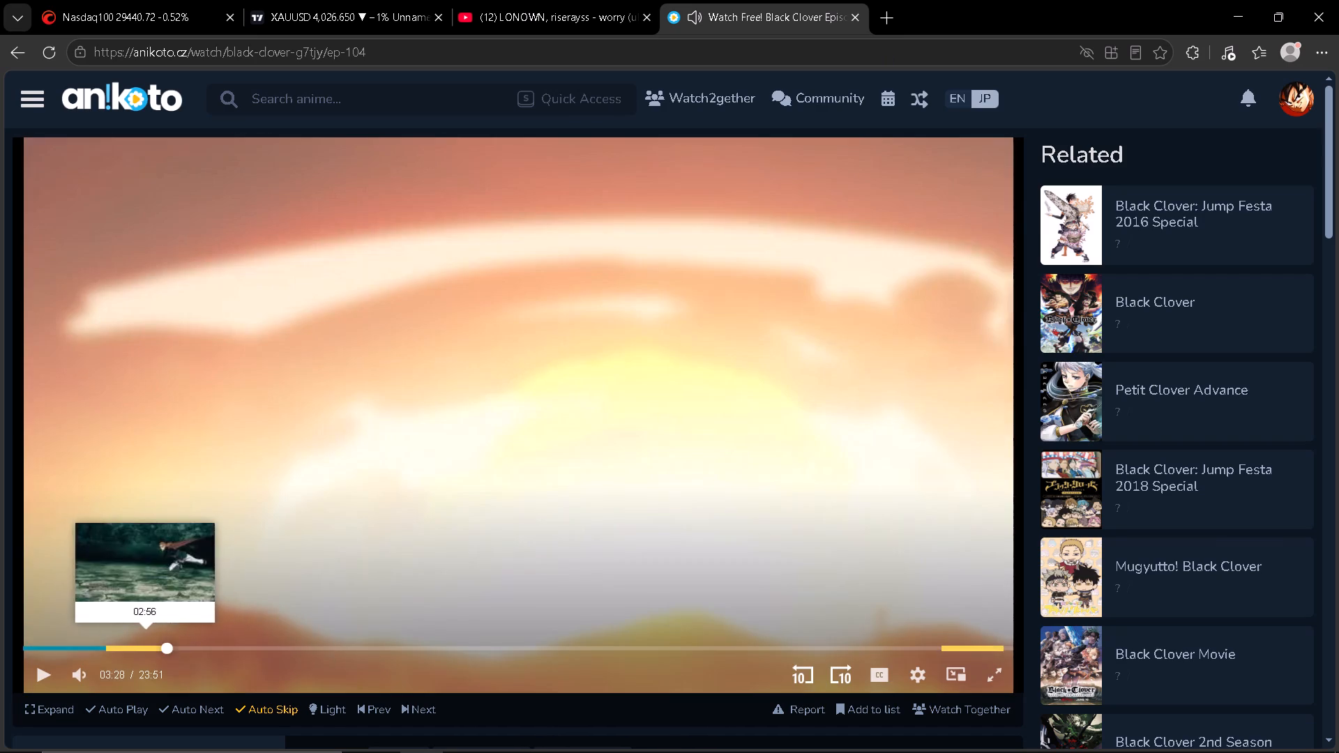
pyautogui.click(254, 515)
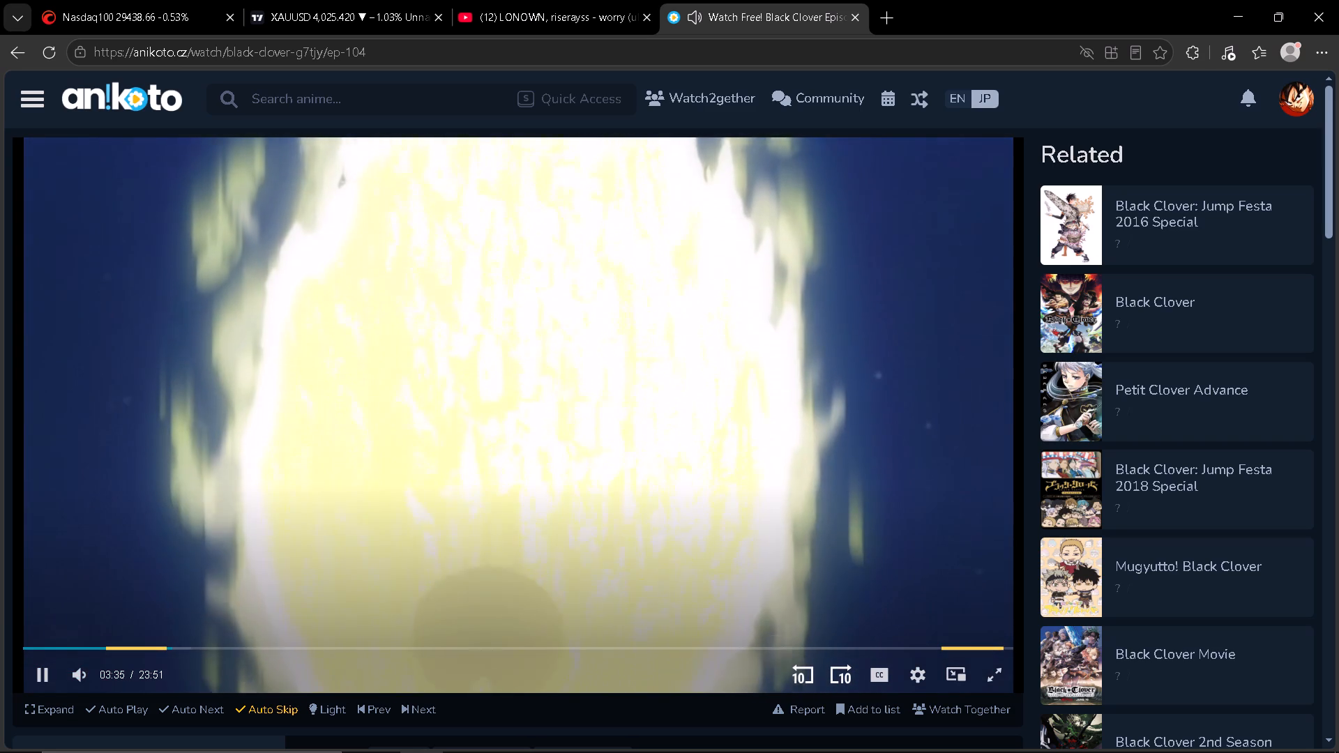
pyautogui.click(368, 420)
# Check the Nasdaq100 chart in cTrader and the XAUUSD 1-minute chart in TradingView for the latest price movement.
pyautogui.click(116, 0)
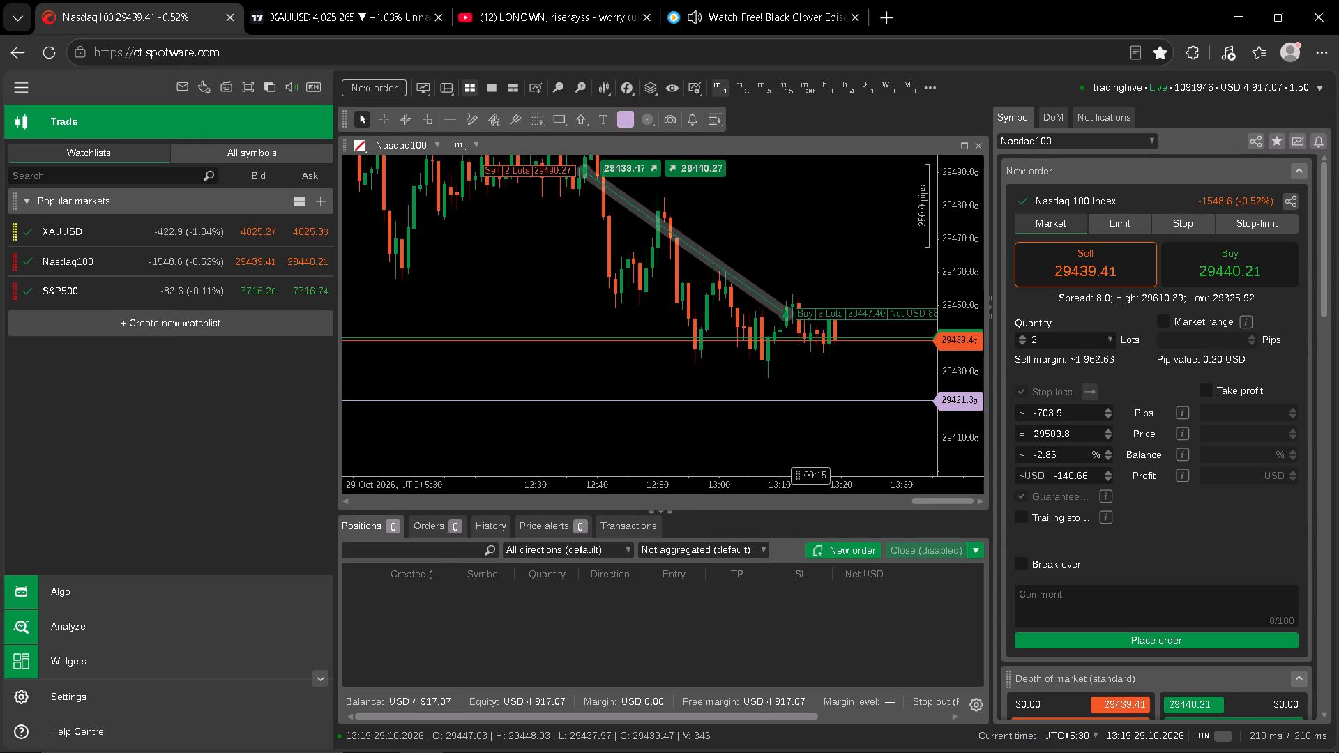
pyautogui.click(314, 0)
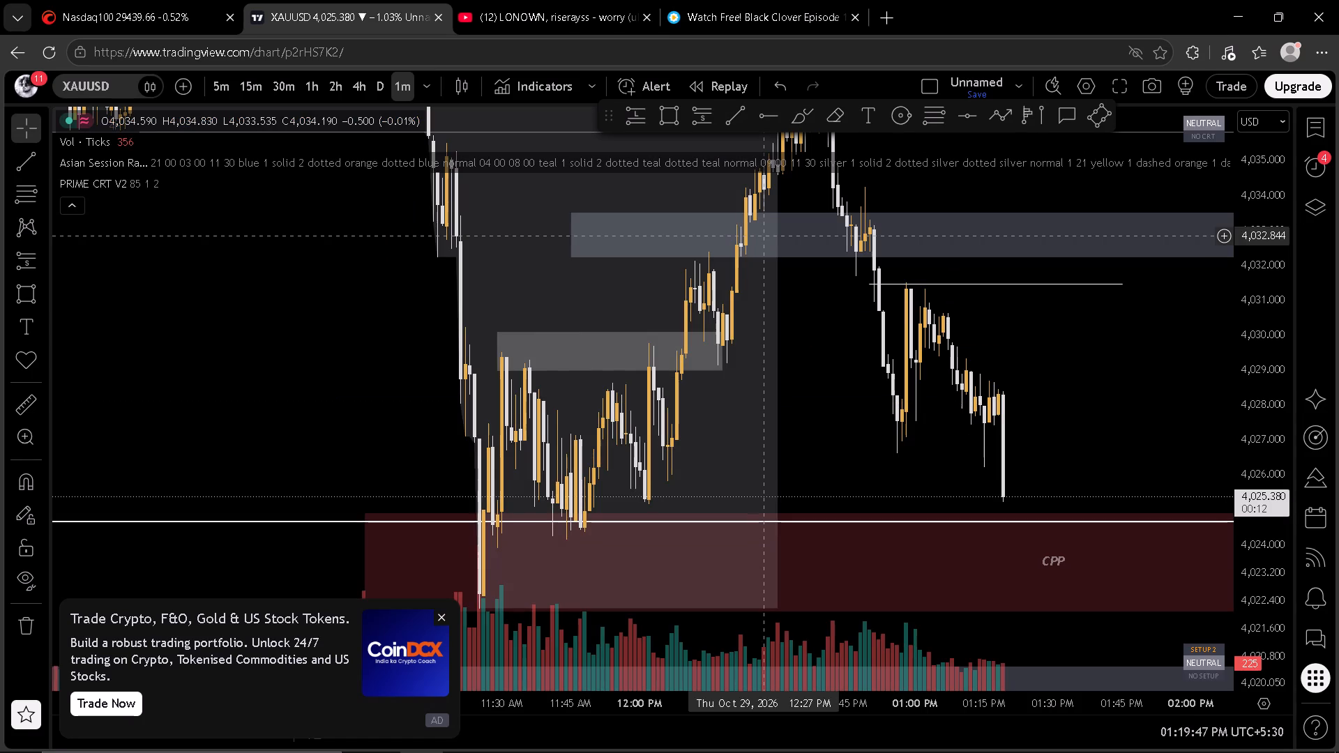